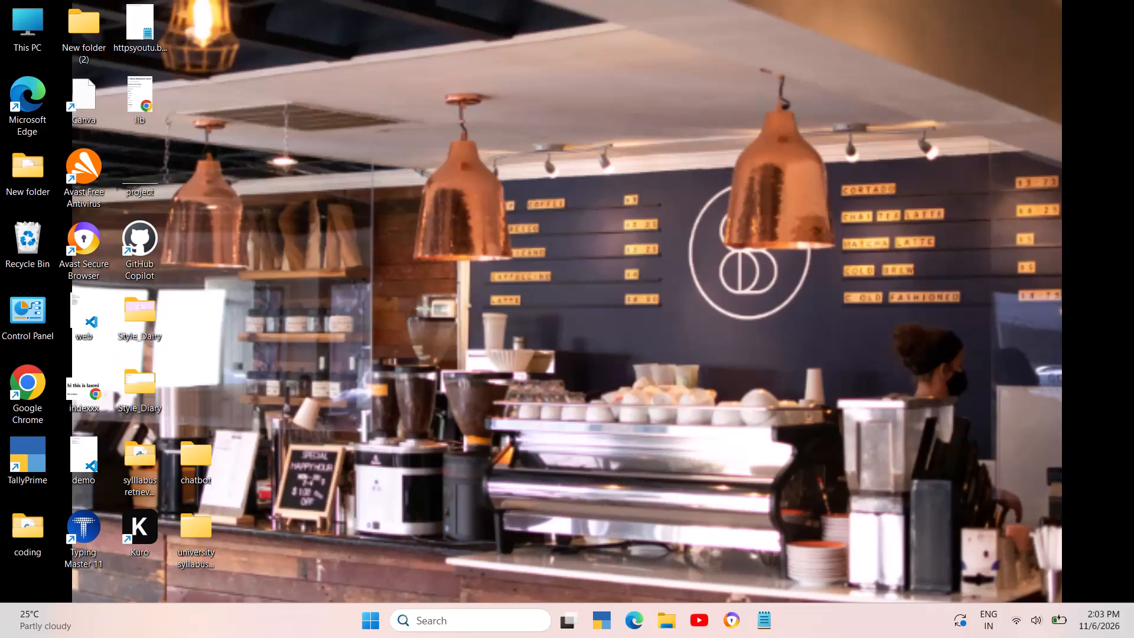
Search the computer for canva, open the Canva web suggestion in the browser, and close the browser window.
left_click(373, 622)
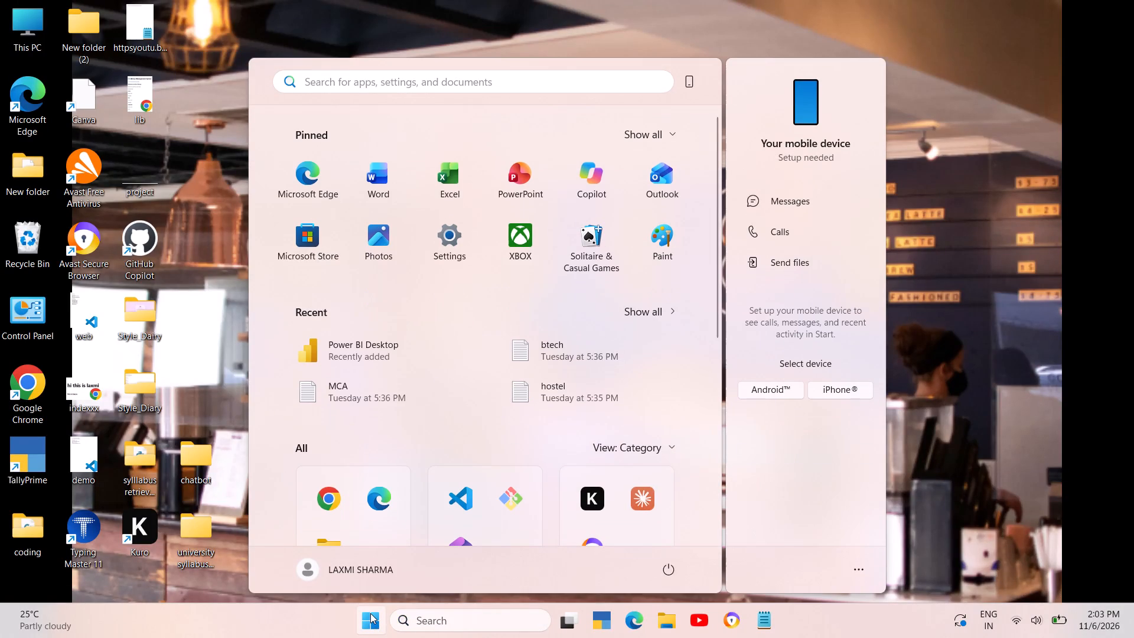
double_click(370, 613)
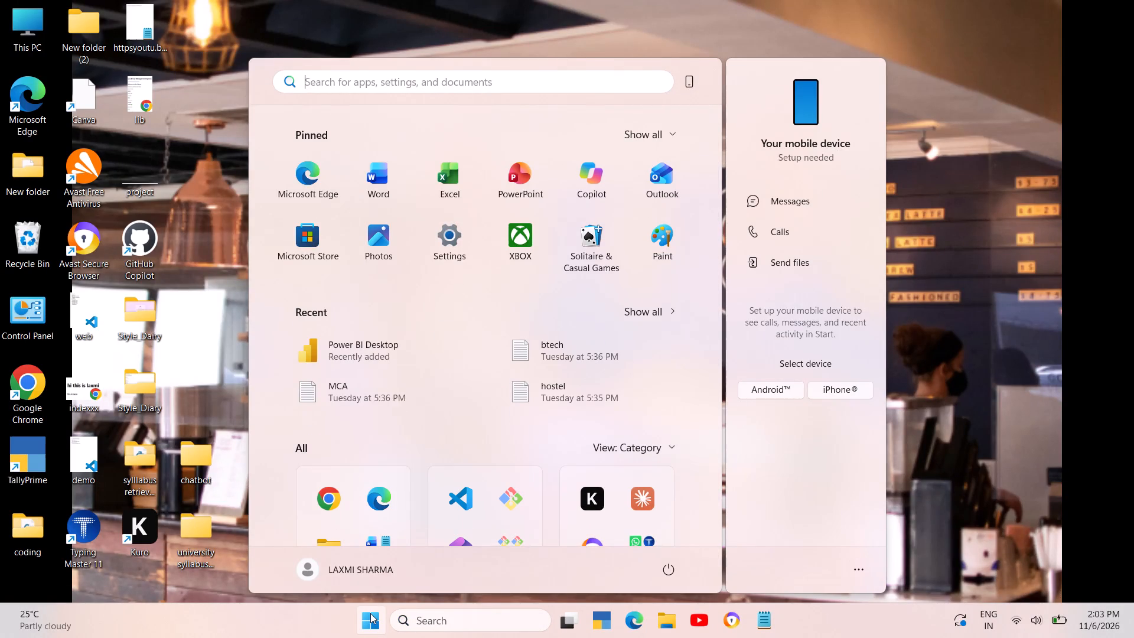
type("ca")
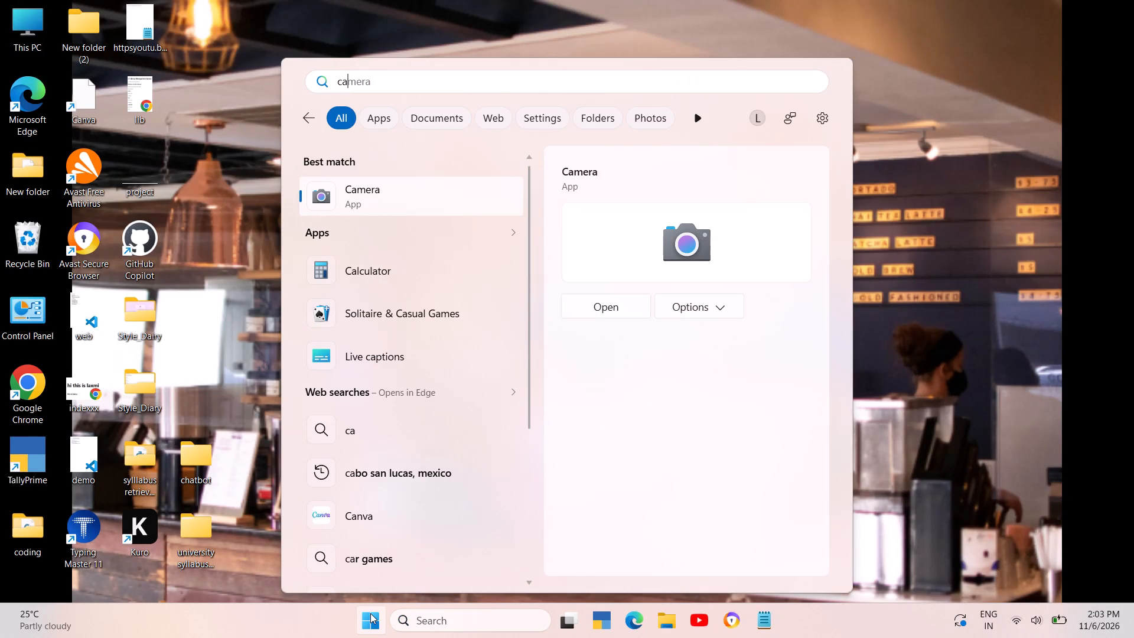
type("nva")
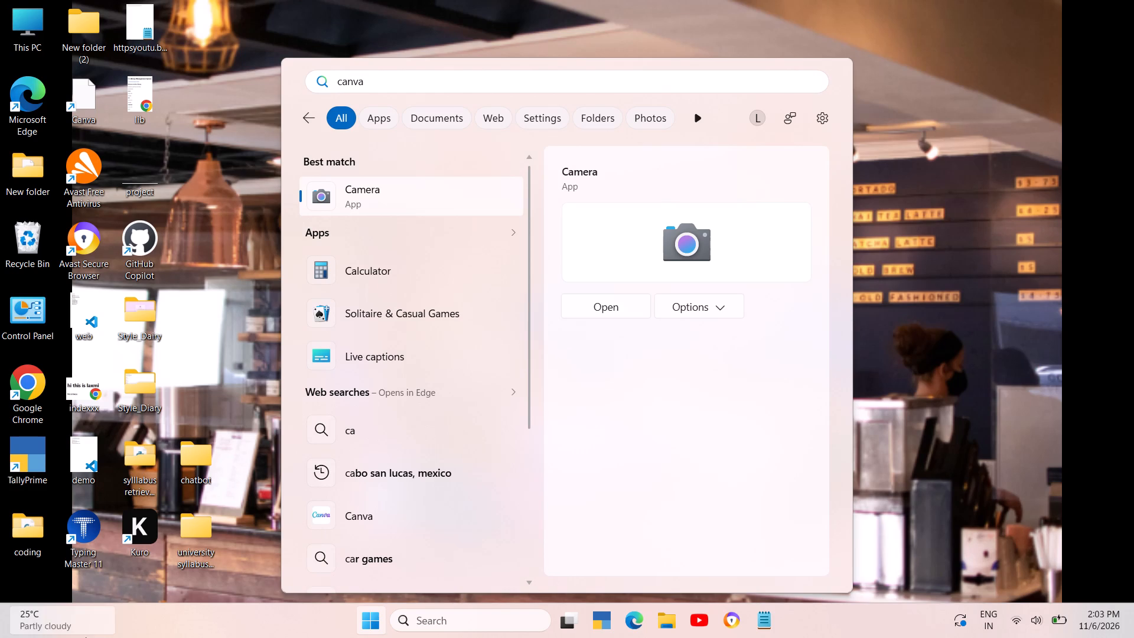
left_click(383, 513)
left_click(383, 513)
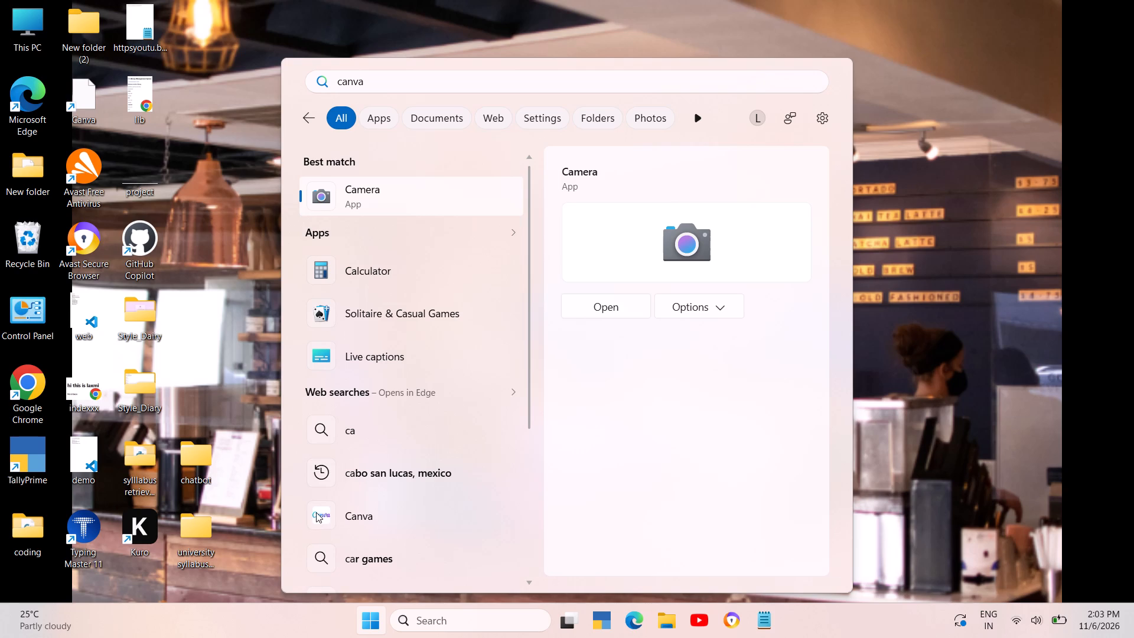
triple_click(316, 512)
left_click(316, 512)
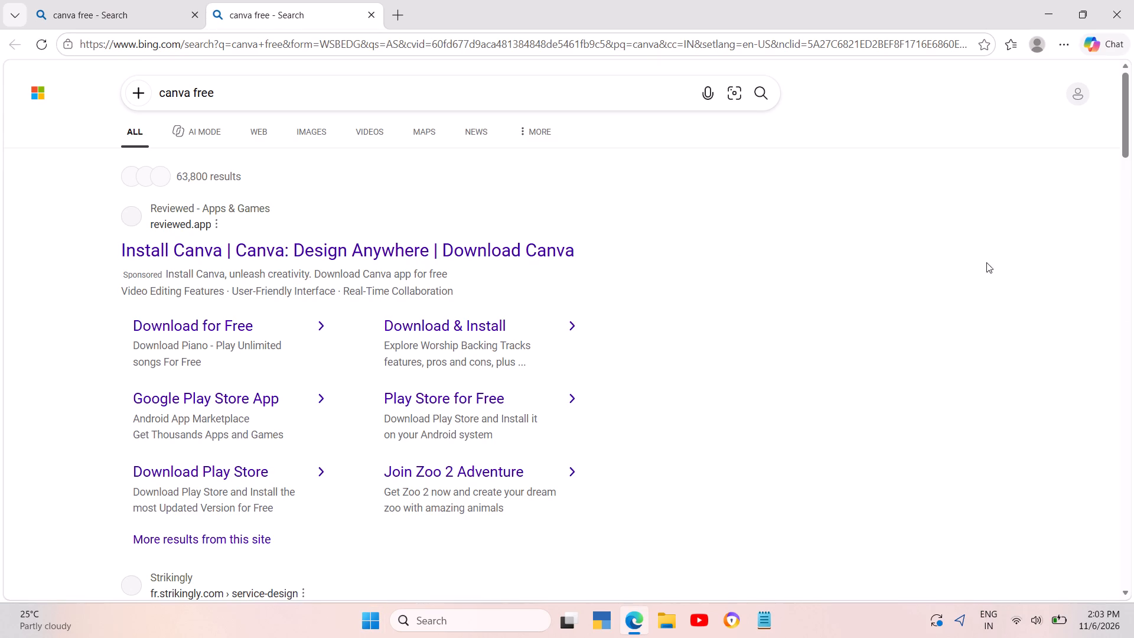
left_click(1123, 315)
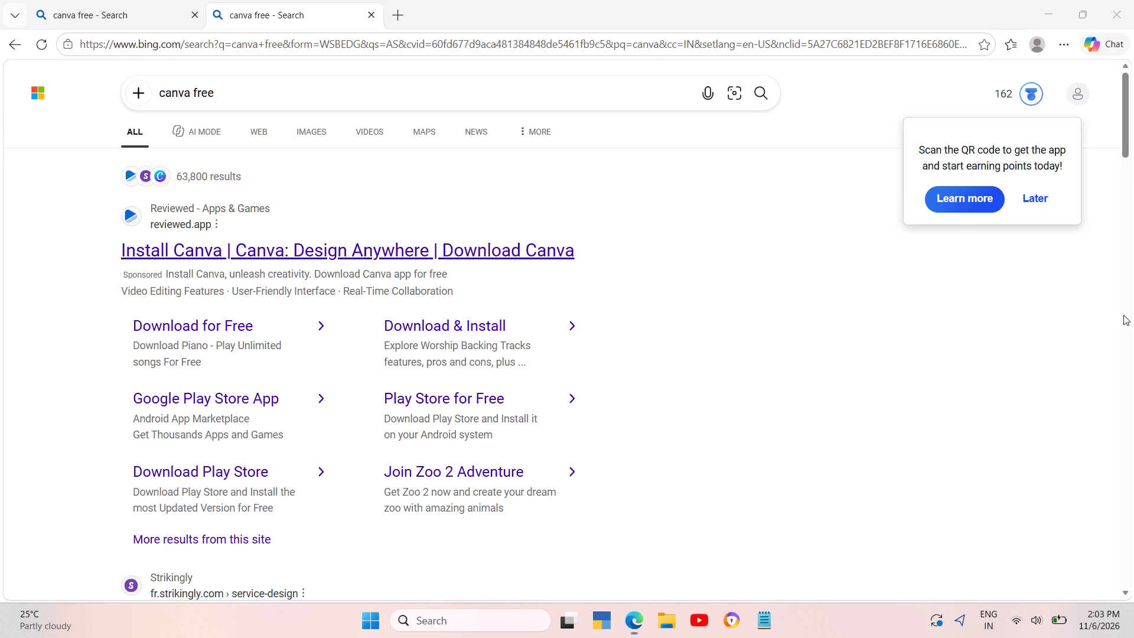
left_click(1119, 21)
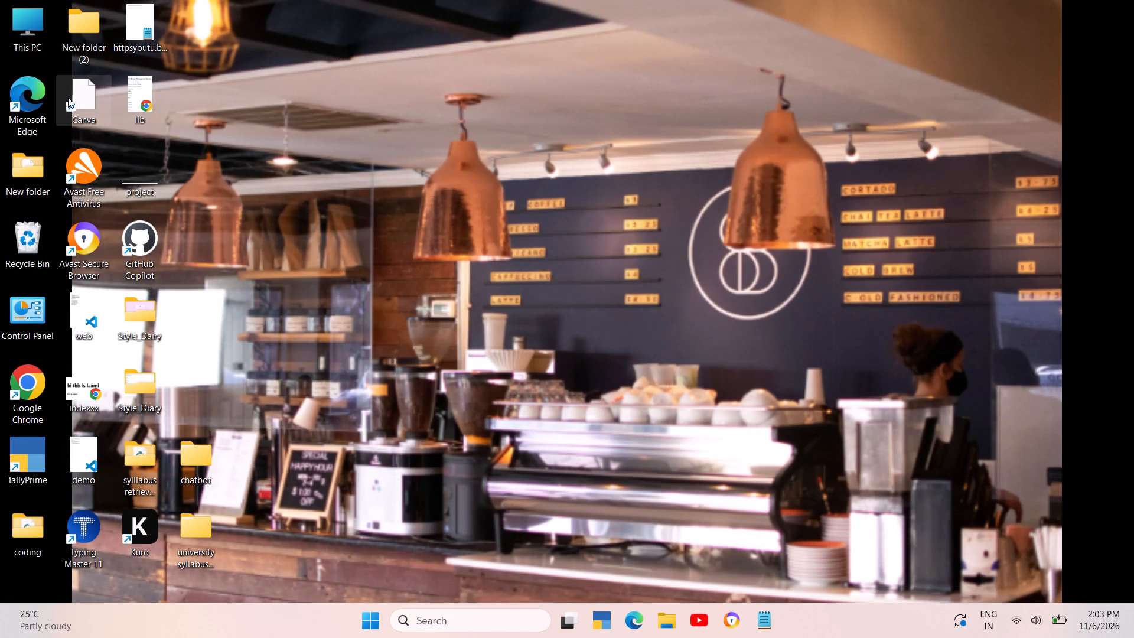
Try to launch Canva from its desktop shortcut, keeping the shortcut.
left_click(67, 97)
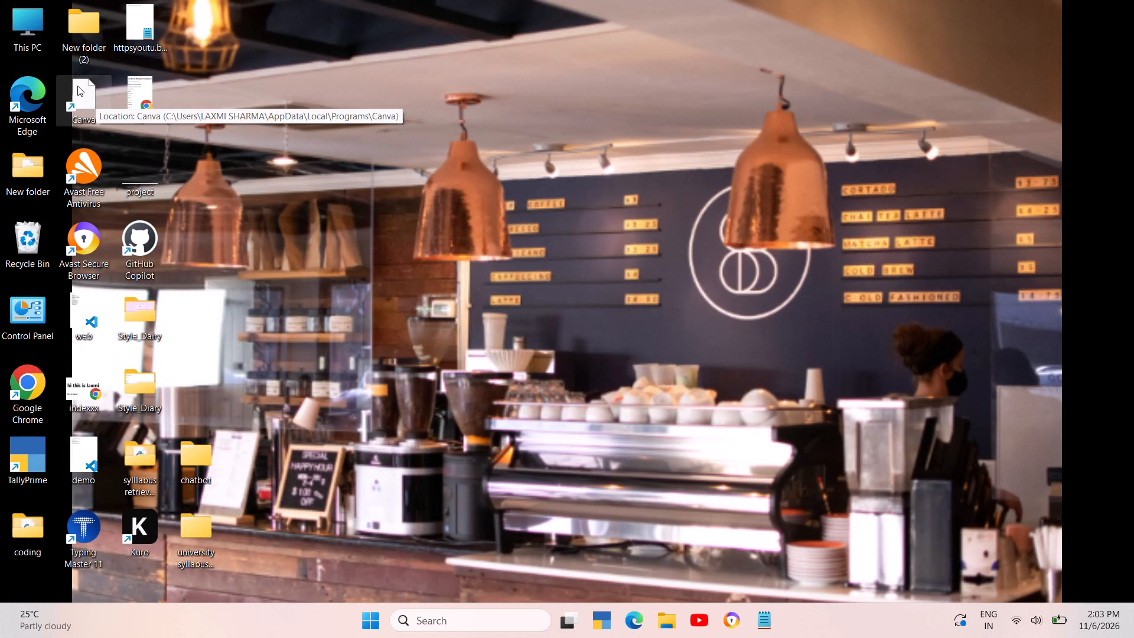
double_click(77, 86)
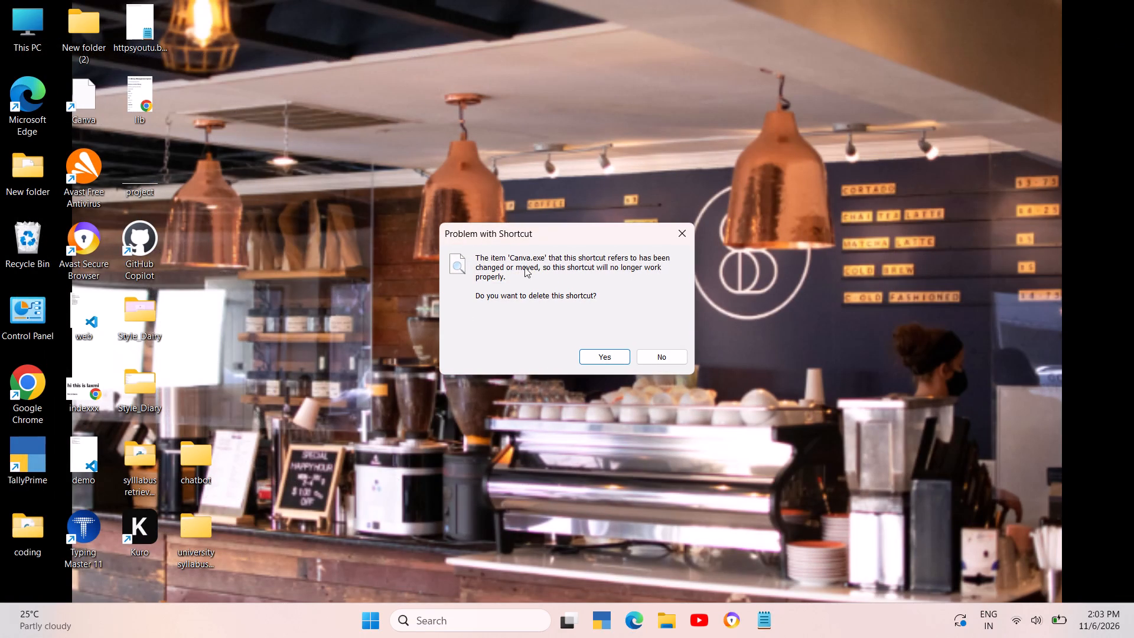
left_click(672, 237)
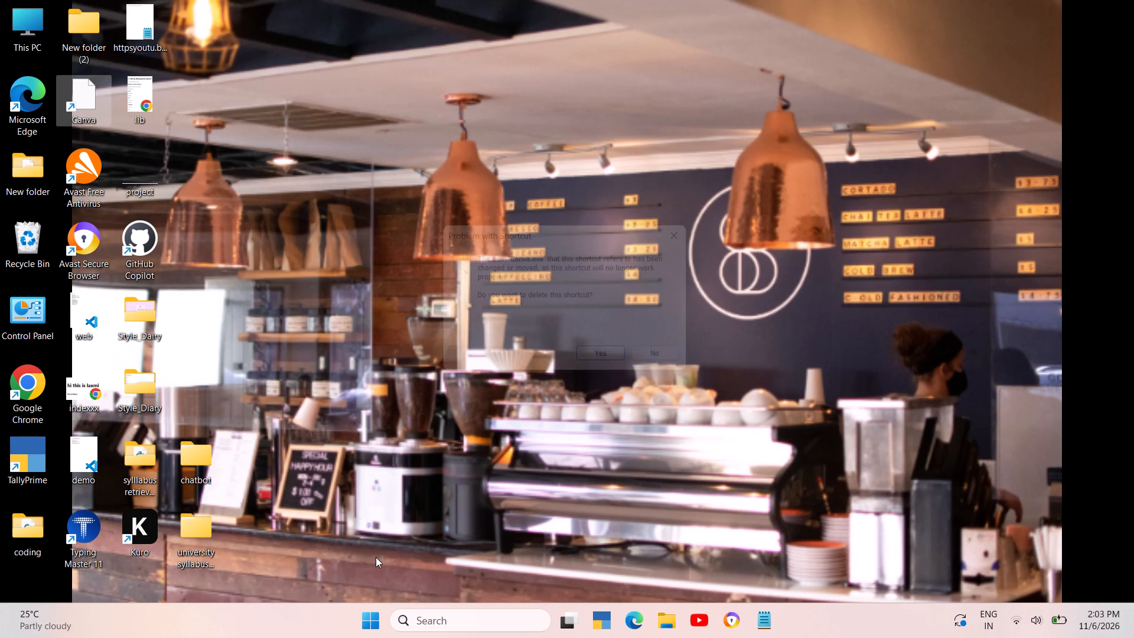
Search the computer for canva, run Canva Setup 1.111.0.exe to install the app, and minimize the installer window.
left_click(364, 620)
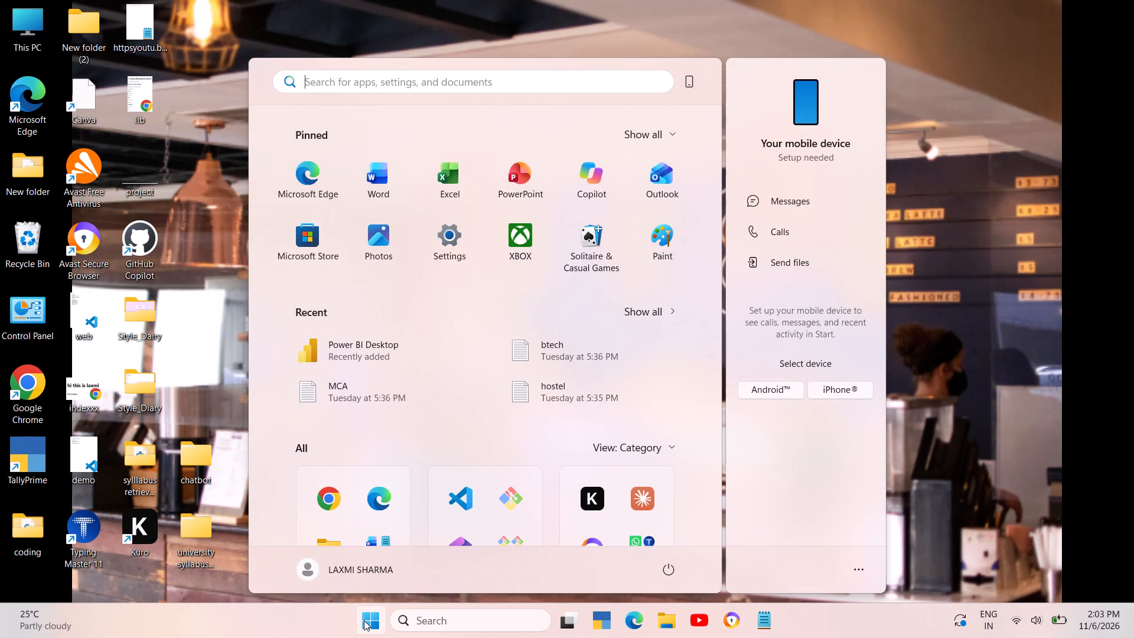
key("c")
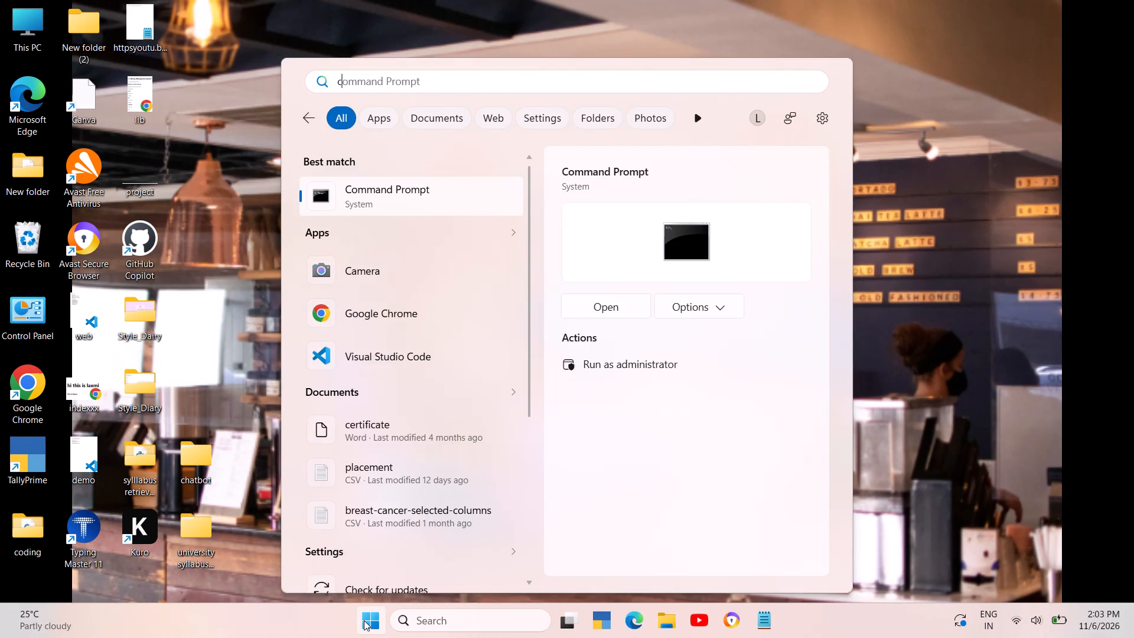
type("an")
type("va")
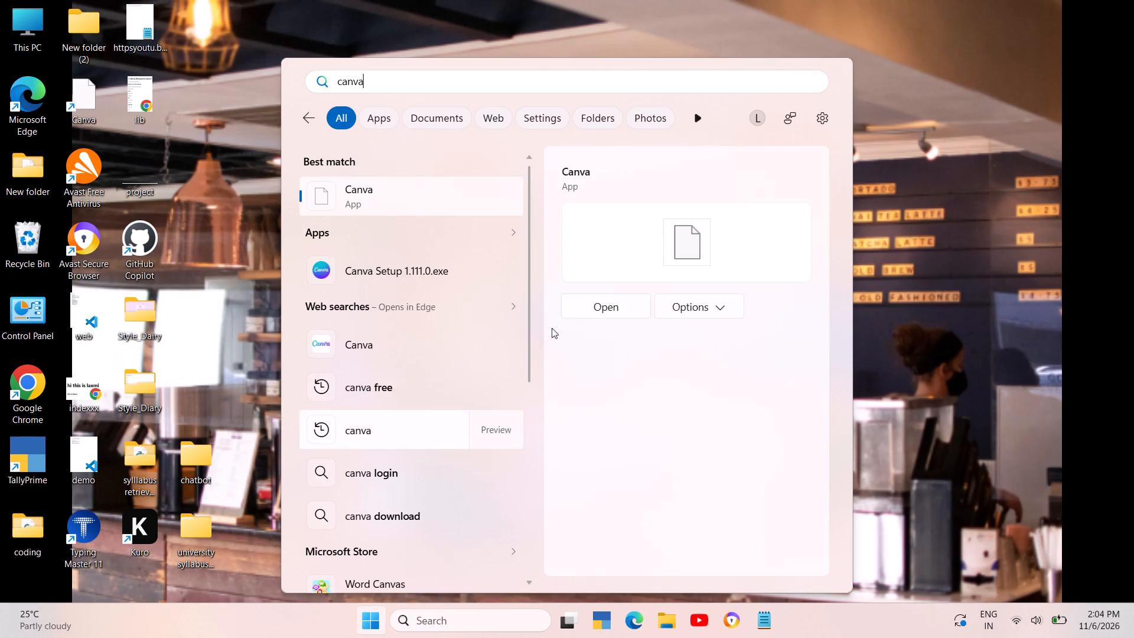
left_click(439, 279)
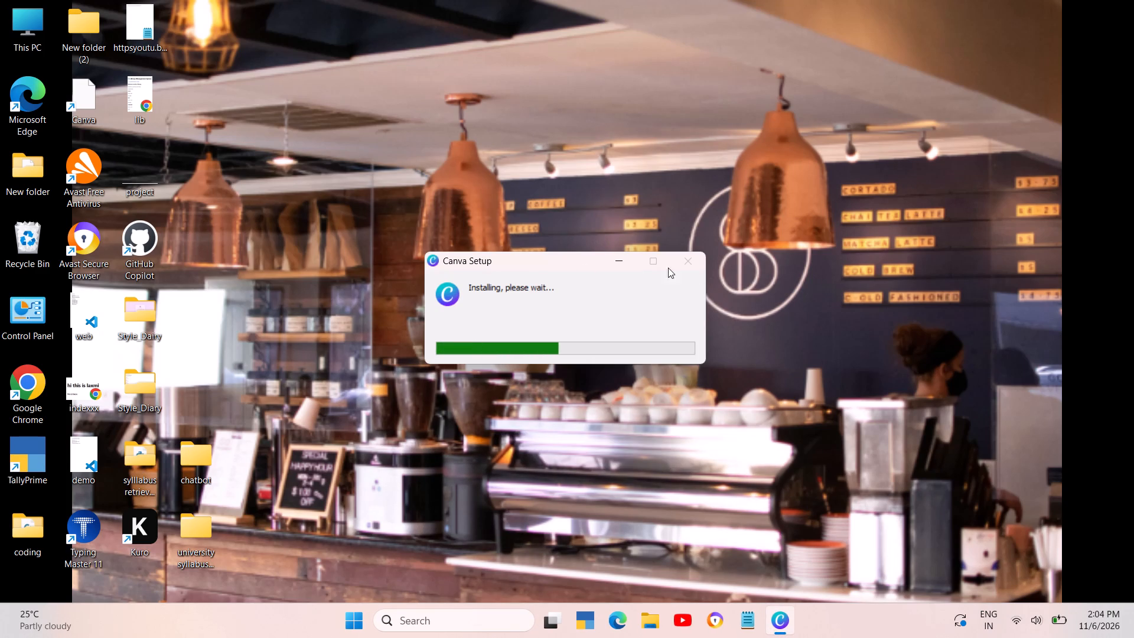
left_click(621, 259)
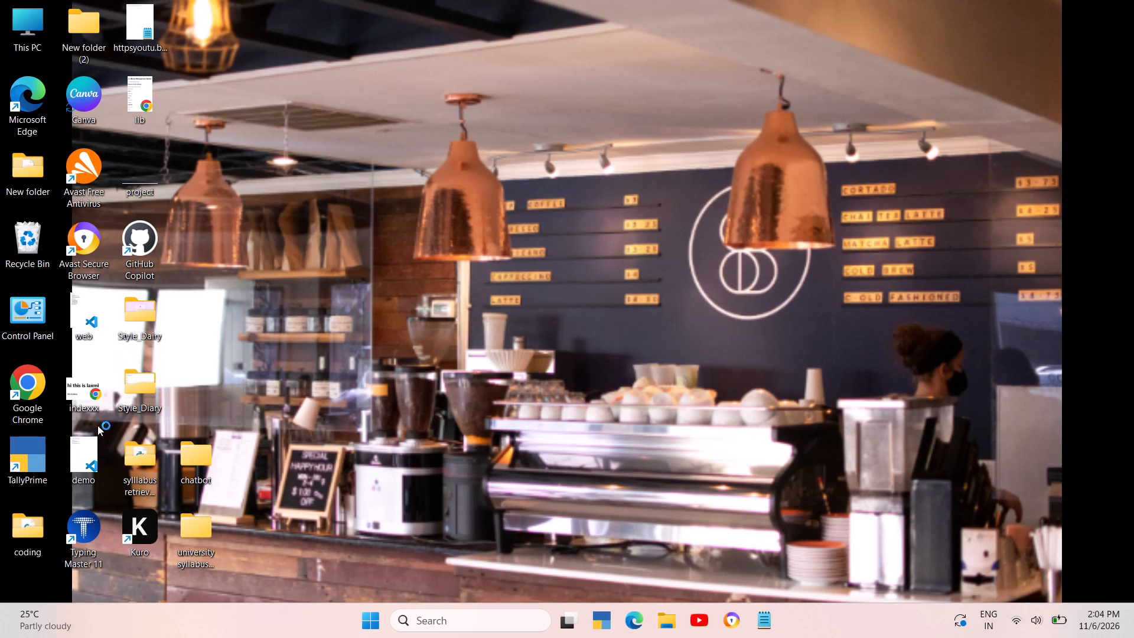
left_click(72, 463)
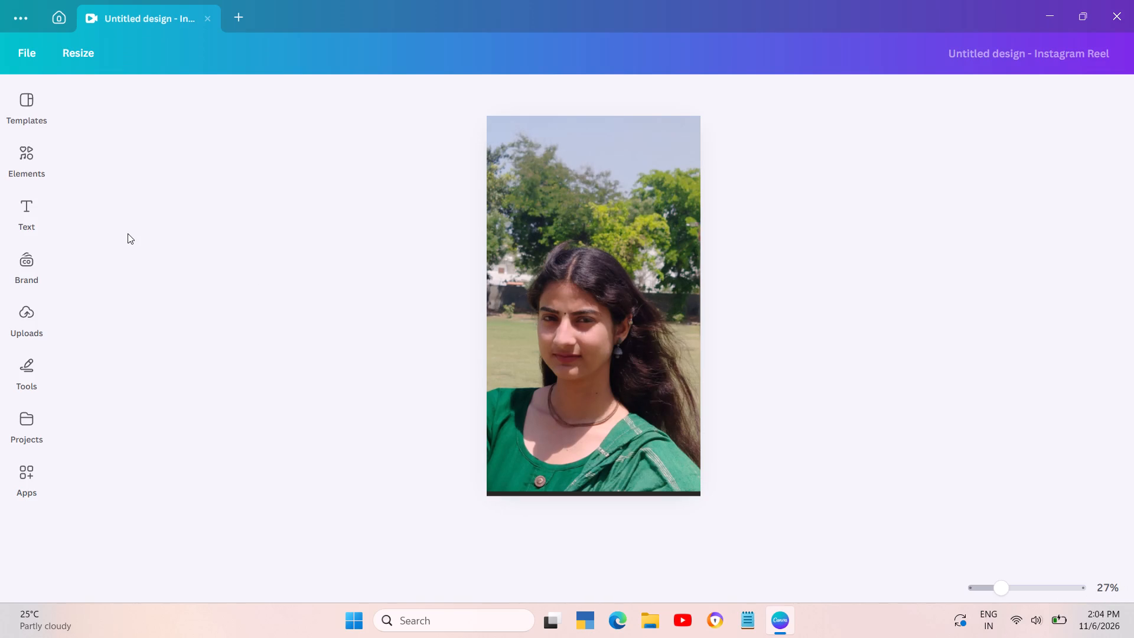
Show the text options and play the opening seconds of the Instagram Reel, pausing at about 0:07.
left_click(37, 213)
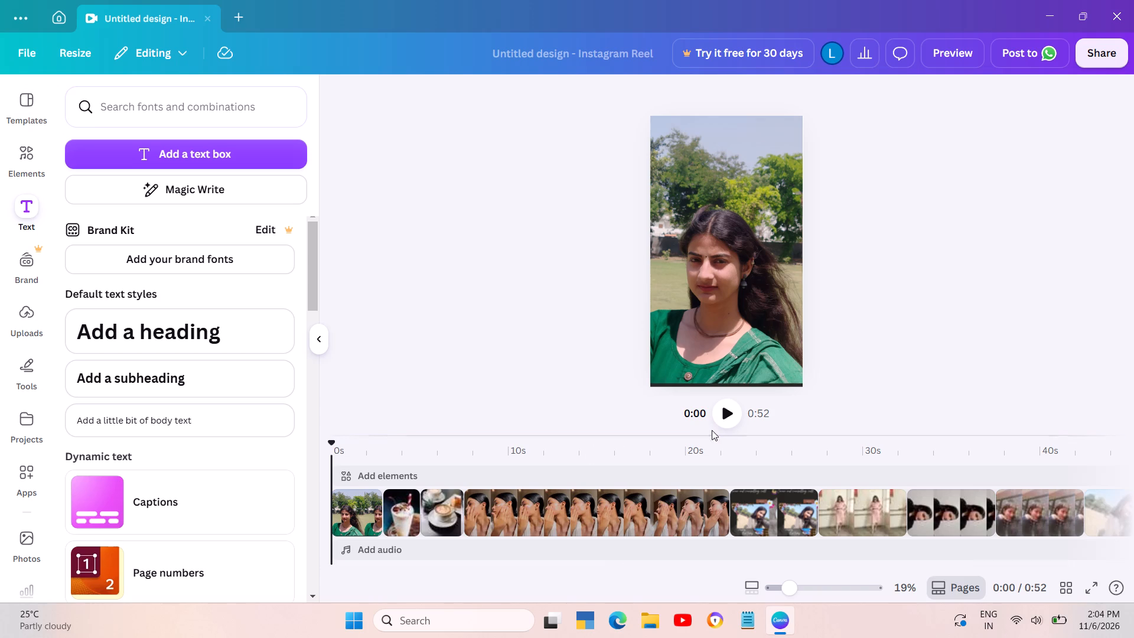
left_click(725, 416)
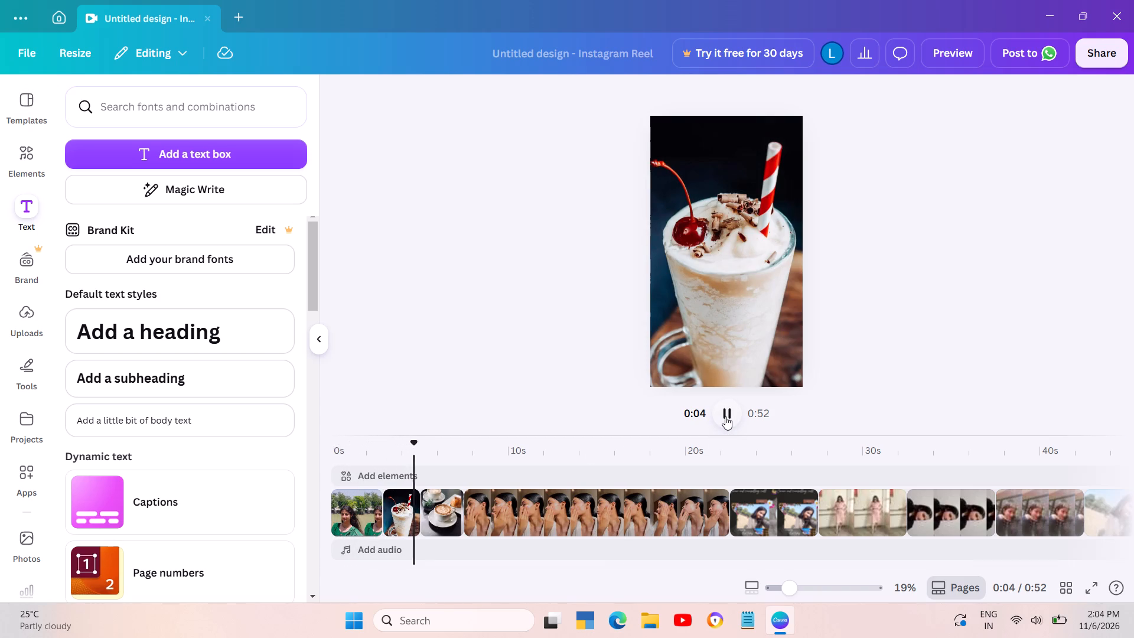
left_click(475, 388)
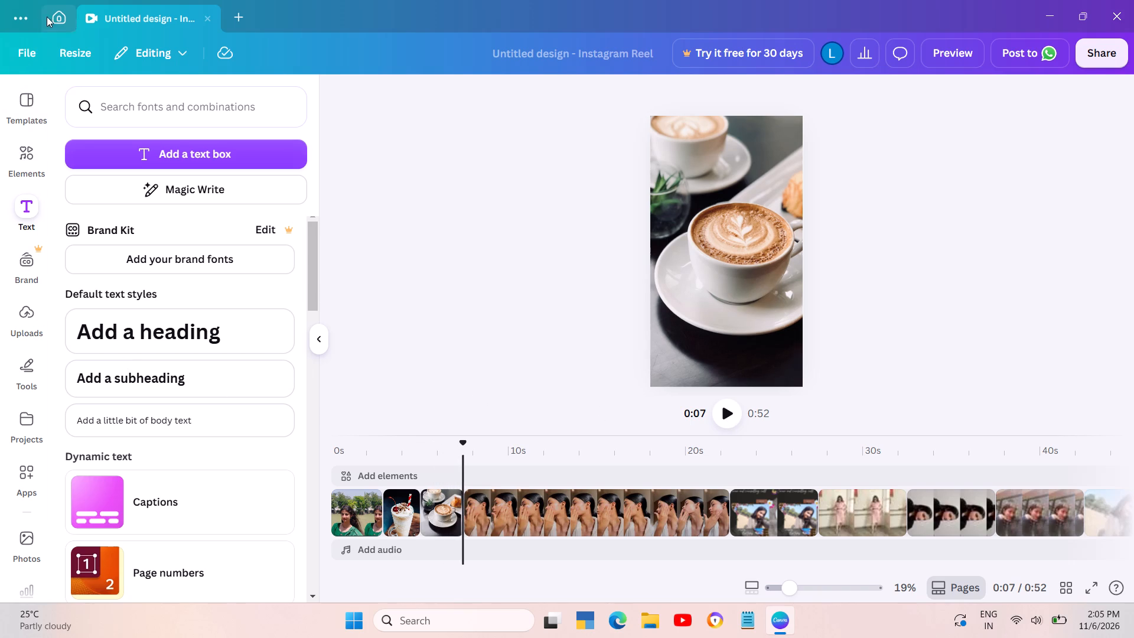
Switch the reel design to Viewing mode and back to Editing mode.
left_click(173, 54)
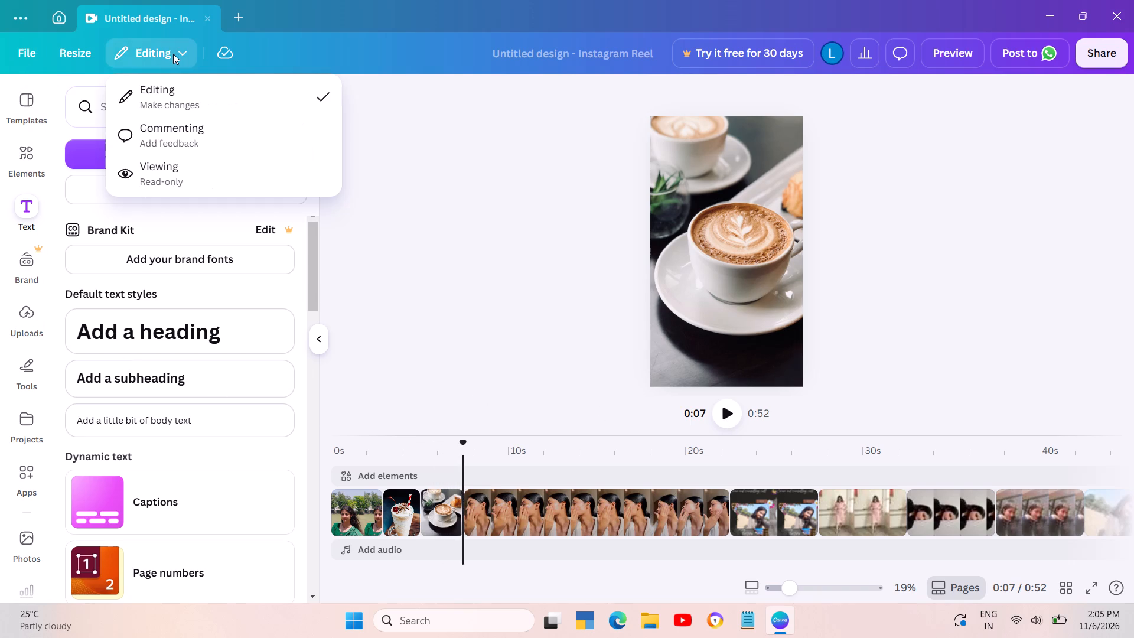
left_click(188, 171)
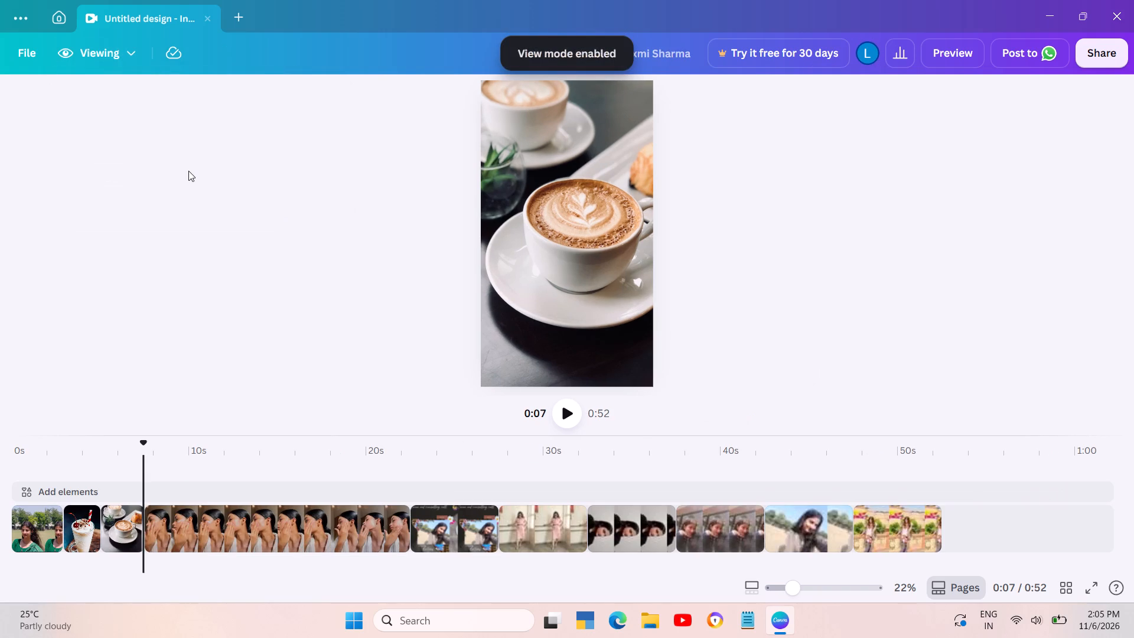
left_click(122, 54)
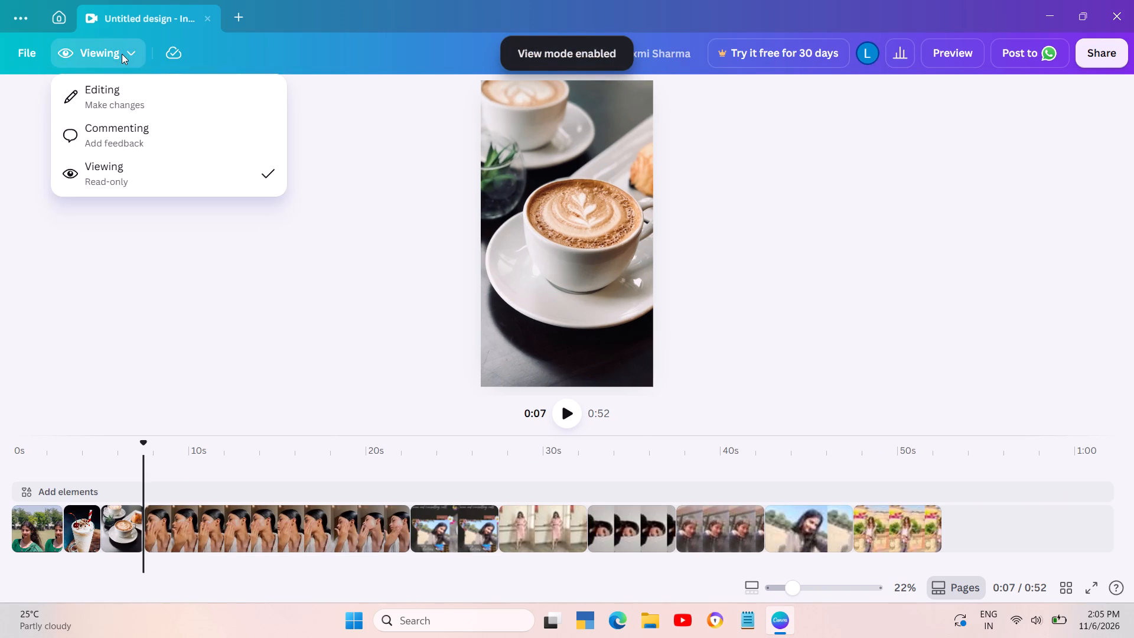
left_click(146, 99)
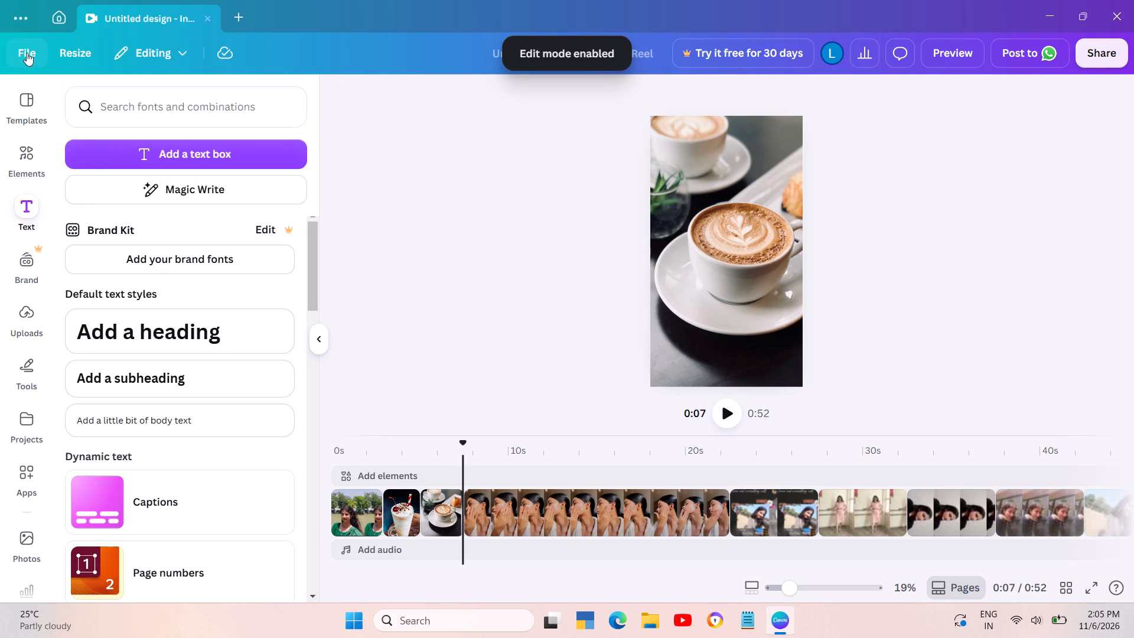
Create a new blank design in the WhatsApp Post (Portrait) format from the social media category.
left_click(25, 51)
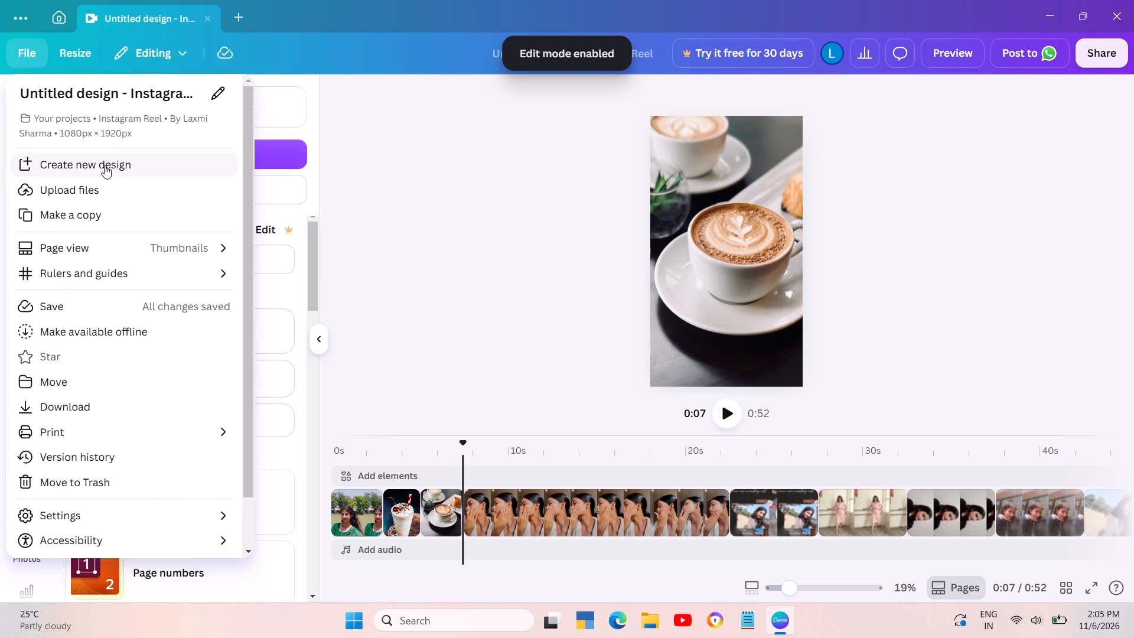
left_click(105, 165)
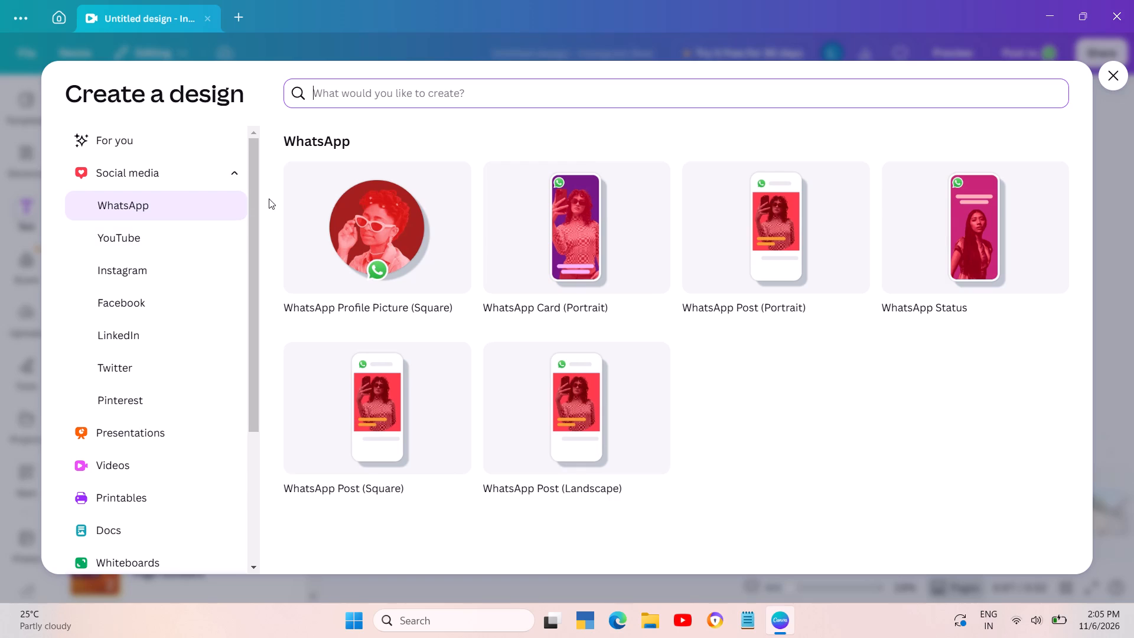
left_click(778, 234)
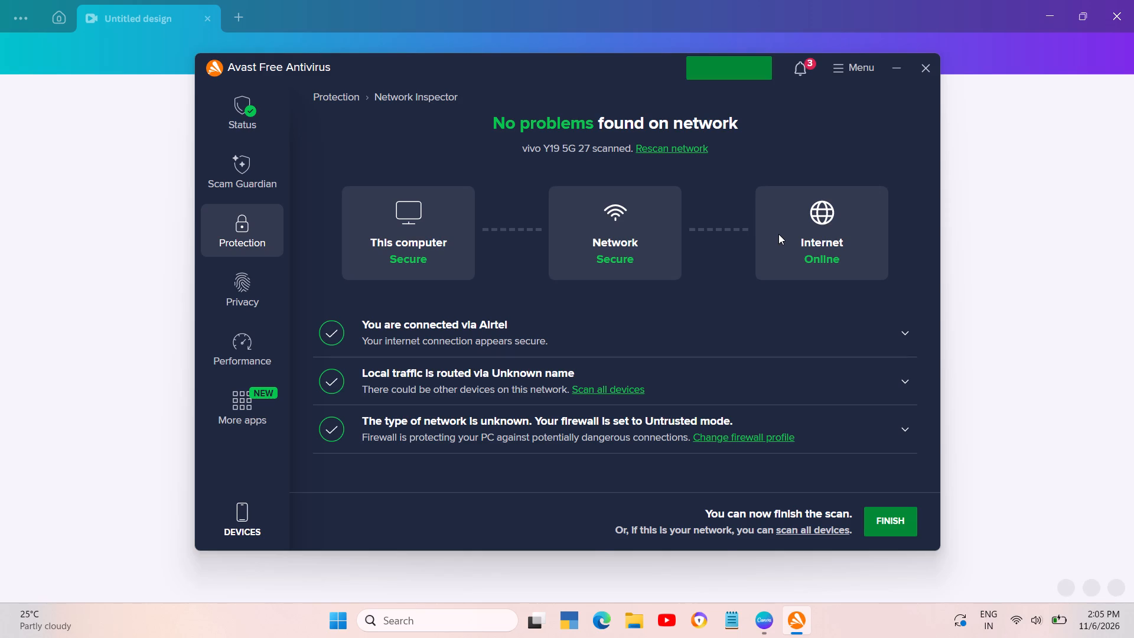
Finish the Avast network scan, decline the VPN offer, and close the antivirus window.
left_click(893, 523)
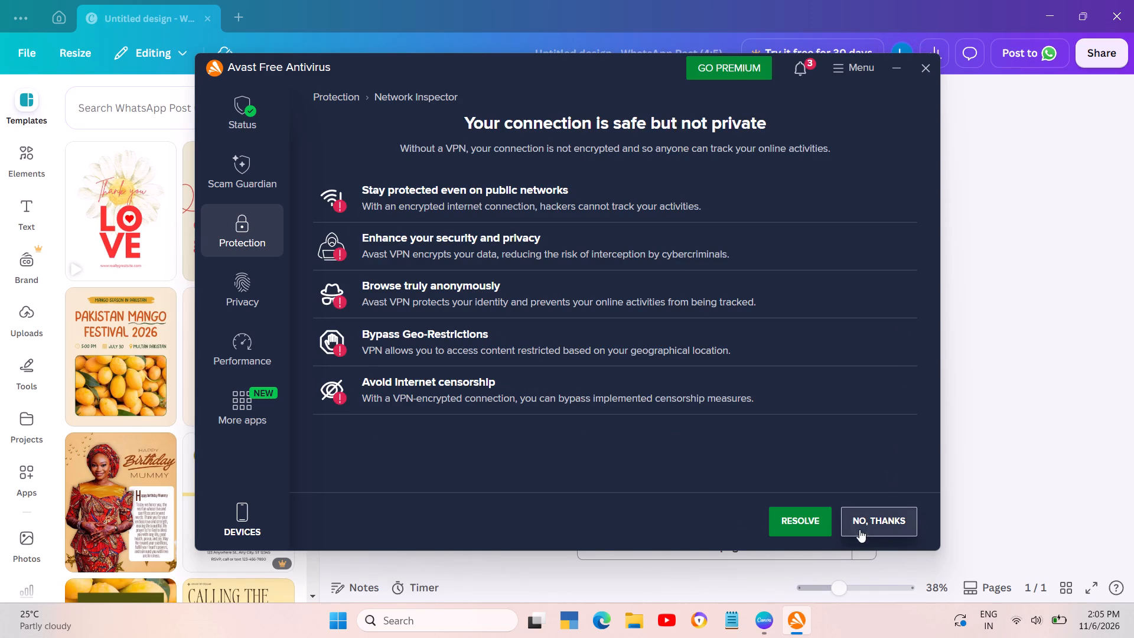
left_click(872, 516)
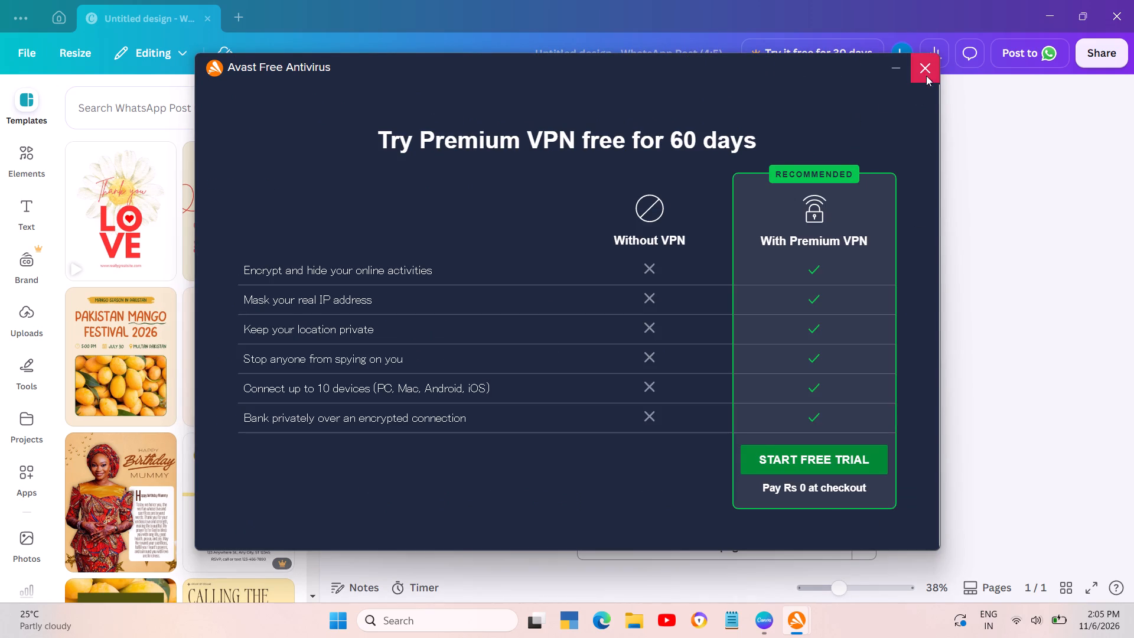
left_click(925, 69)
left_click(925, 69)
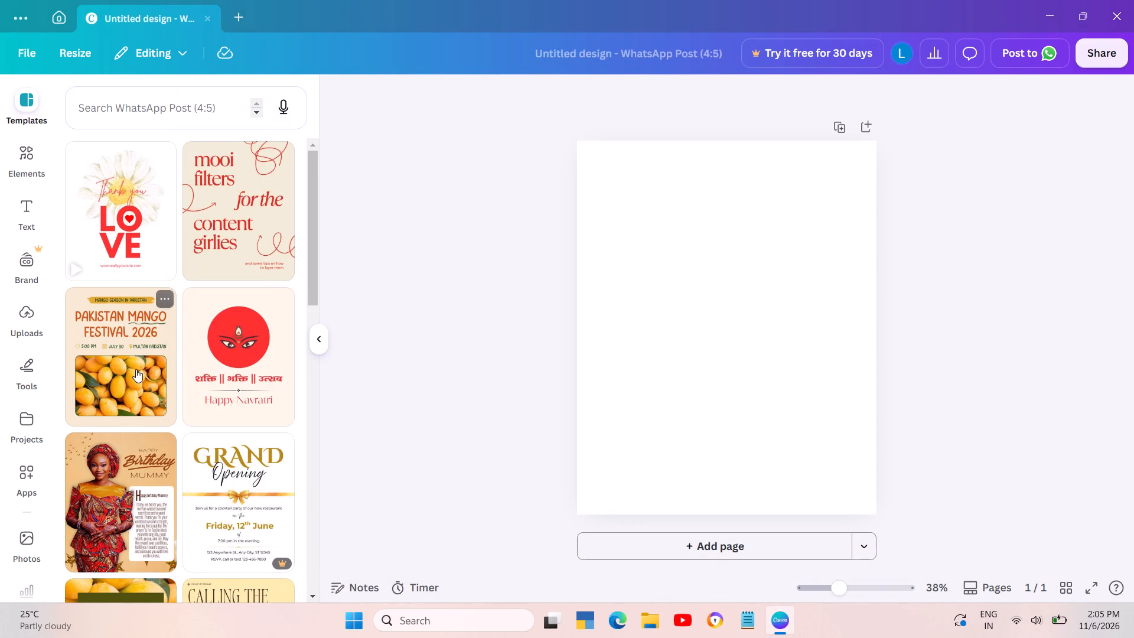
Browse the suggested WhatsApp Post templates and return to the start of the list.
scroll(136, 369, "down", 8)
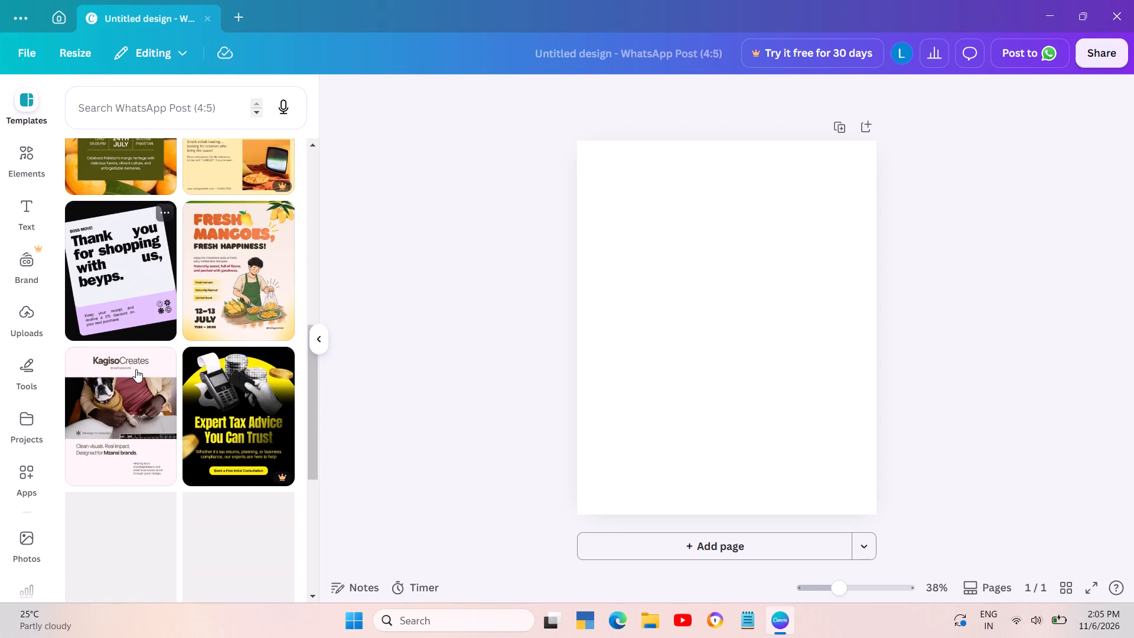
scroll(136, 369, "down", 3)
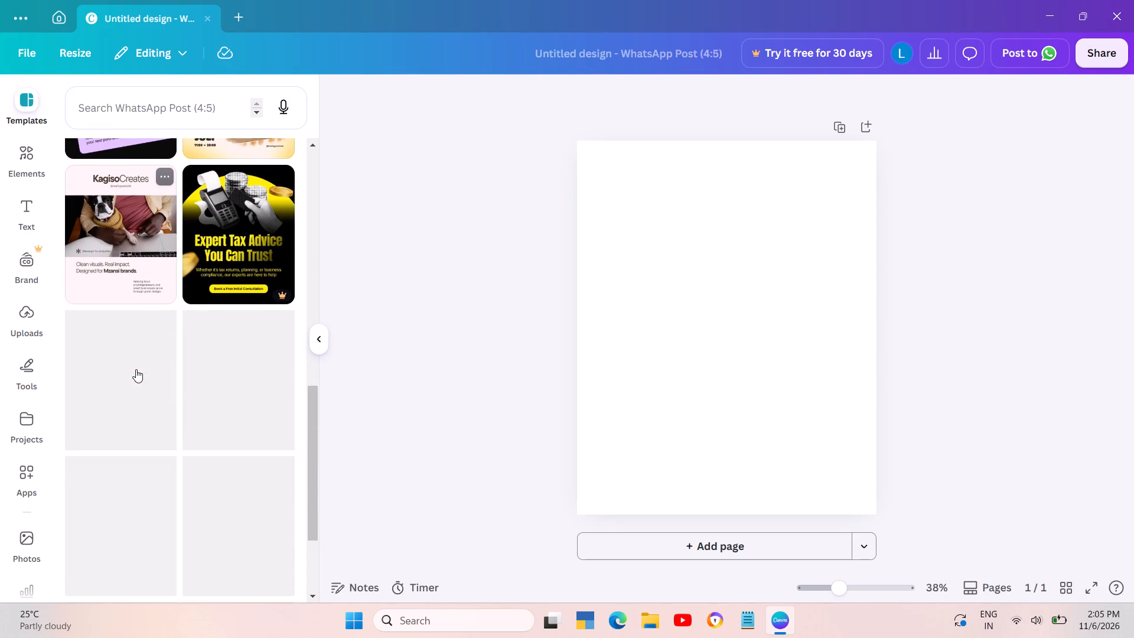
scroll(136, 369, "down", 1)
scroll(136, 369, "up", 4)
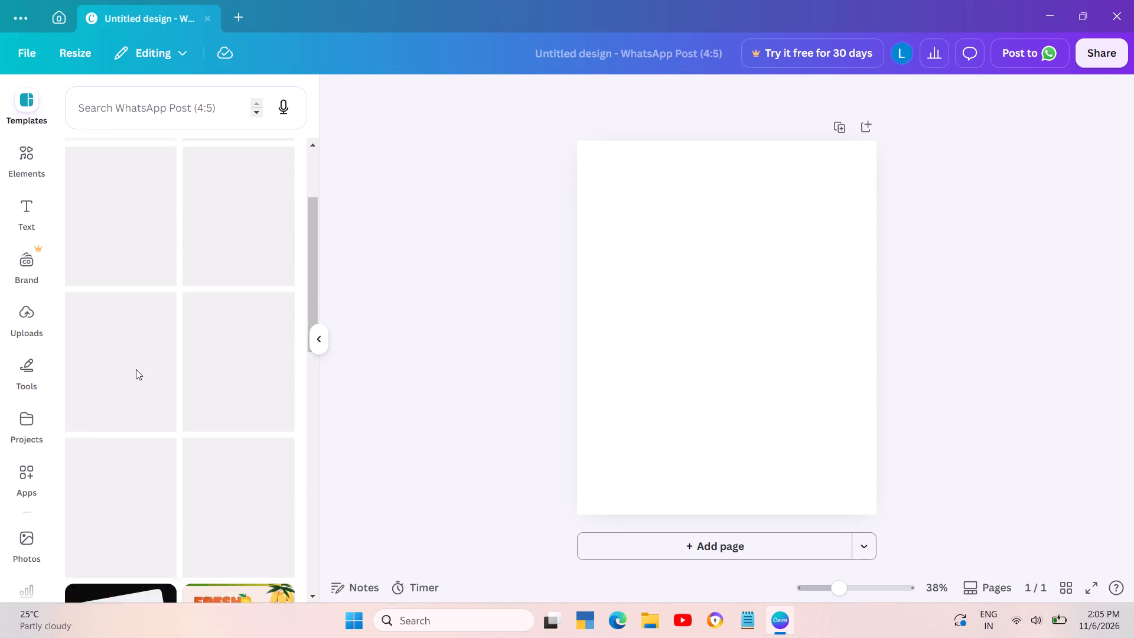
scroll(136, 369, "up", 3)
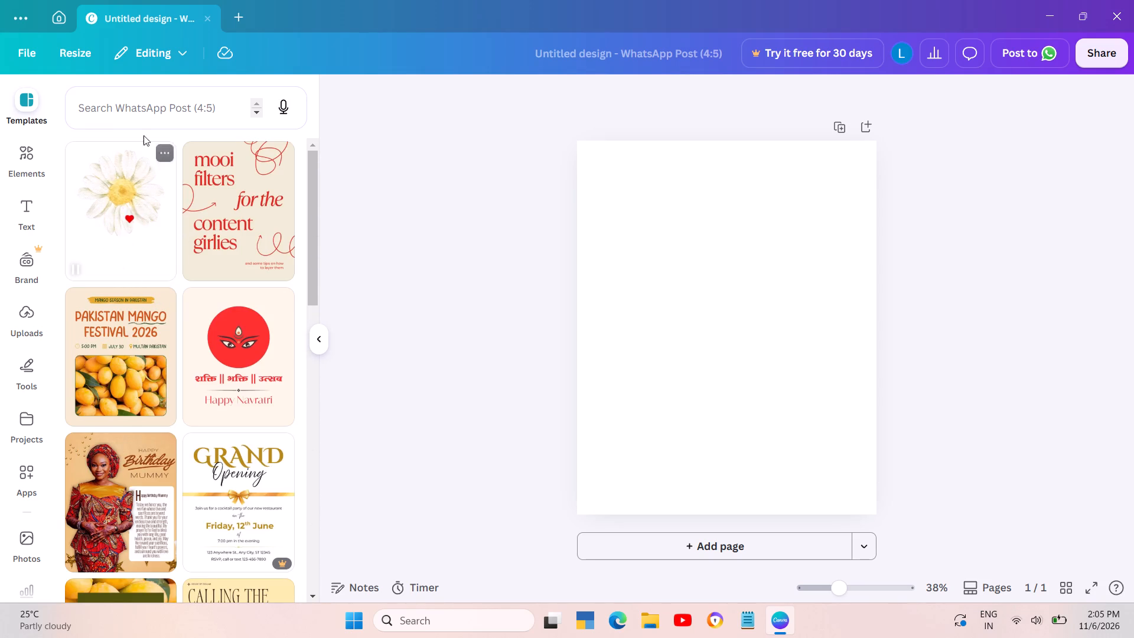
Search the templates for thumb and choose the suggested search thumbnail youtube.
left_click(148, 104)
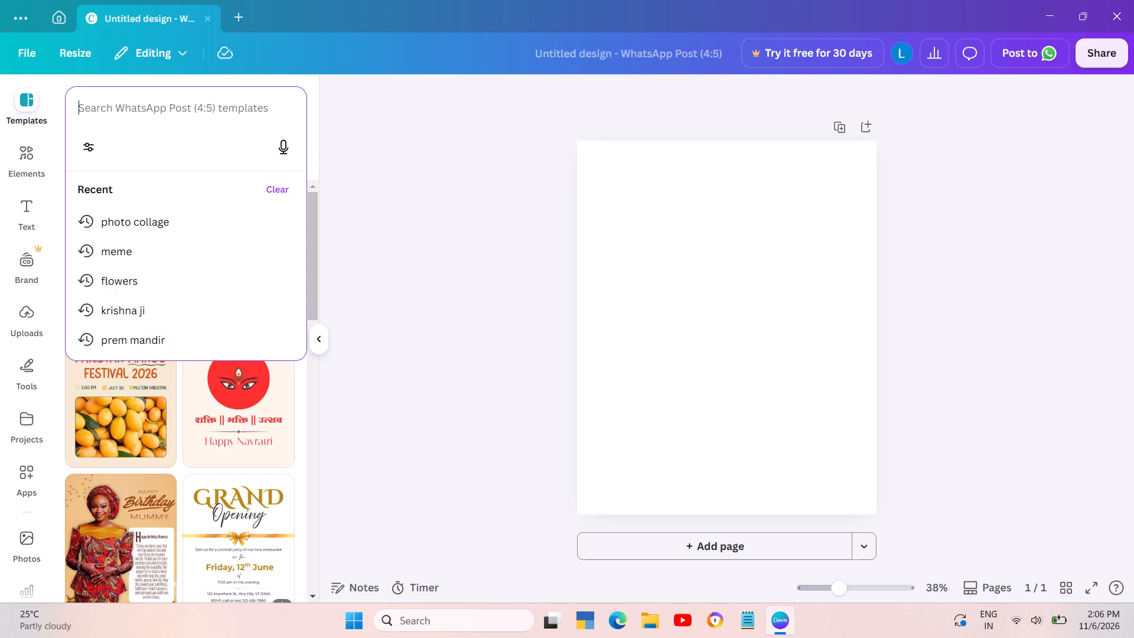
double_click(148, 104)
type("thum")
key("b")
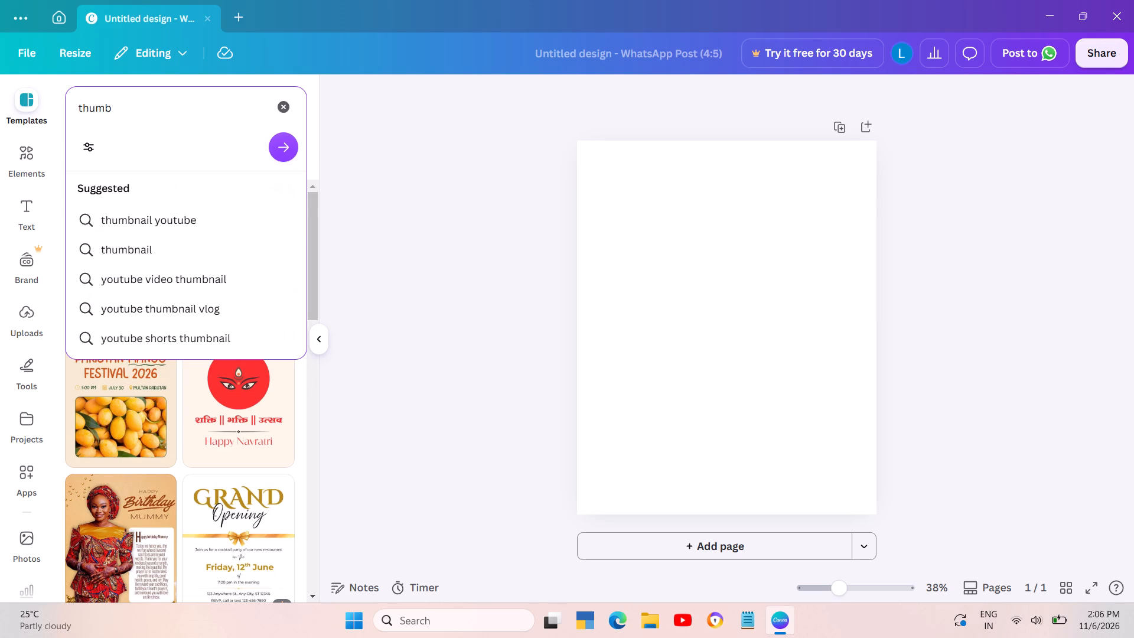
left_click(159, 223)
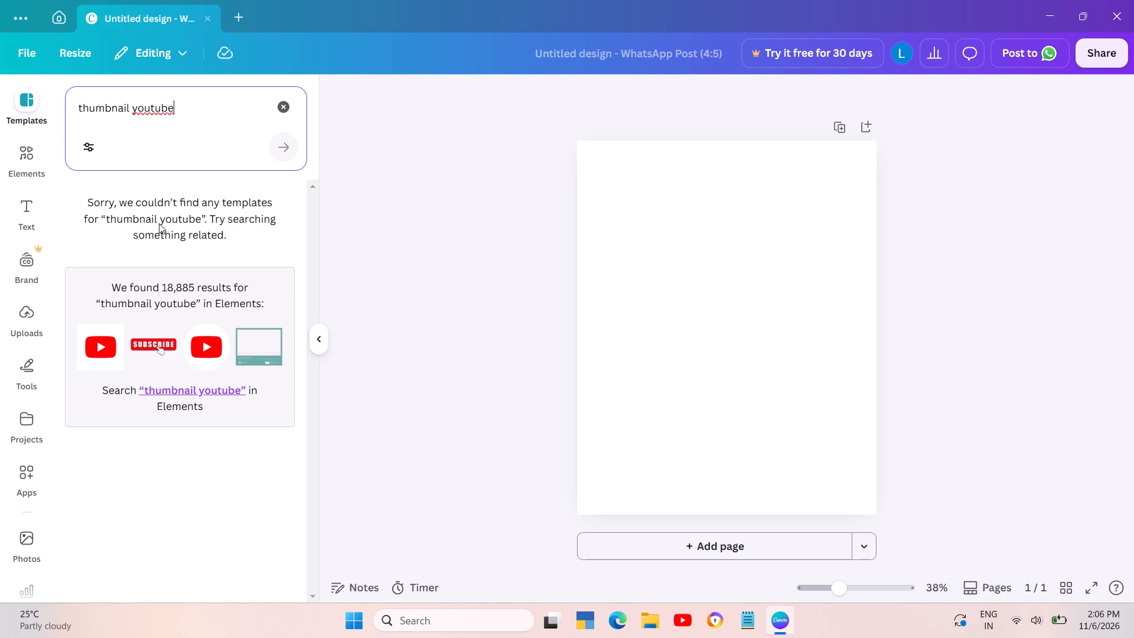
Edit the "thumbnail youtube" template search, trying to append "fooooo" and retyping the text after "thumbnail".
left_click(198, 120)
key("space")
type("fooooo")
double_click(197, 98)
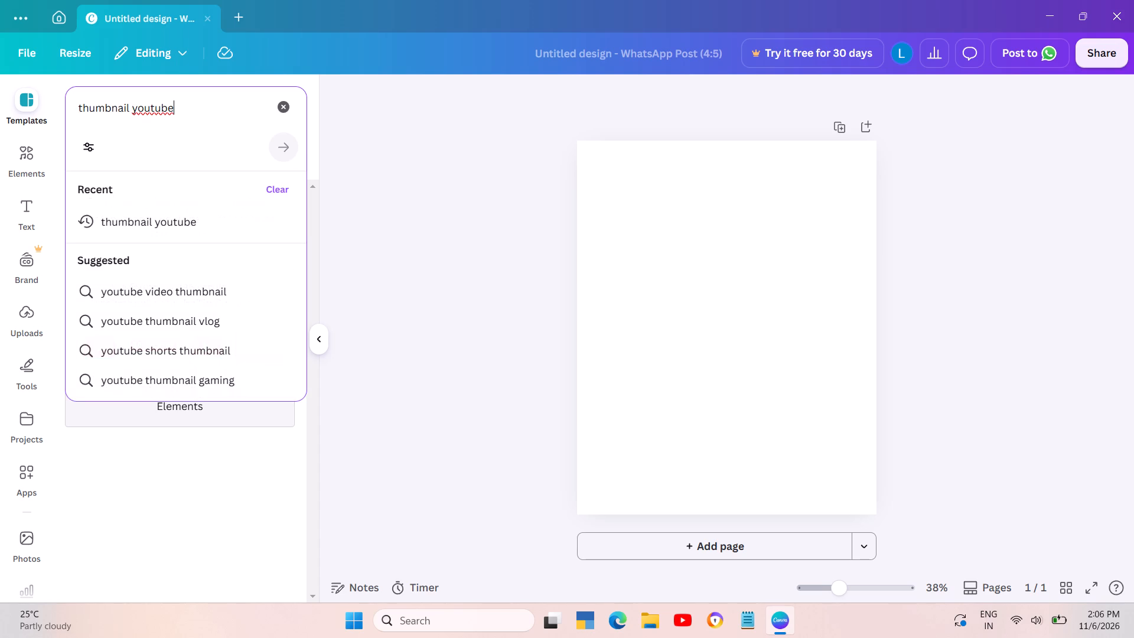
key("space")
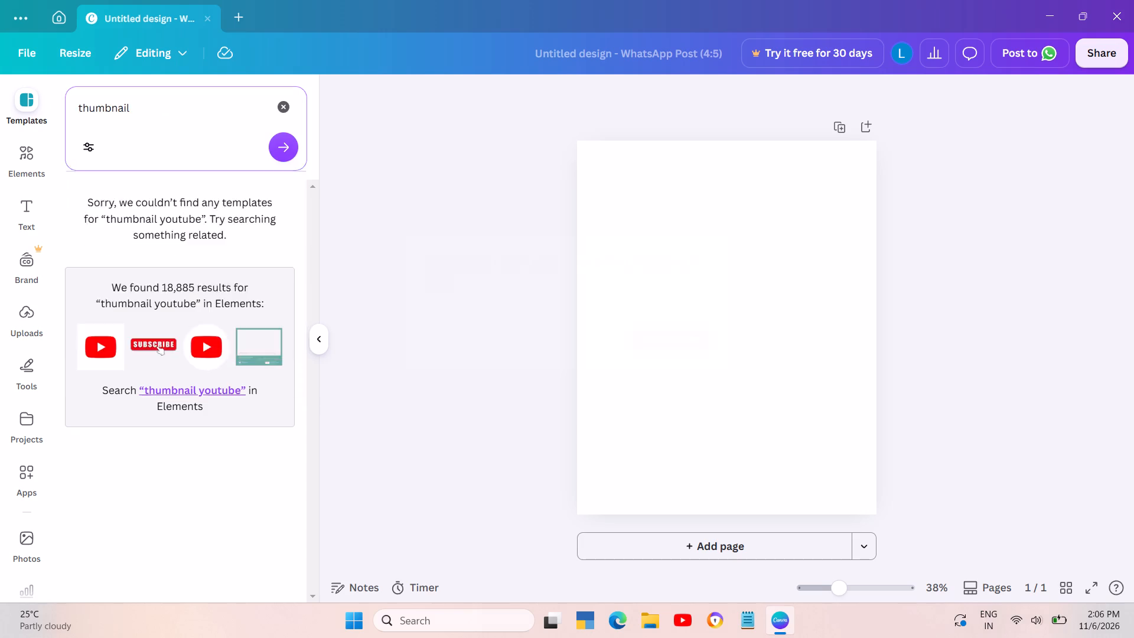
key("y")
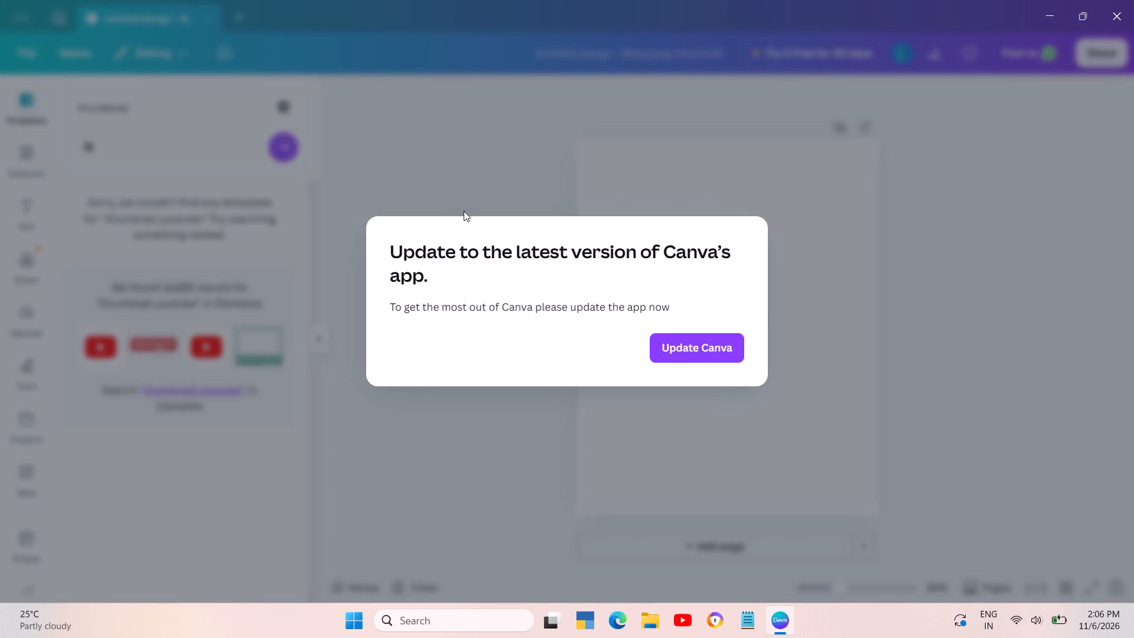
Start the update of Canva to the latest version.
left_click(669, 351)
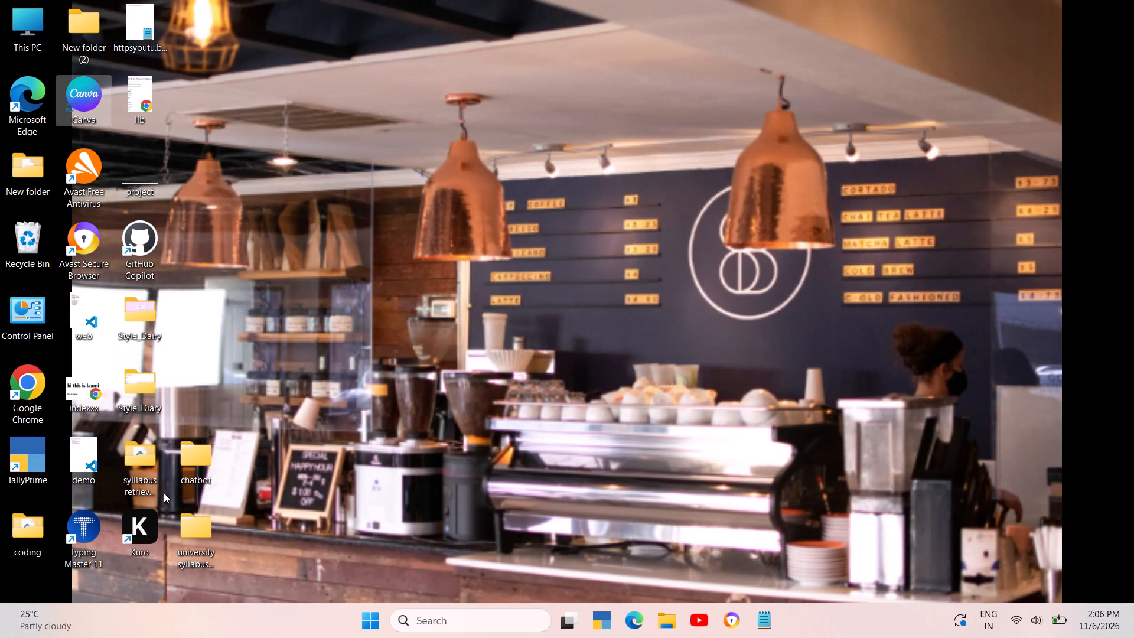
Launch Kuro from its desktop shortcut.
left_click(145, 532)
double_click(145, 532)
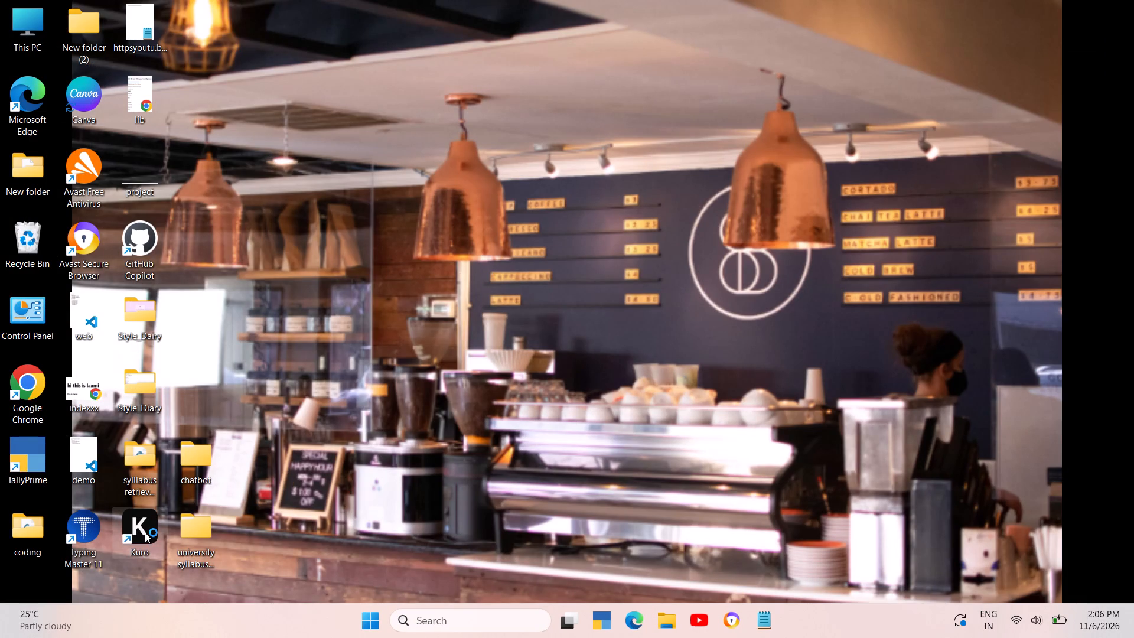
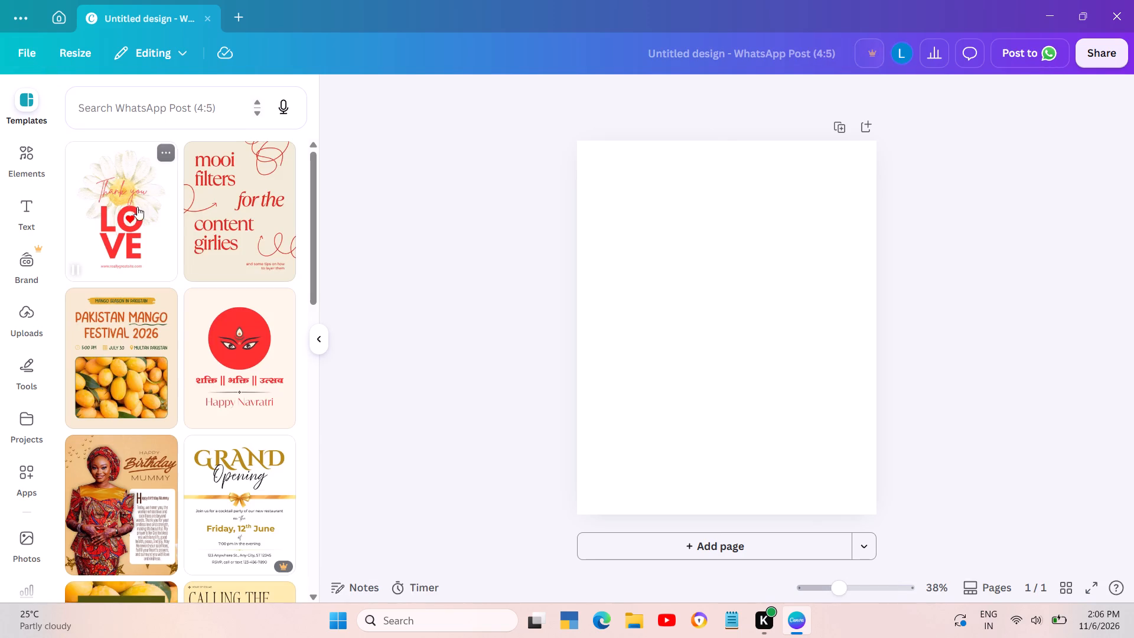
Browse the WhatsApp Post (4:5) templates and enter "thum" in the template search.
scroll(137, 226, "down", 6)
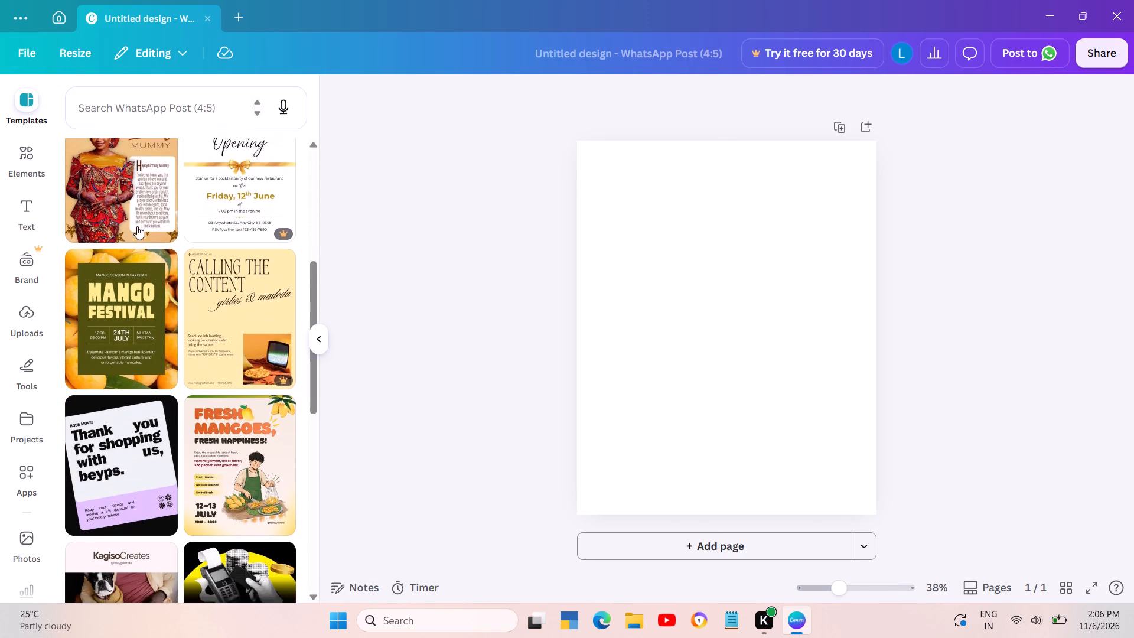
scroll(137, 226, "down", 3)
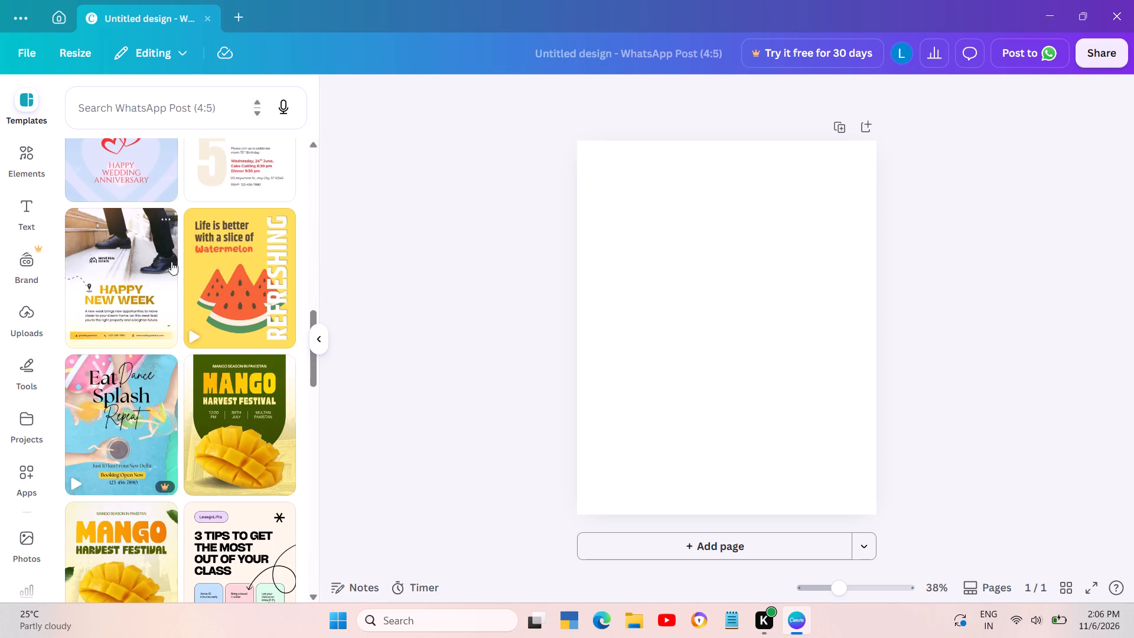
scroll(235, 315, "up", 1)
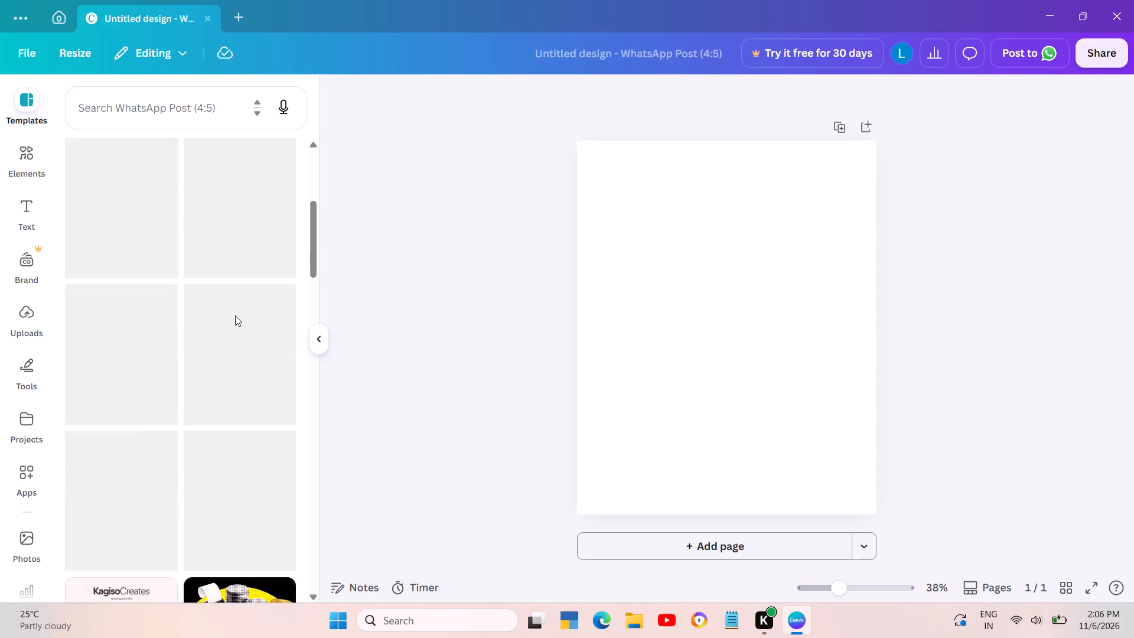
left_click(184, 113)
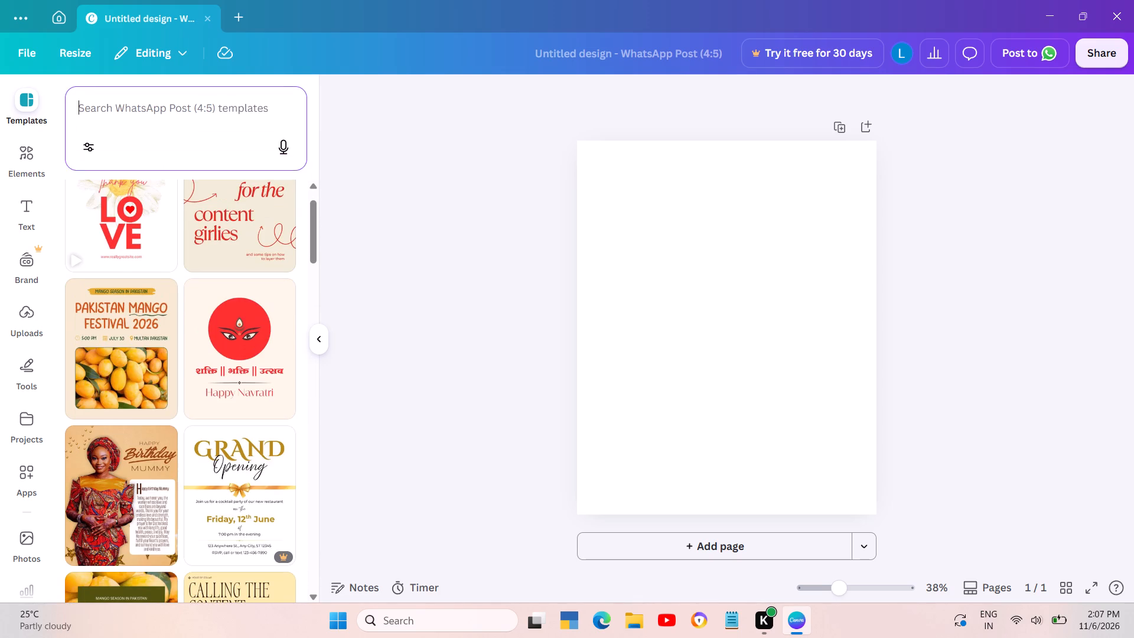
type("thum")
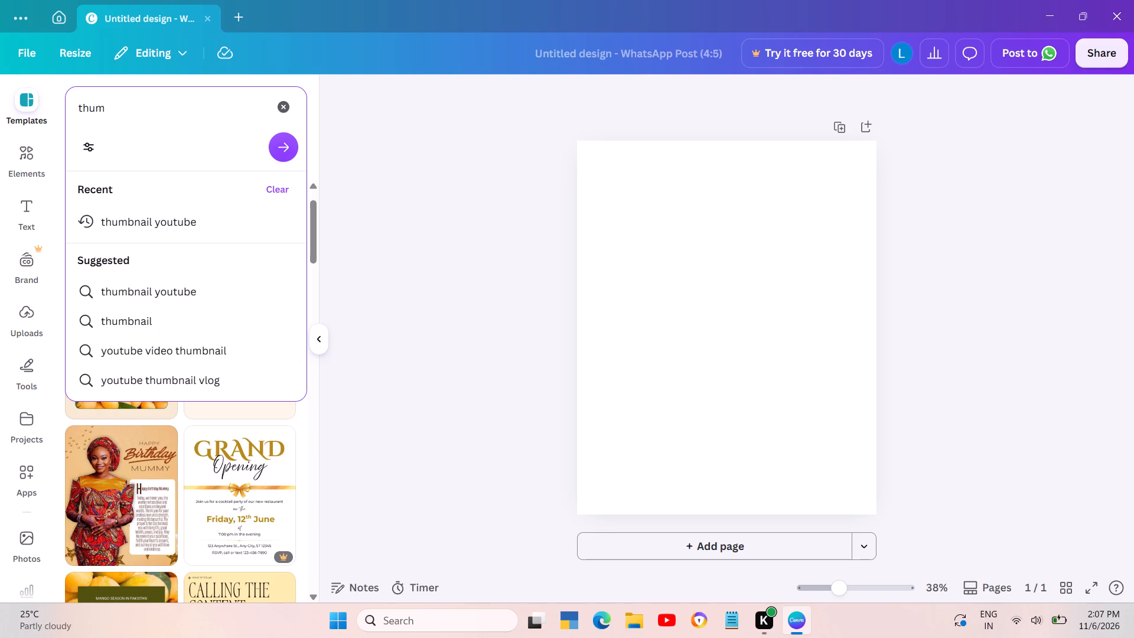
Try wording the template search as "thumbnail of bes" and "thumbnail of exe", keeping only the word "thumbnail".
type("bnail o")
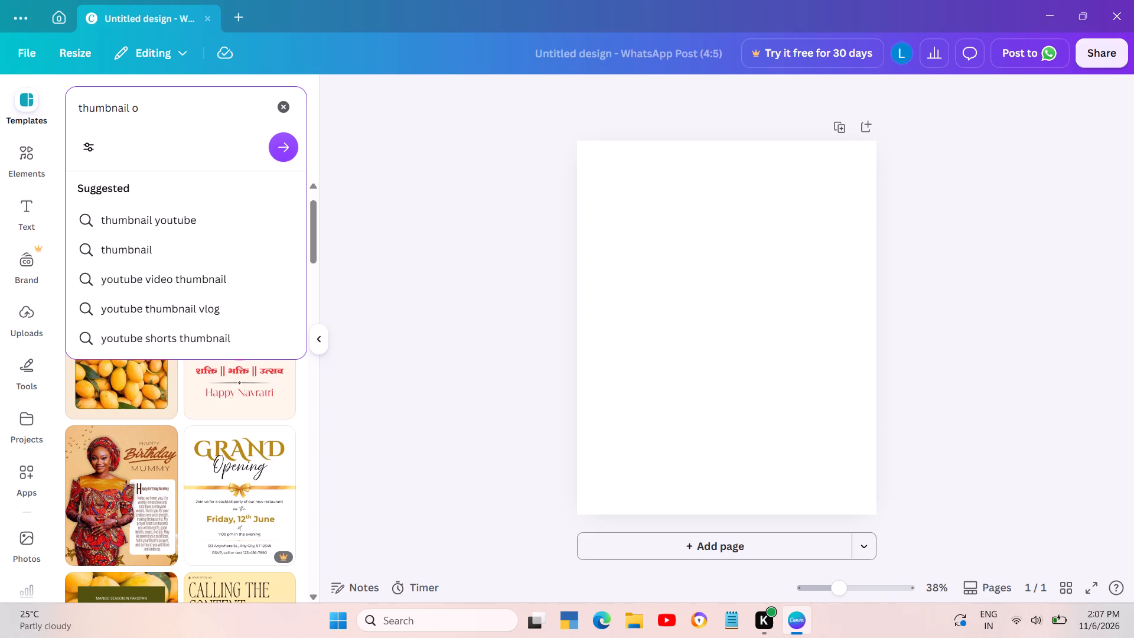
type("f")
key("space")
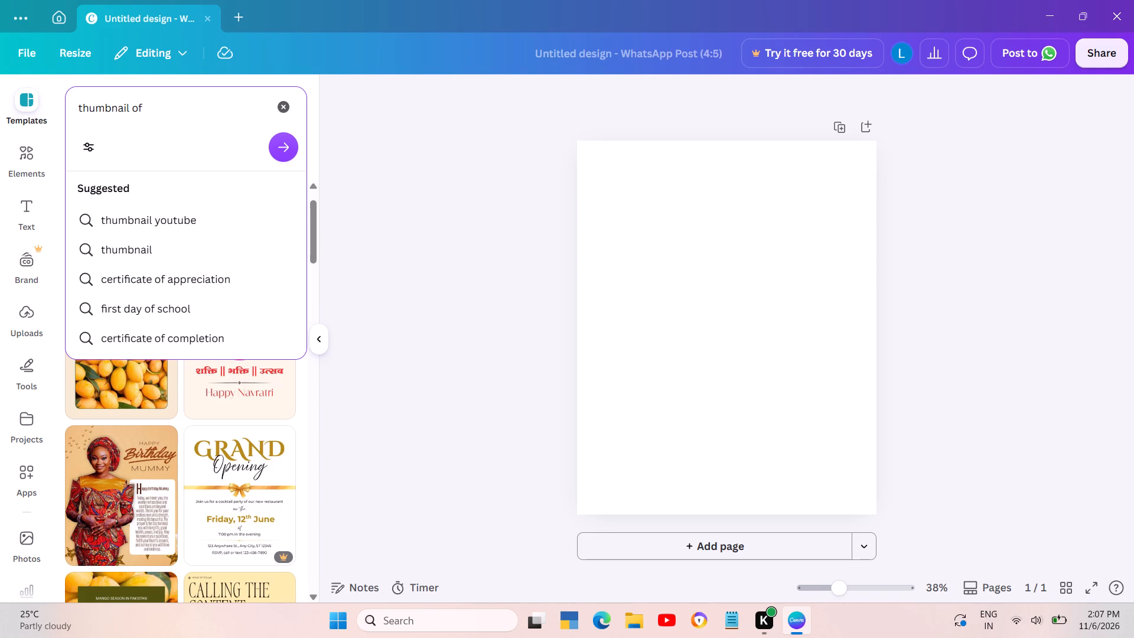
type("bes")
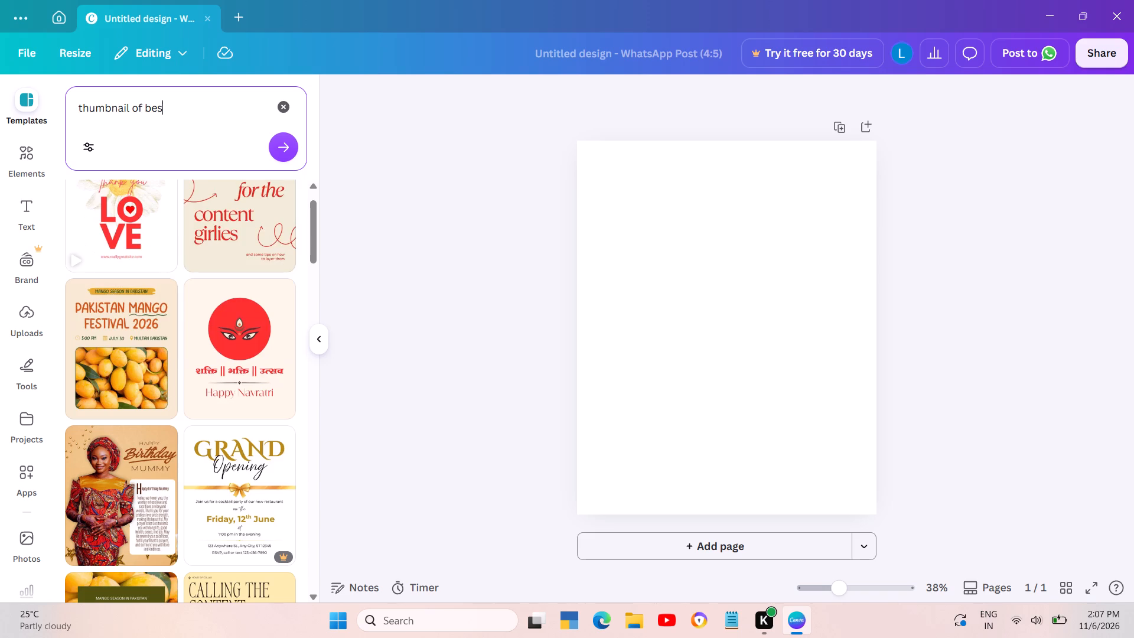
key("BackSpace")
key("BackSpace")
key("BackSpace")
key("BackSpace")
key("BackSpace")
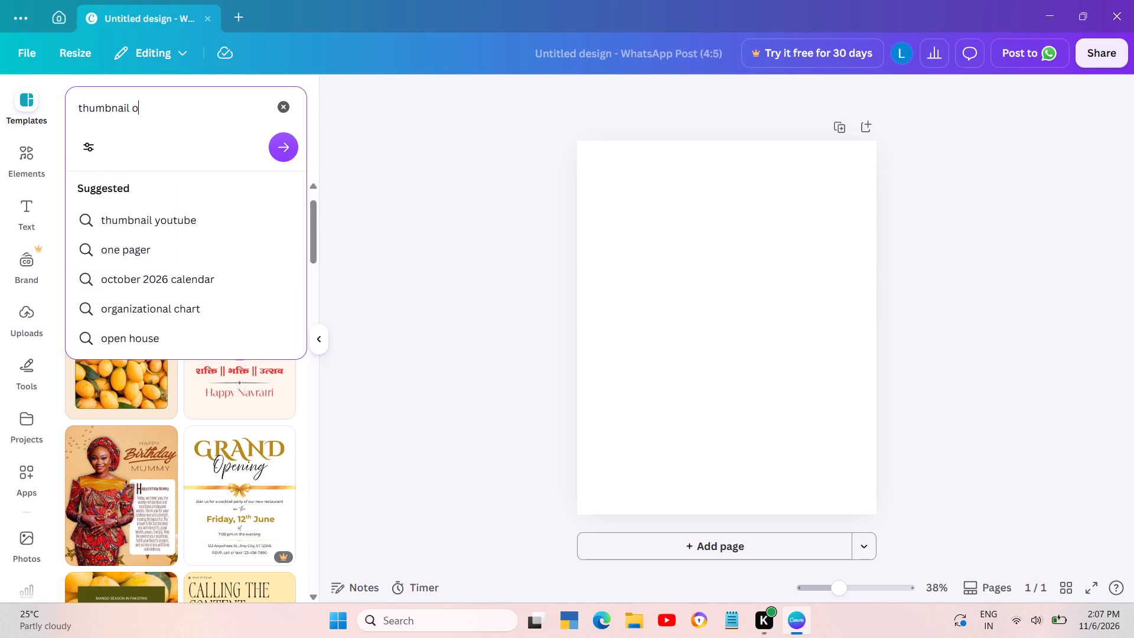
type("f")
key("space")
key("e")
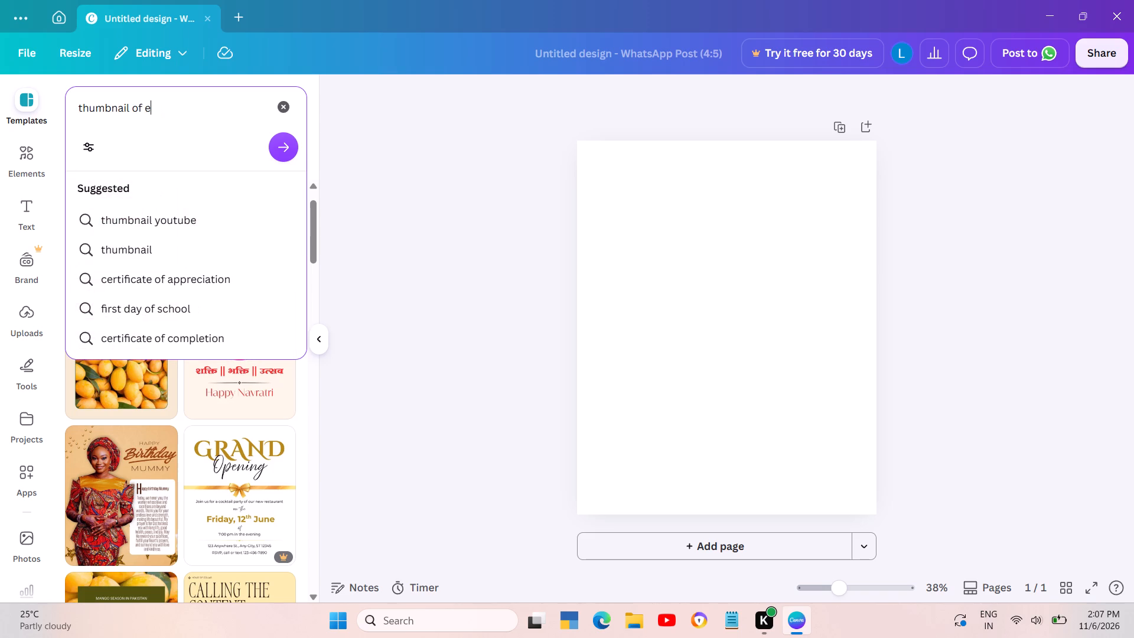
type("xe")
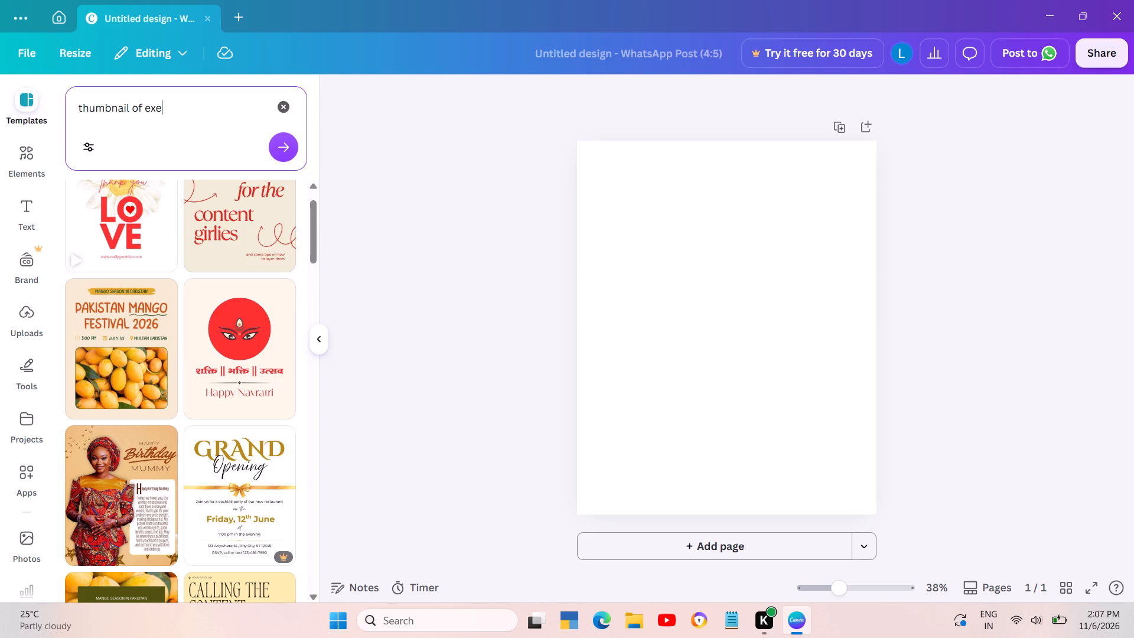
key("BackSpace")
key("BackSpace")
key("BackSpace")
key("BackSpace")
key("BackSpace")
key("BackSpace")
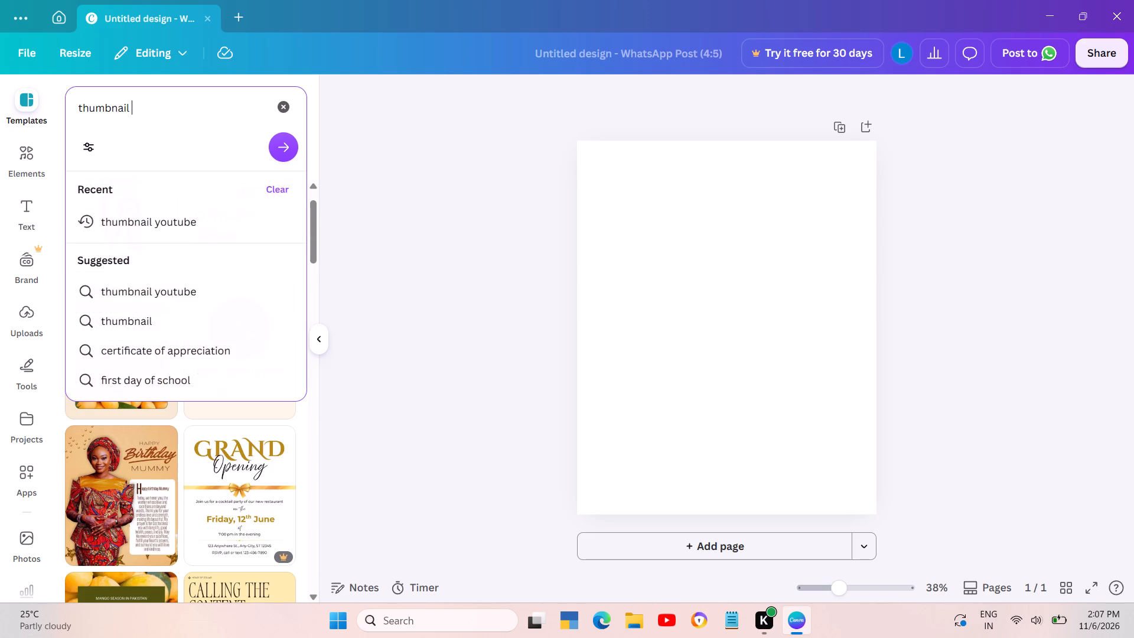
Search the templates for "thumbnail of bodybuliding".
type("oooof")
key("BackSpace")
key("BackSpace")
key("BackSpace")
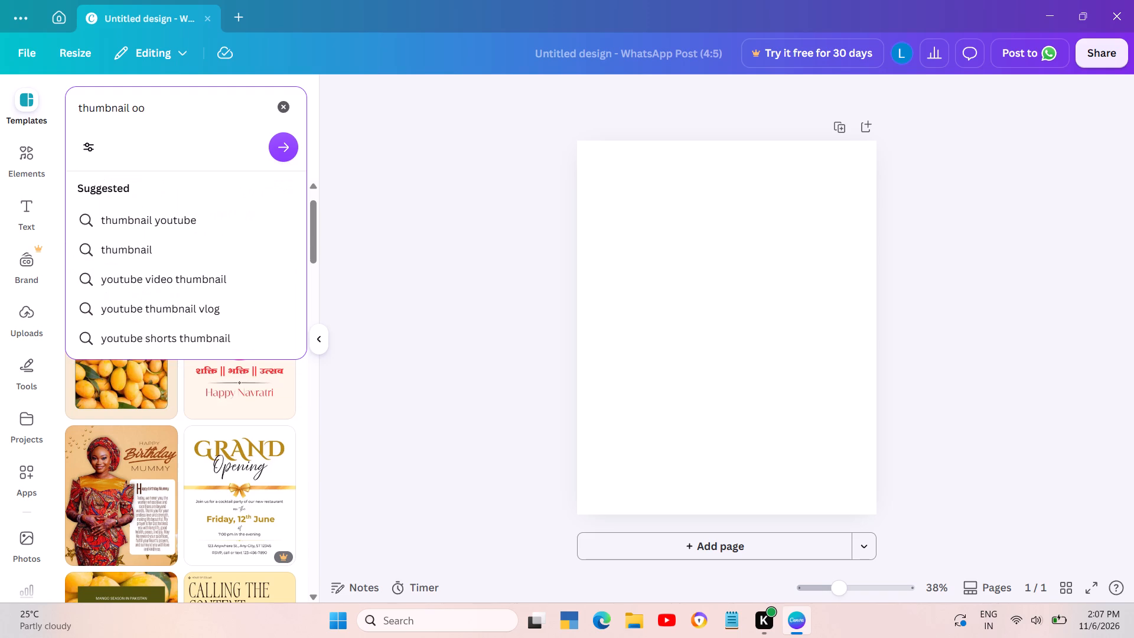
key("BackSpace")
key("BackSpace")
type("of")
key("space")
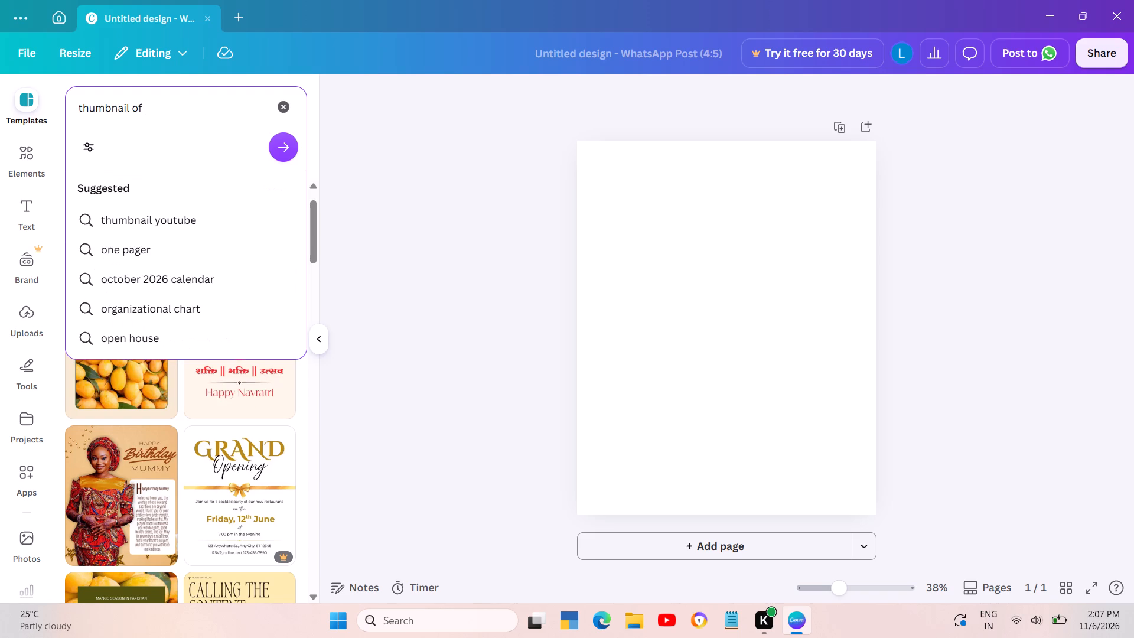
type("bob")
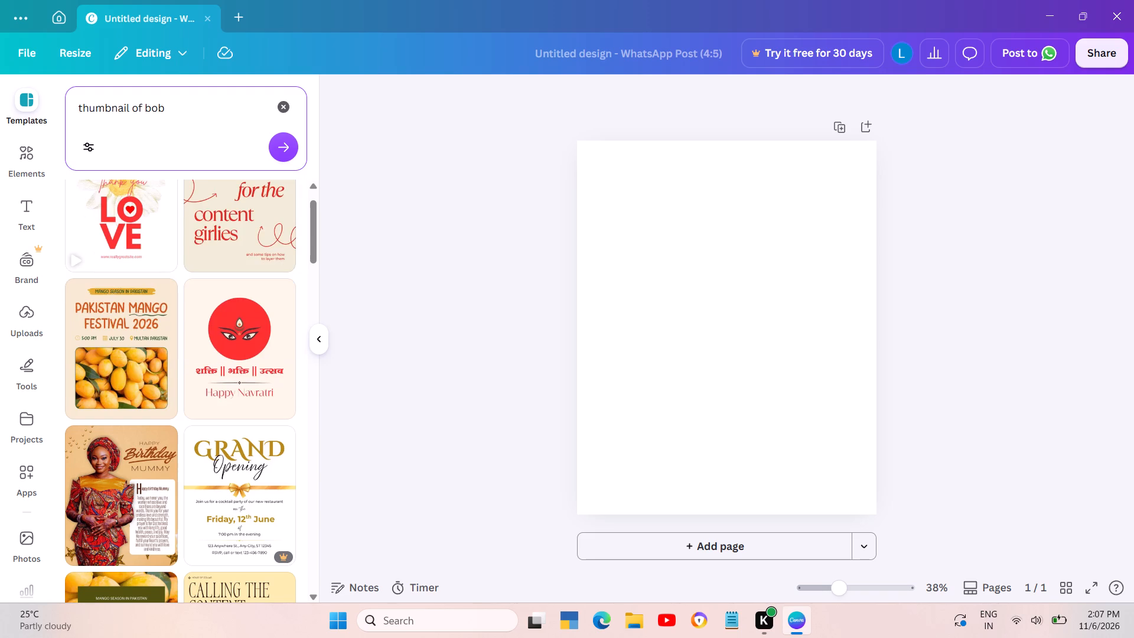
key("BackSpace")
key("d")
type("ybuliding")
key("Return")
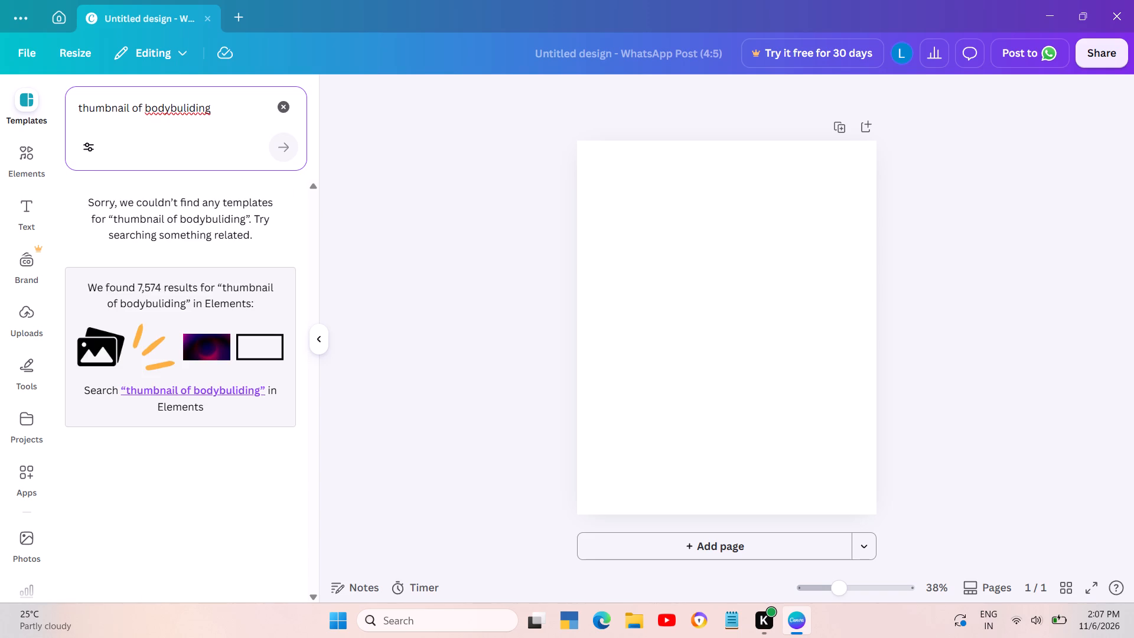
key("BackSpace")
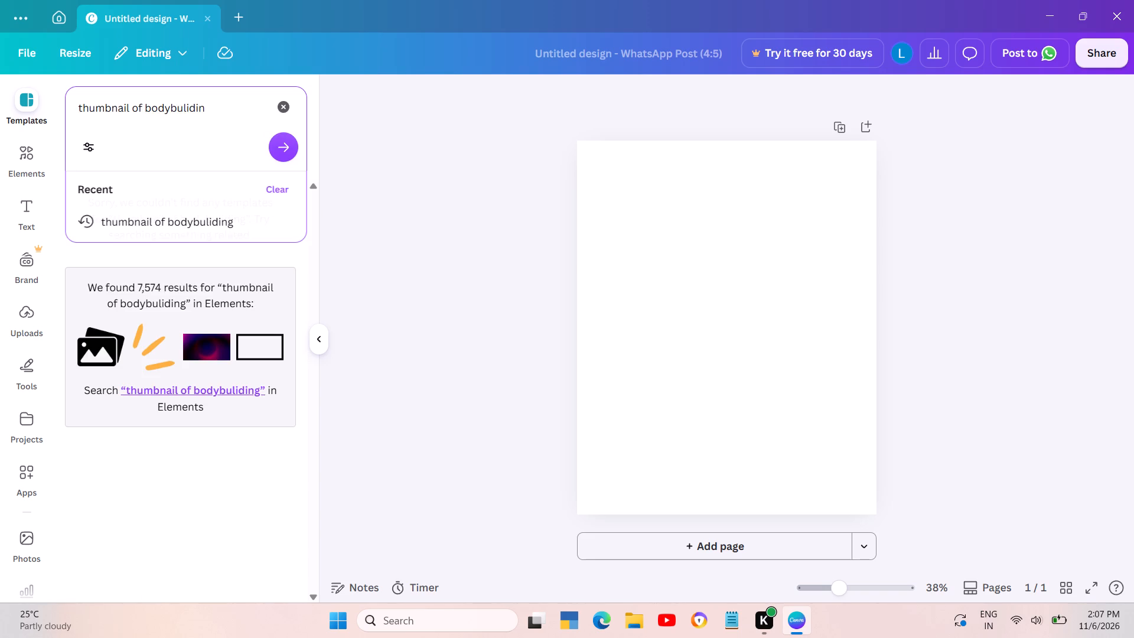
left_click(232, 212)
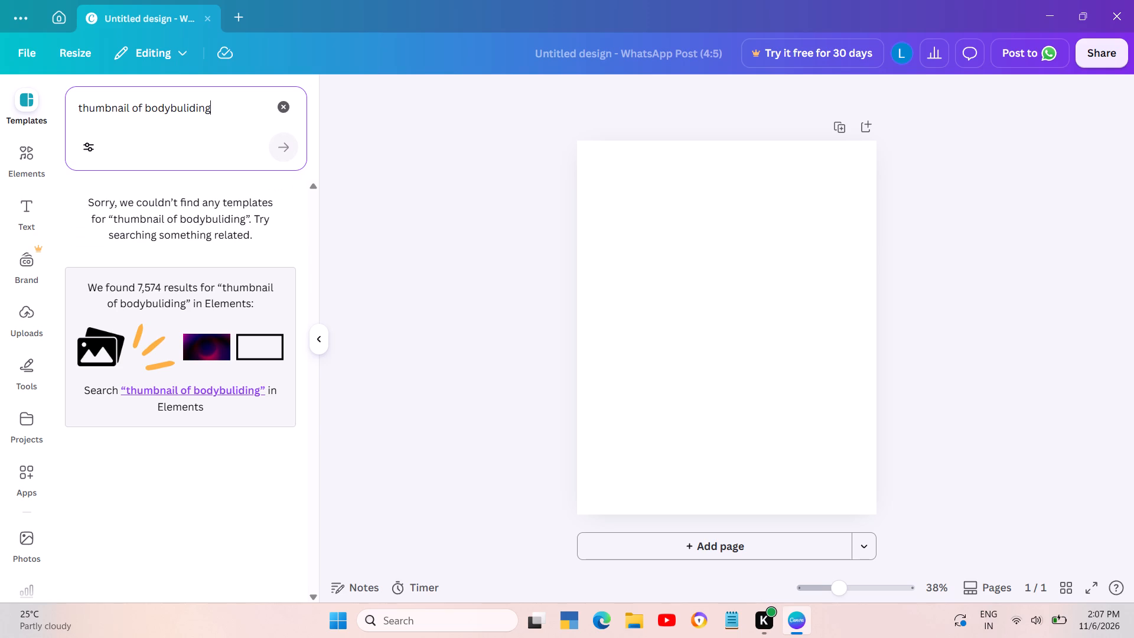
Remove "bodybuliding" from the template search and run the suggested "certificate of appreciation" search instead.
key("BackSpace")
key("BackSpace")
key("BackSpace")
key("BackSpace")
key("BackSpace")
key("BackSpace")
key("BackSpace")
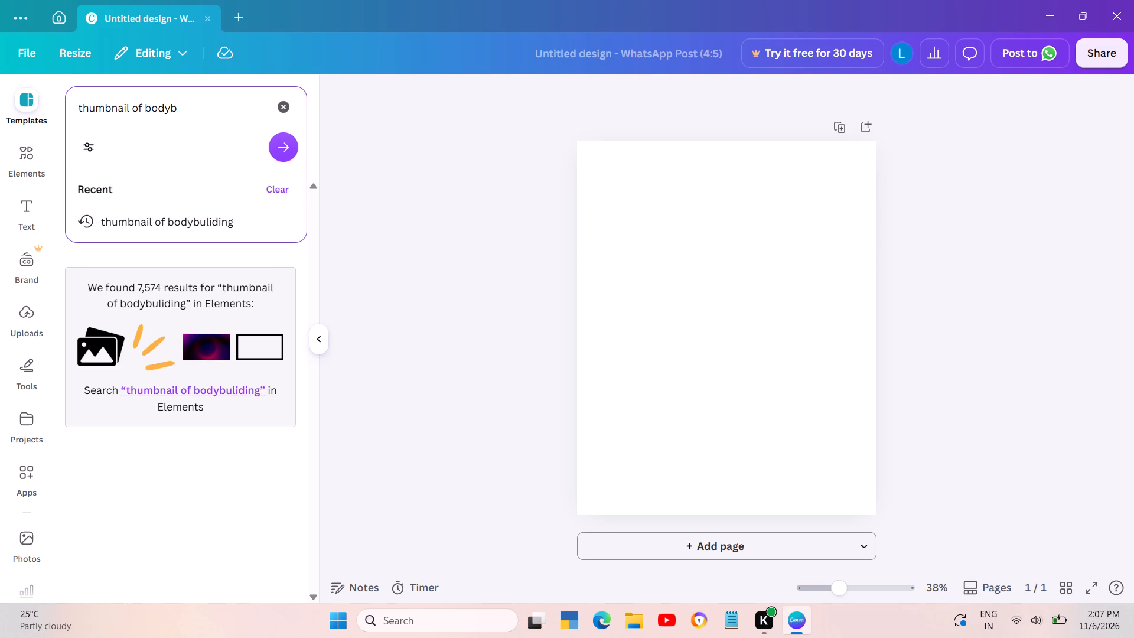
key("BackSpace")
key("BackSpace")
key("BackSpace")
key("BackSpace")
key("BackSpace")
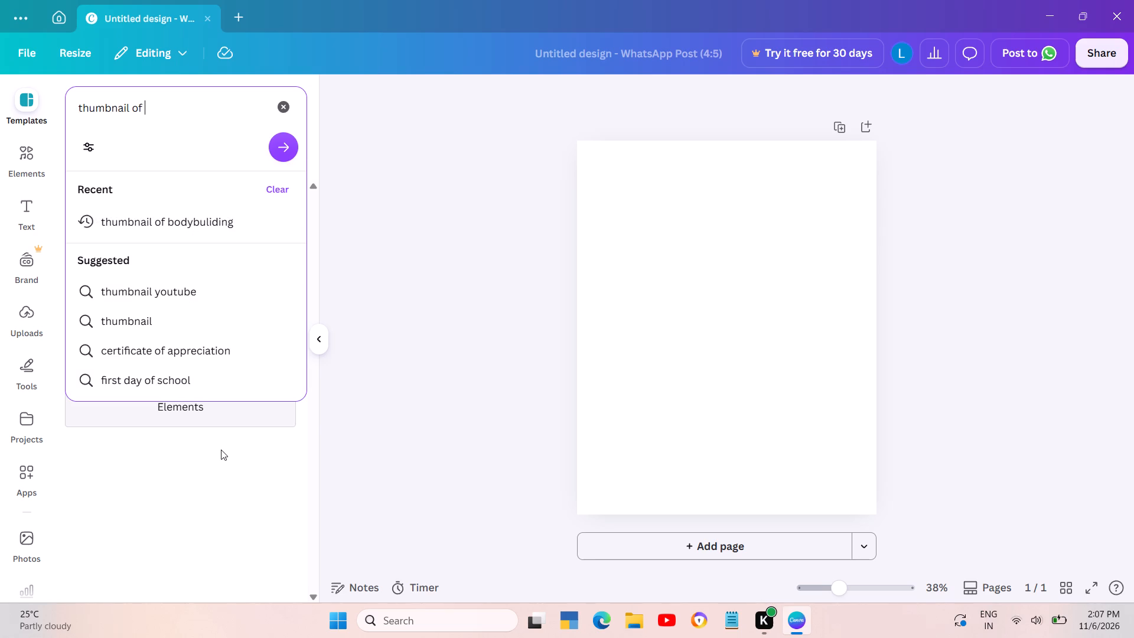
scroll(184, 316, "down", 1)
left_click(187, 350)
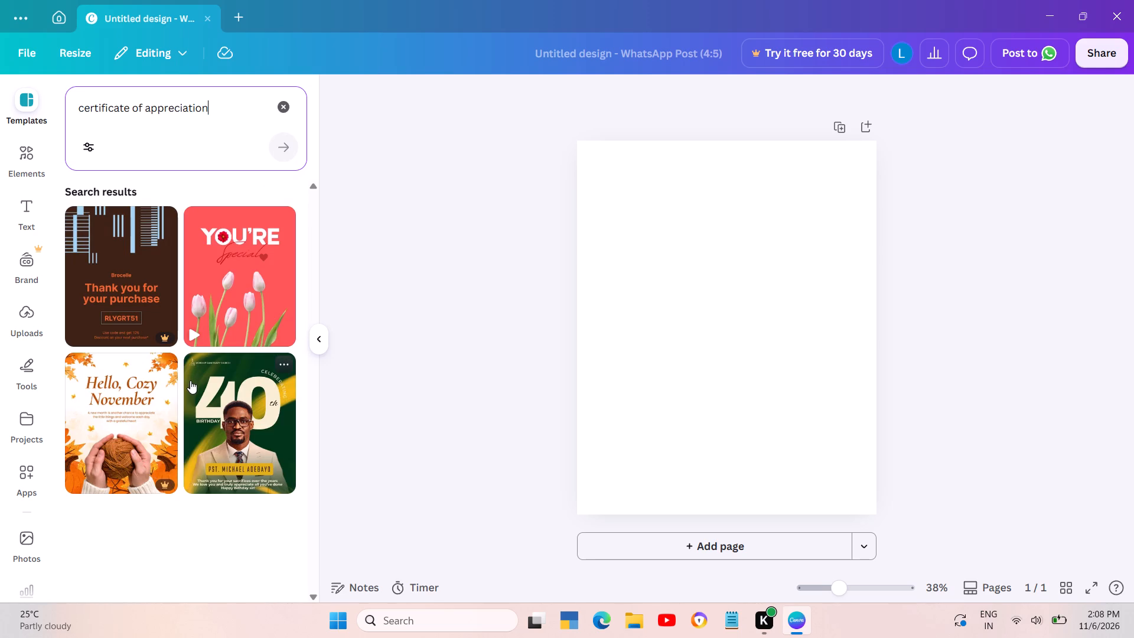
Clear the "certificate of appreciation" text from the template search and return to the blank page.
left_click(234, 101)
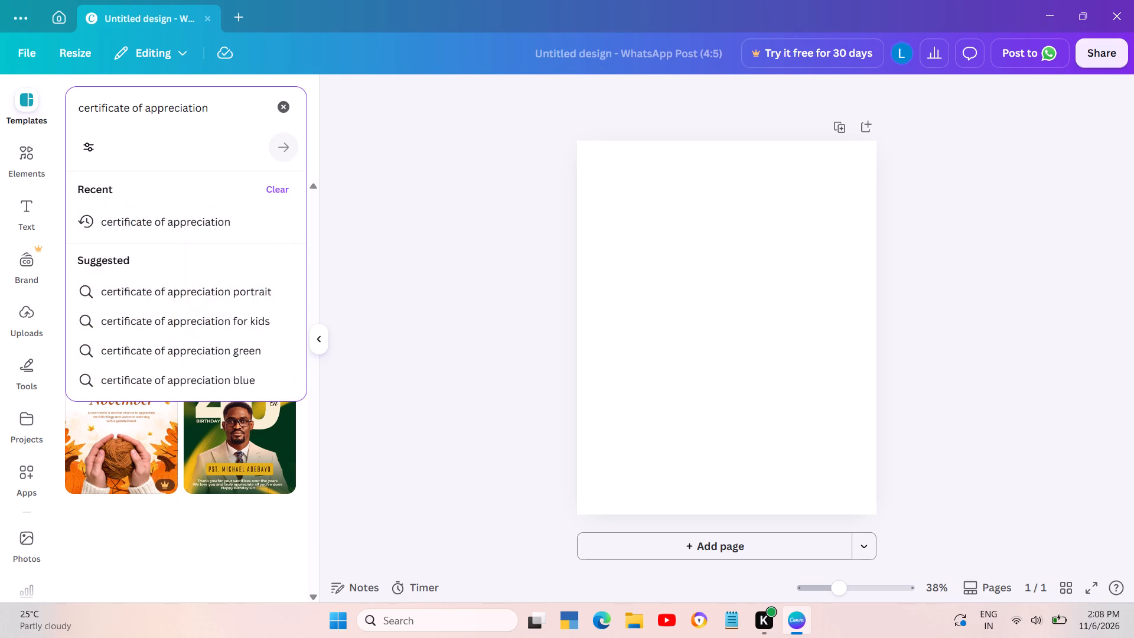
key("BackSpace")
key("BackSpace")
key("BackSpace")
key("BackSpace")
key("BackSpace")
key("BackSpace")
key("BackSpace")
key("BackSpace")
key("BackSpace")
key("BackSpace")
key("BackSpace")
key("BackSpace")
key("BackSpace")
key("BackSpace")
key("BackSpace")
key("BackSpace")
key("BackSpace")
key("BackSpace")
key("BackSpace")
key("BackSpace")
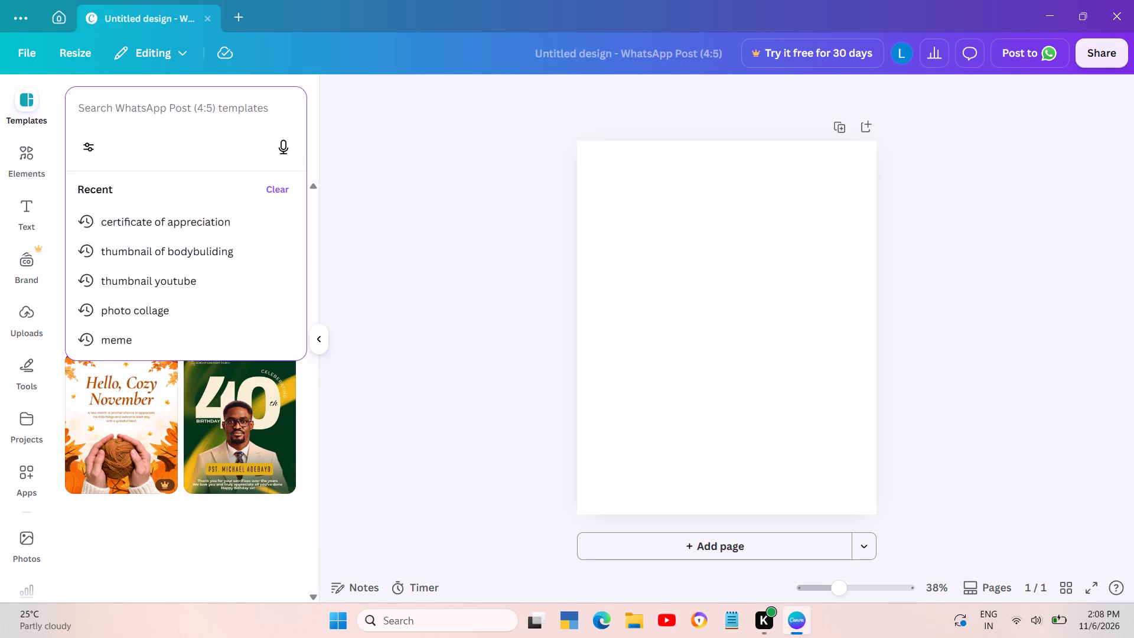
left_click(645, 278)
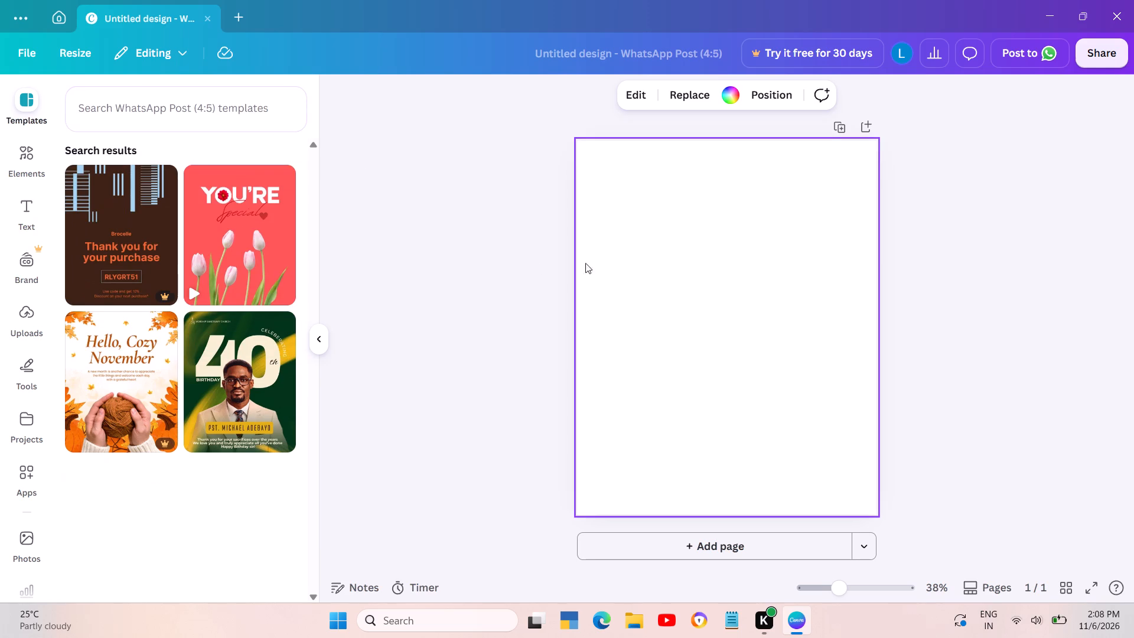
scroll(157, 188, "up", 3)
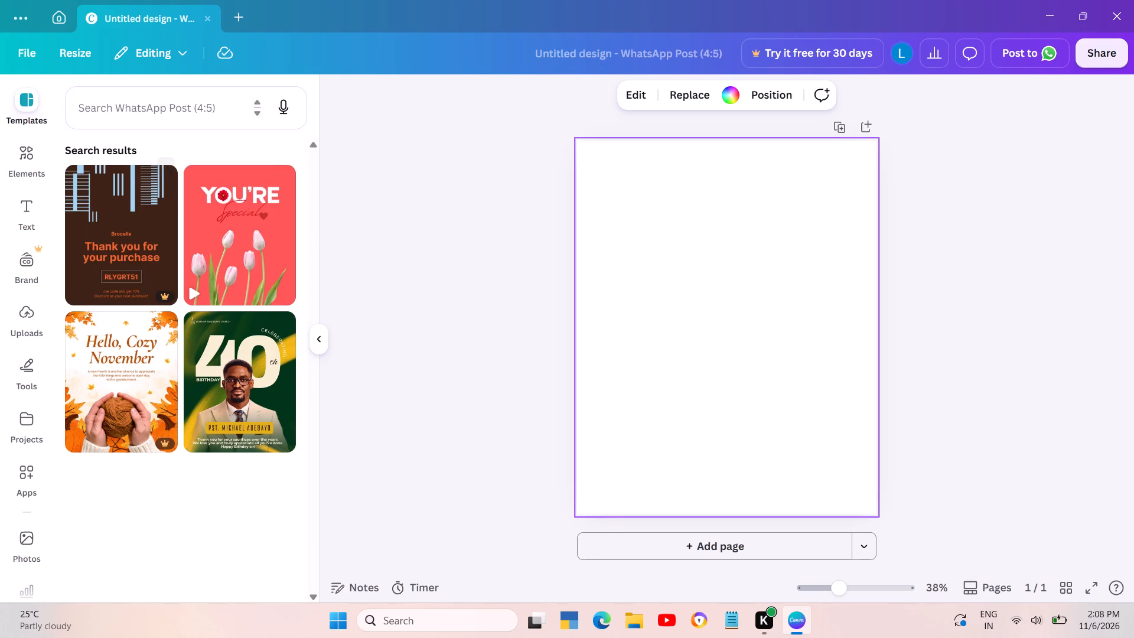
Search the templates for diwali, pick the suggested "diwali poster" search, and look through the results.
left_click(151, 106)
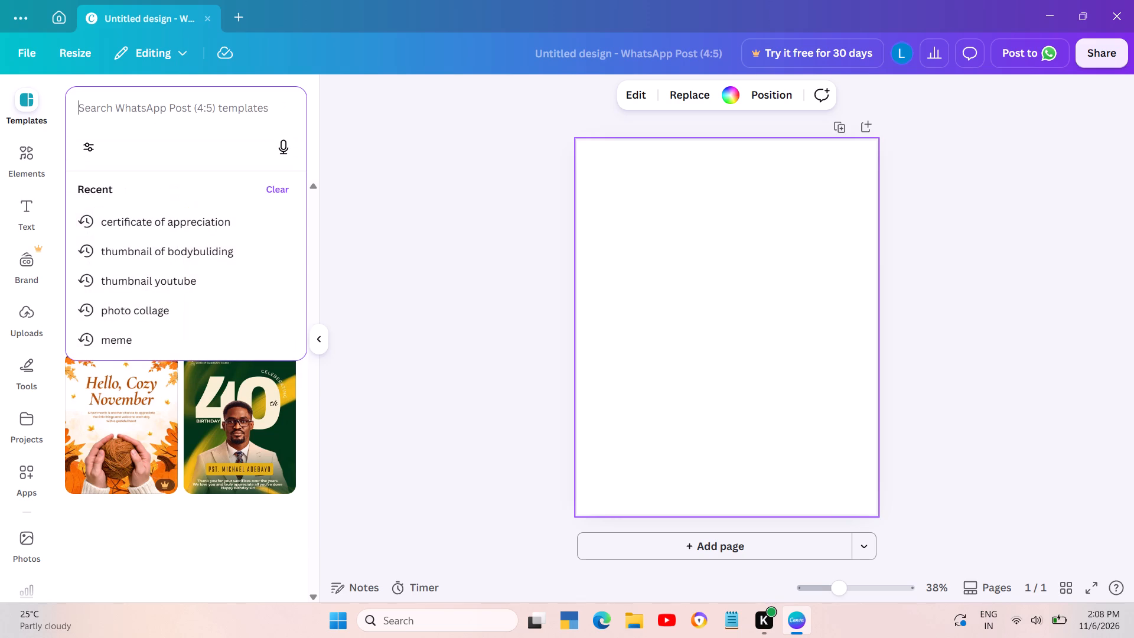
left_click(141, 106)
key("d")
type("ie")
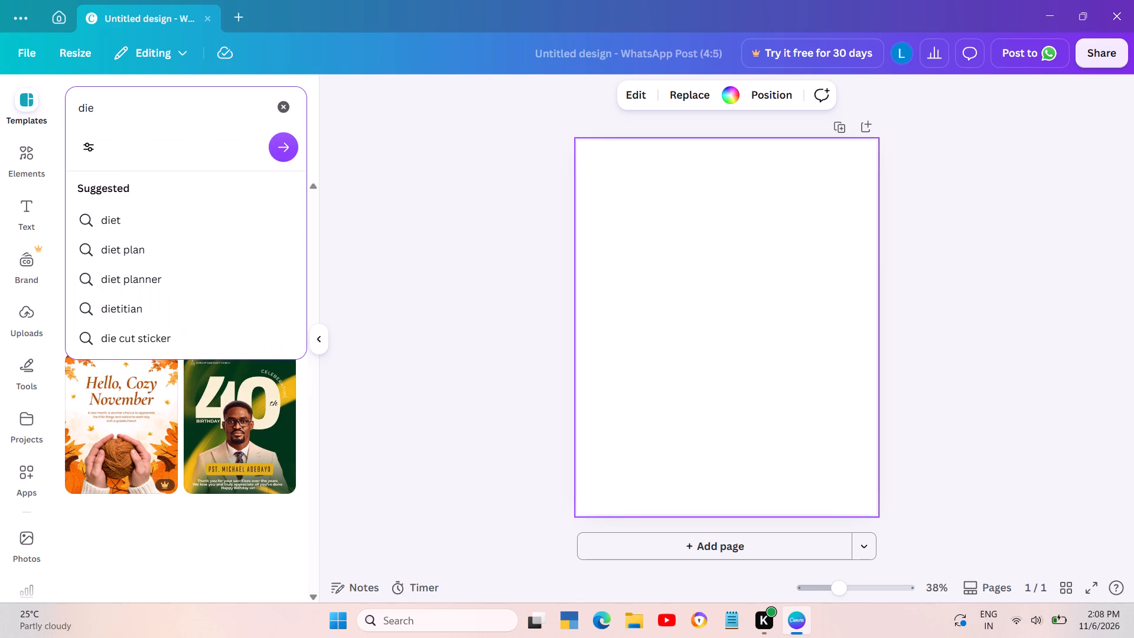
key("BackSpace")
type("wali")
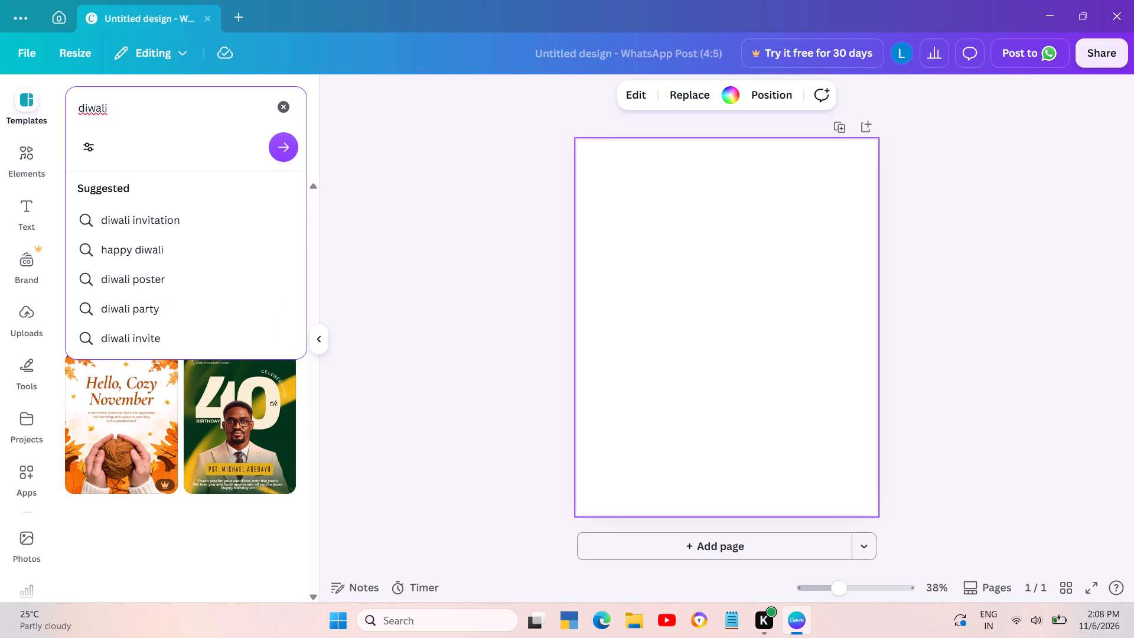
left_click_drag(141, 106, 161, 279)
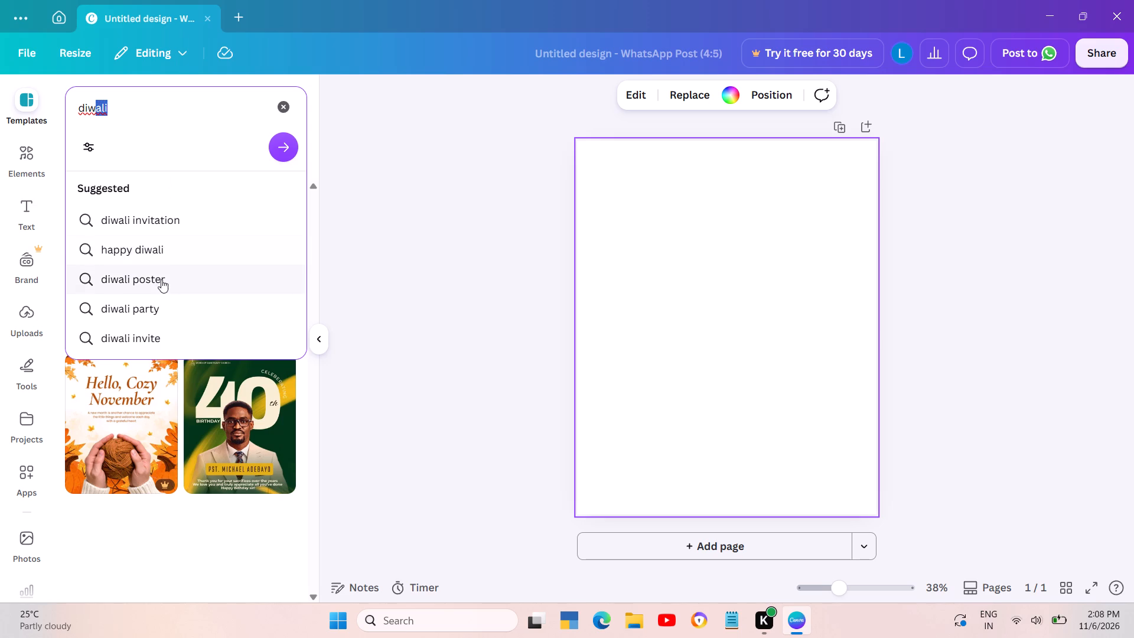
left_click_drag(161, 279, 161, 281)
left_click(161, 281)
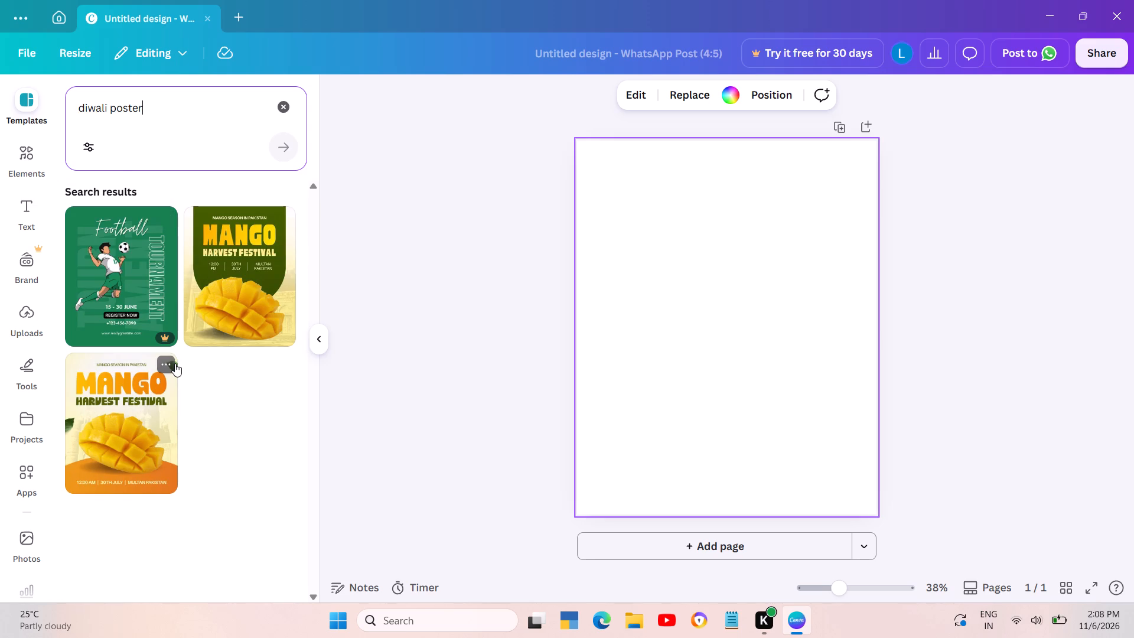
scroll(175, 363, "down", 2)
scroll(260, 364, "down", 2)
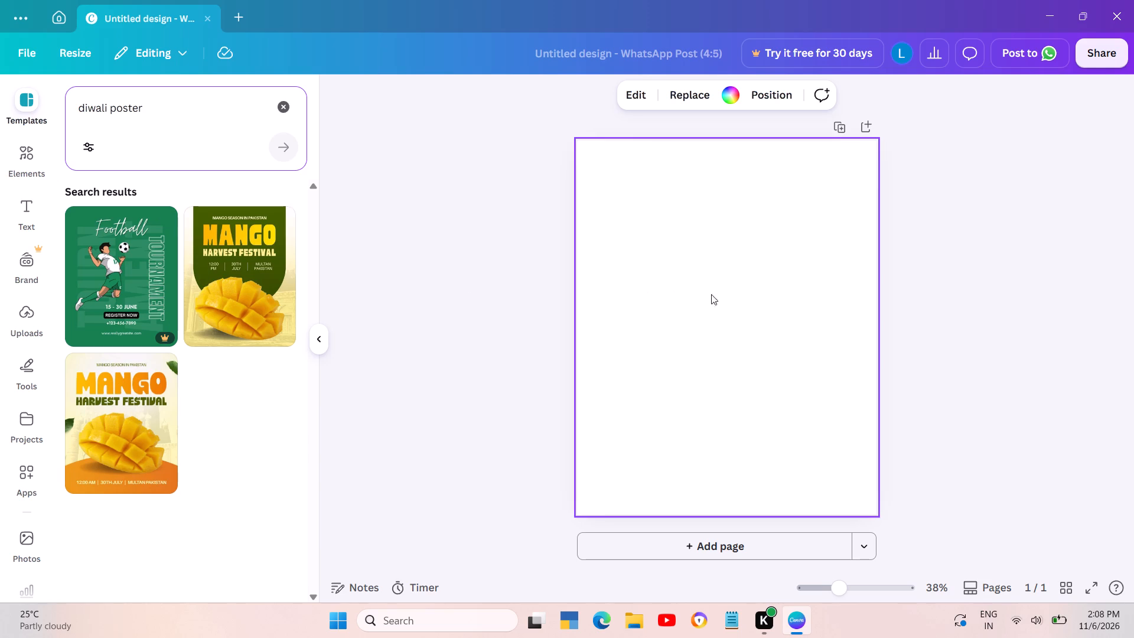
left_click(733, 288)
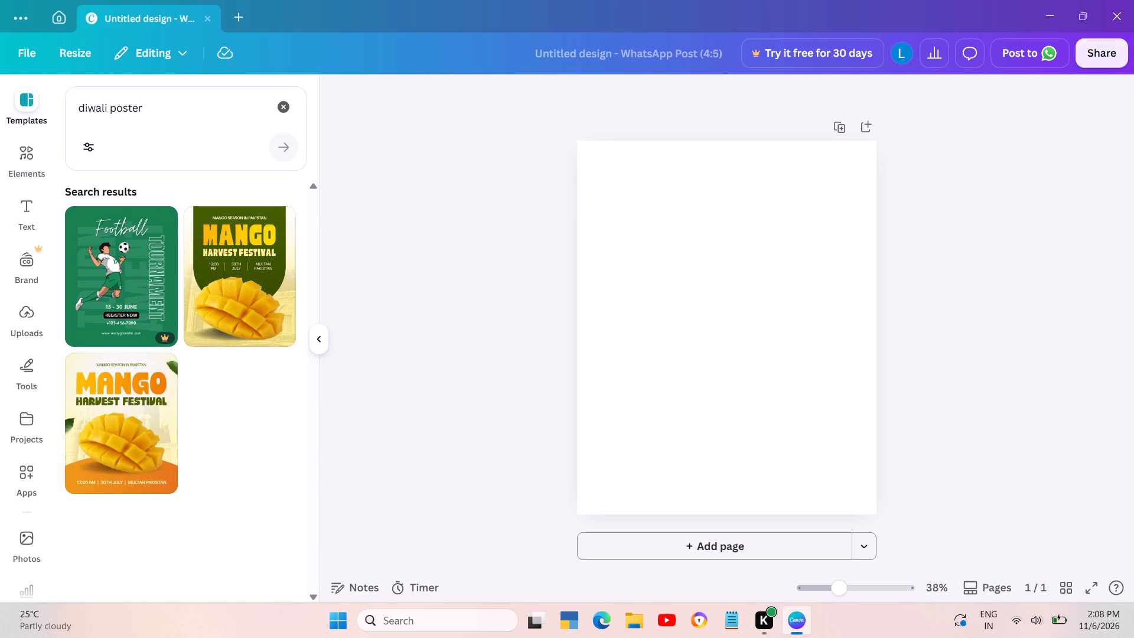
Add the circle from the basic shapes to the blank page and enlarge it from its upper-left corner.
left_click(34, 147)
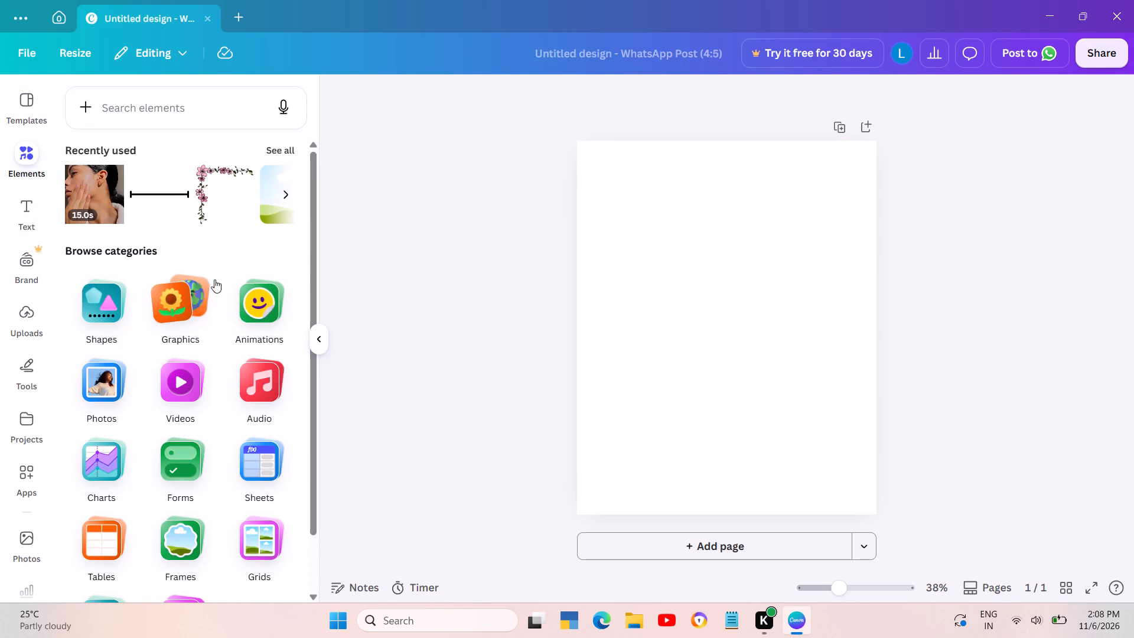
left_click(108, 313)
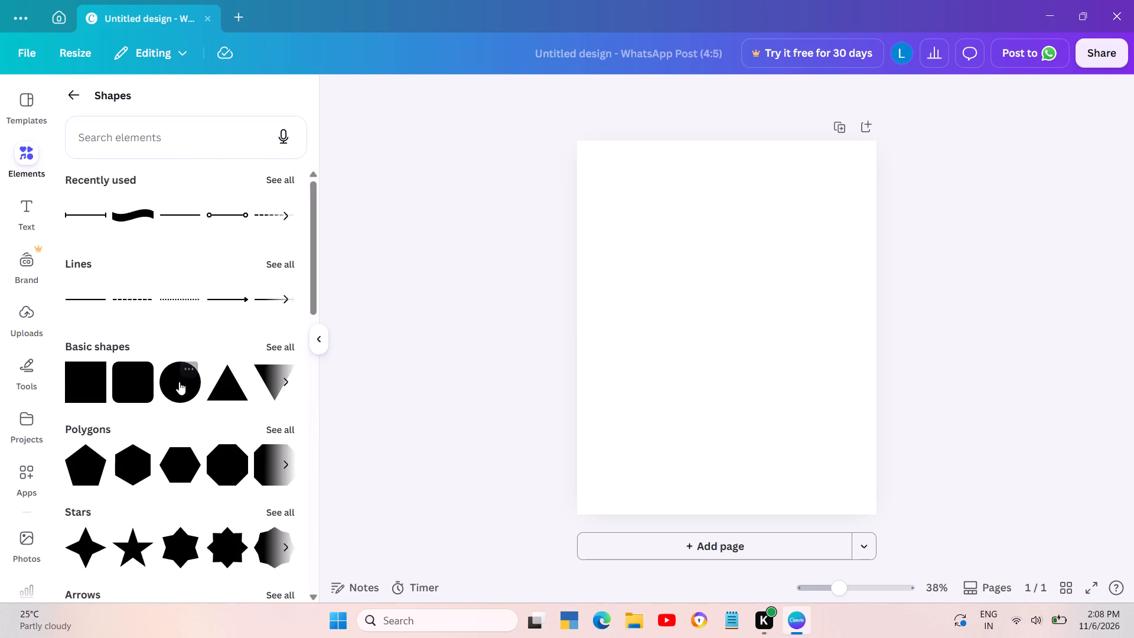
left_click(174, 380)
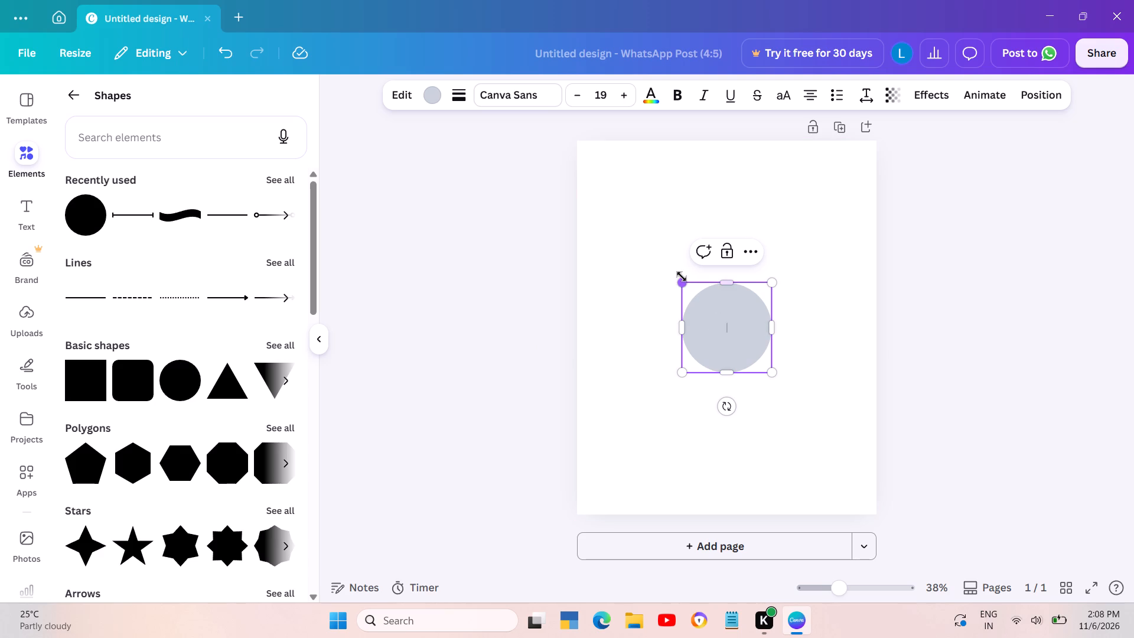
left_click_drag(682, 276, 654, 216)
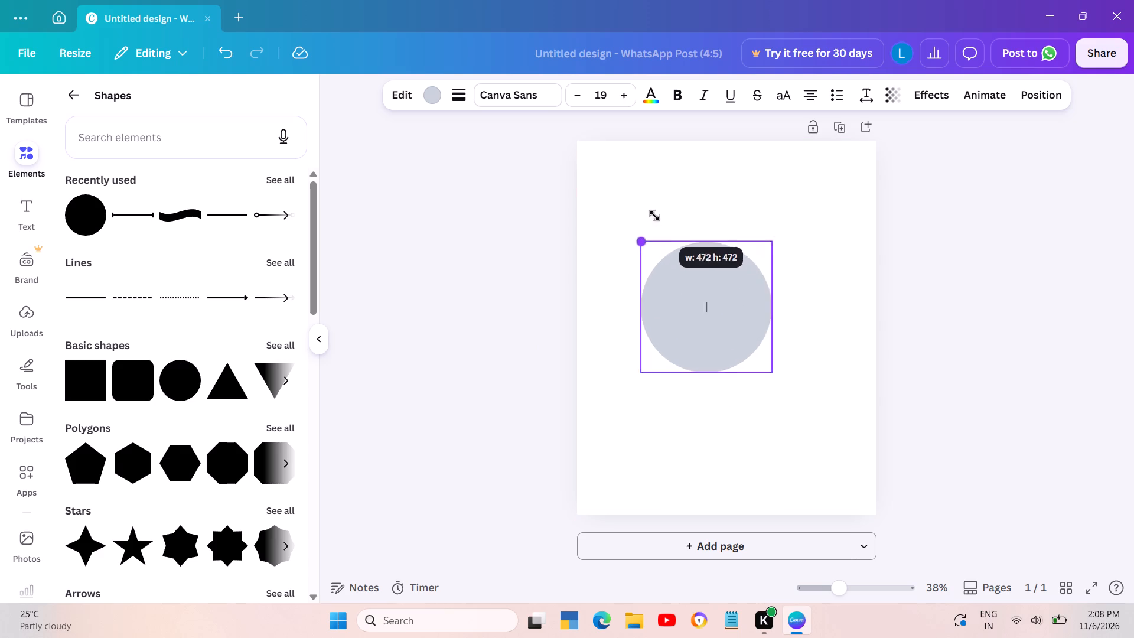
left_click_drag(654, 216, 651, 203)
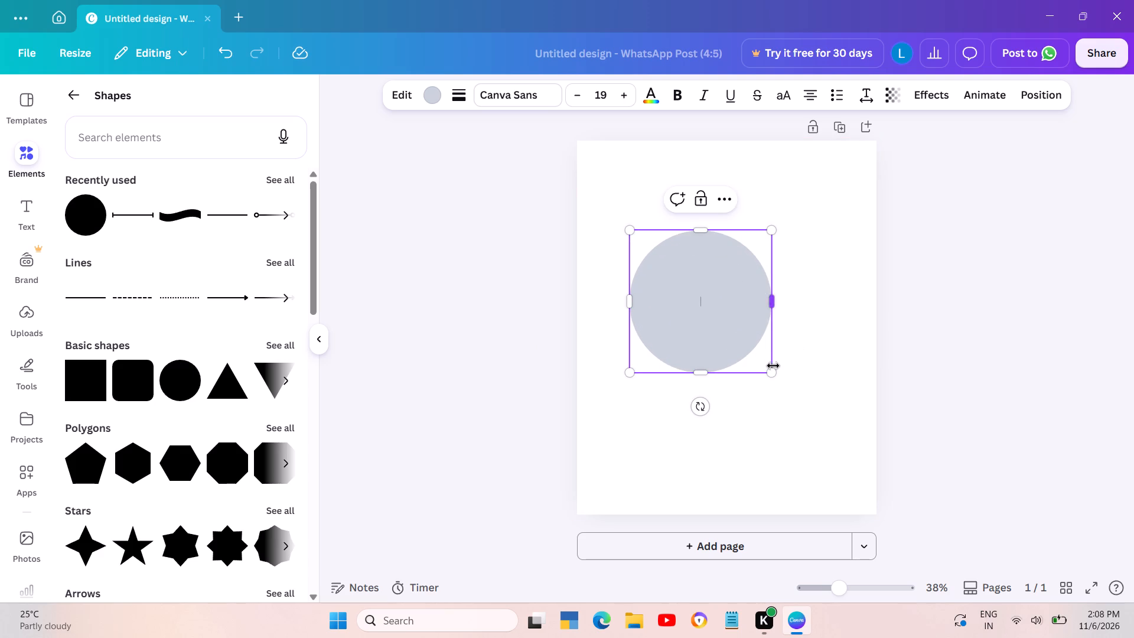
Enlarge the circle and shift it past the page's left edge so it reaches the page's right and bottom edges.
left_click_drag(772, 369, 834, 383)
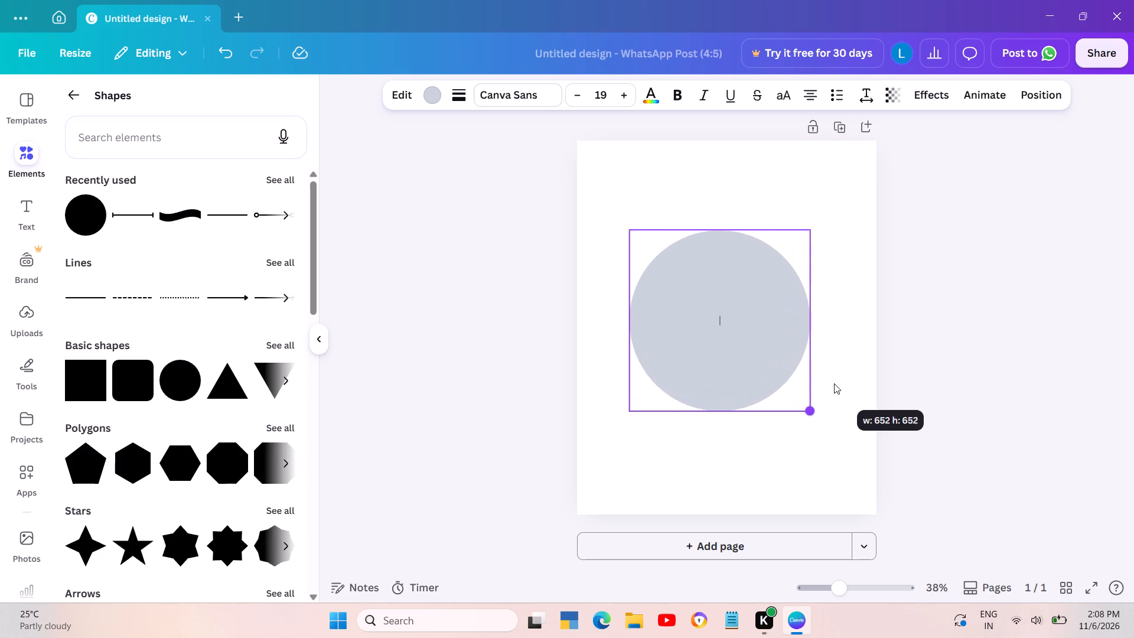
left_click_drag(809, 409, 835, 513)
left_click_drag(820, 443, 742, 408)
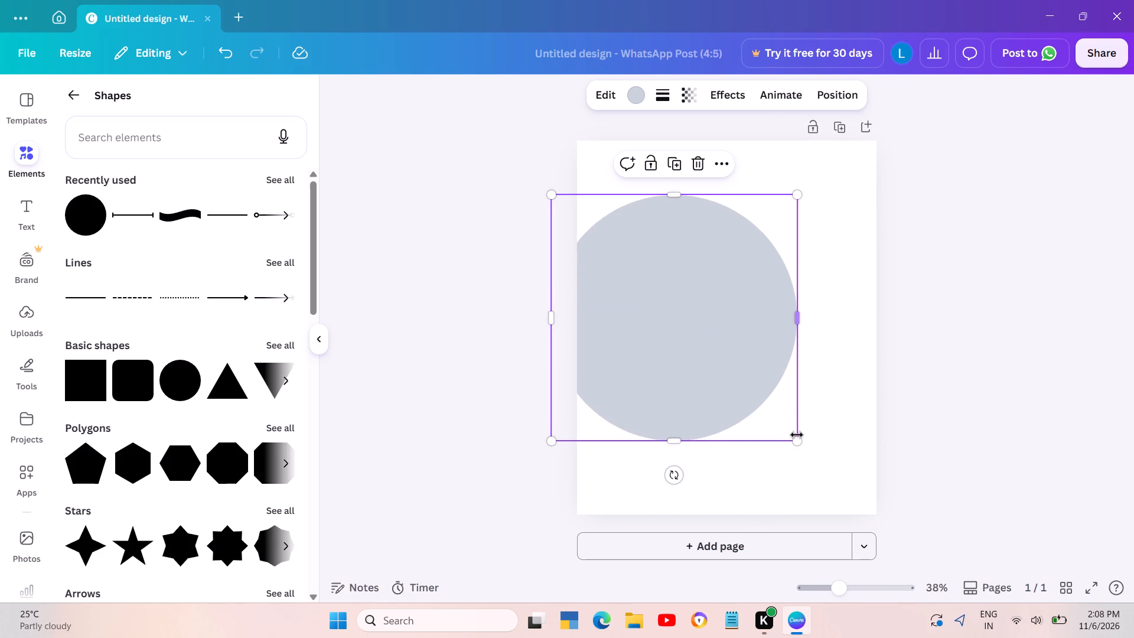
left_click_drag(799, 439, 839, 467)
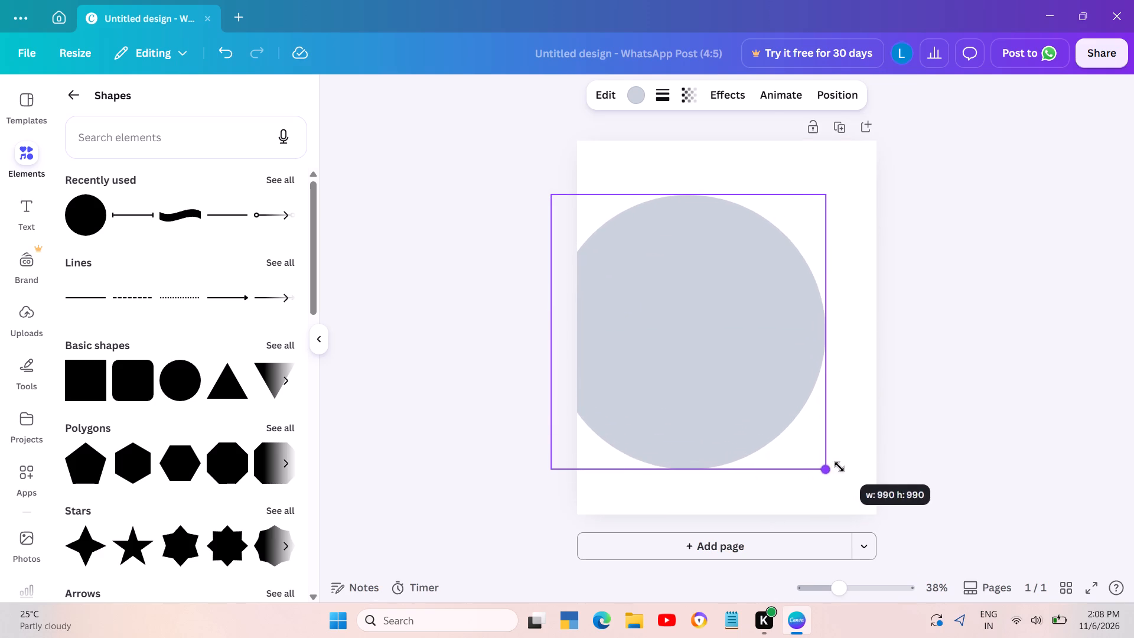
left_click_drag(839, 467, 846, 543)
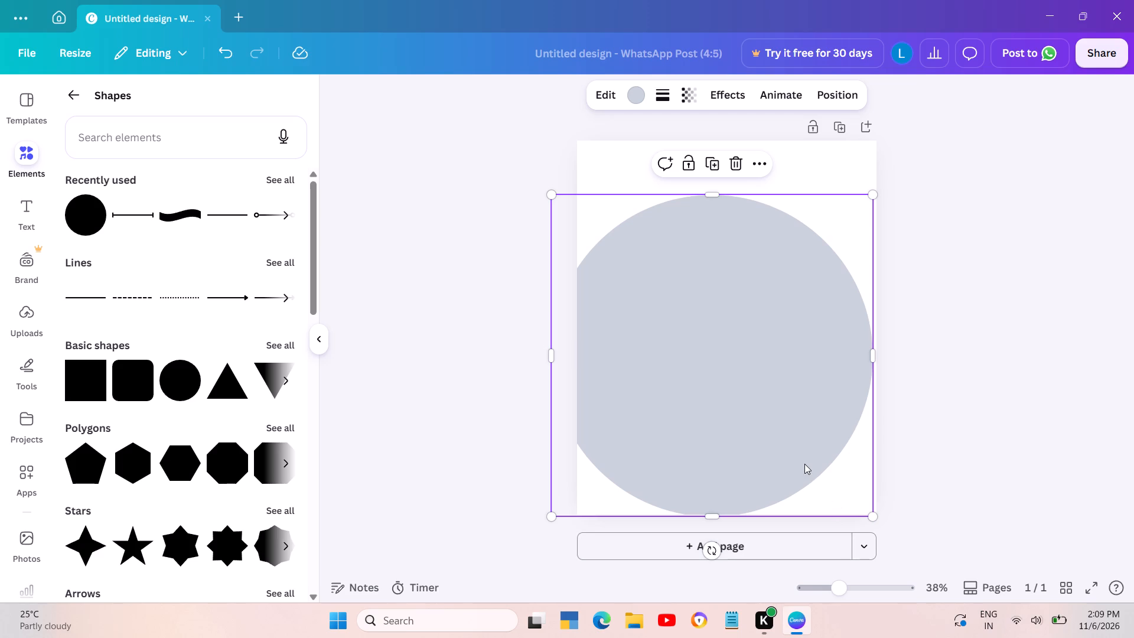
left_click(804, 464)
Reshape the circle into a tall oval about as wide as the page, with its top just below the page's upper edge.
left_click_drag(549, 358, 578, 357)
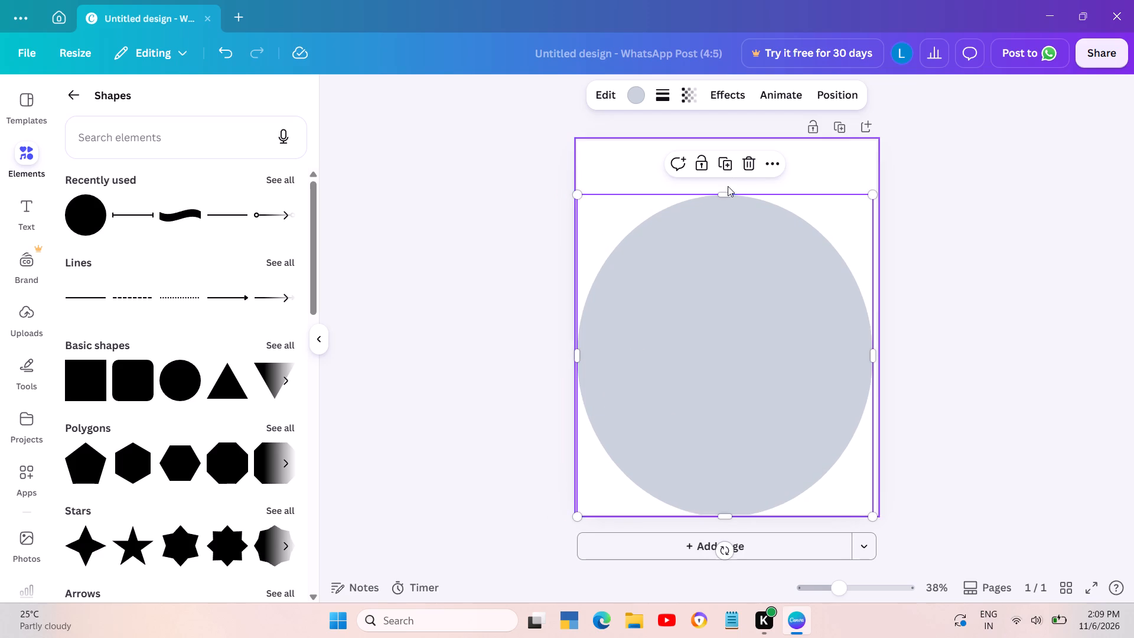
left_click_drag(727, 193, 726, 173)
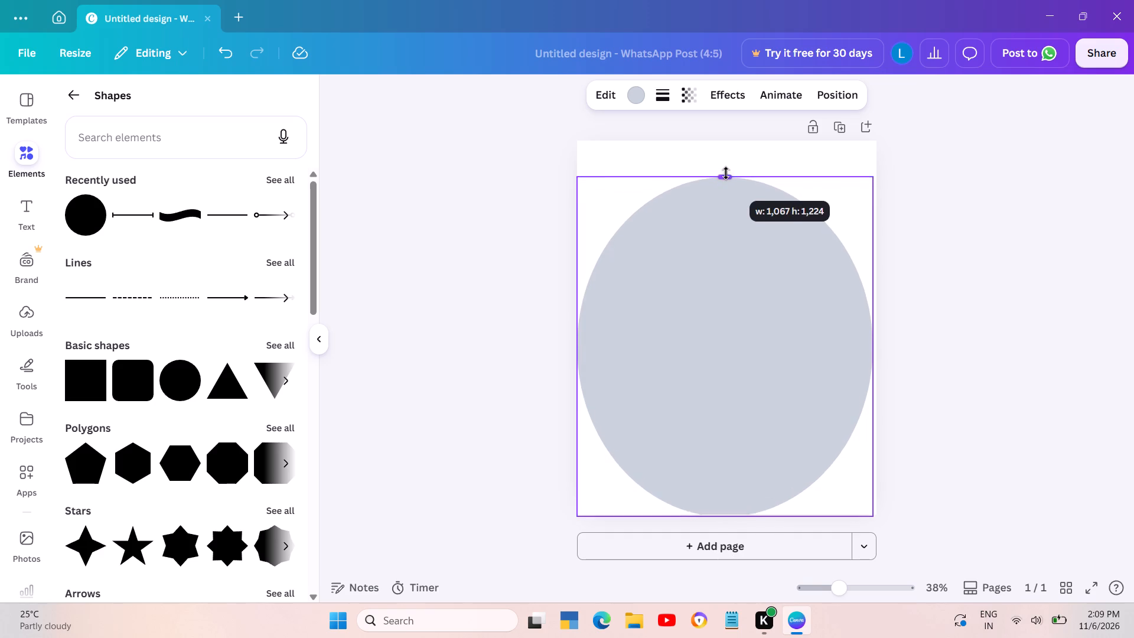
left_click_drag(726, 173, 725, 154)
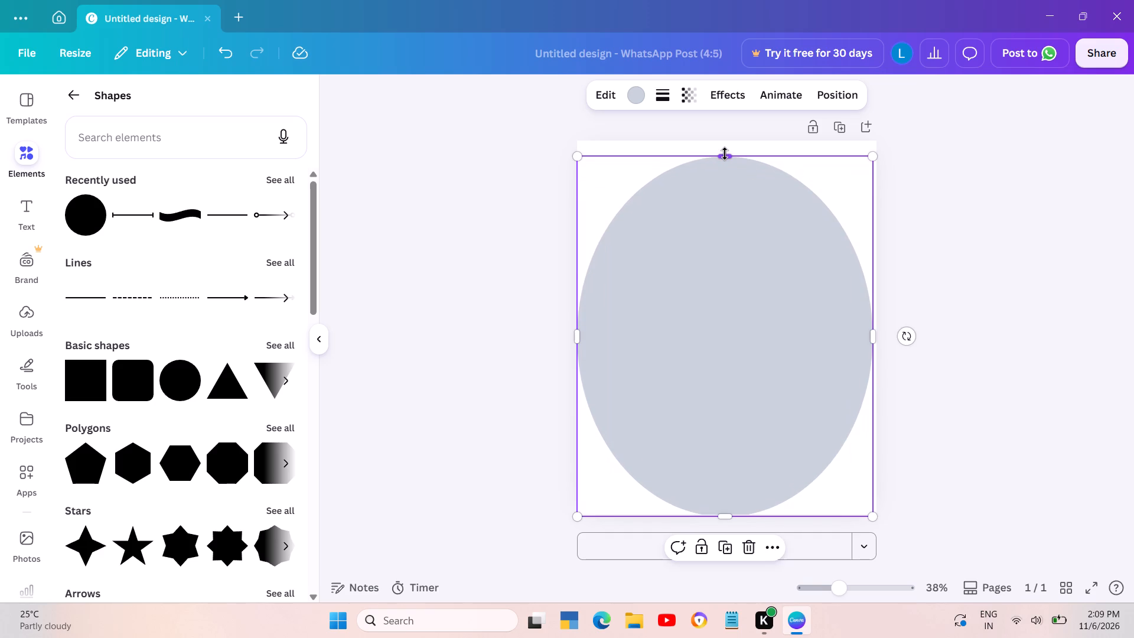
left_click_drag(578, 157, 568, 142)
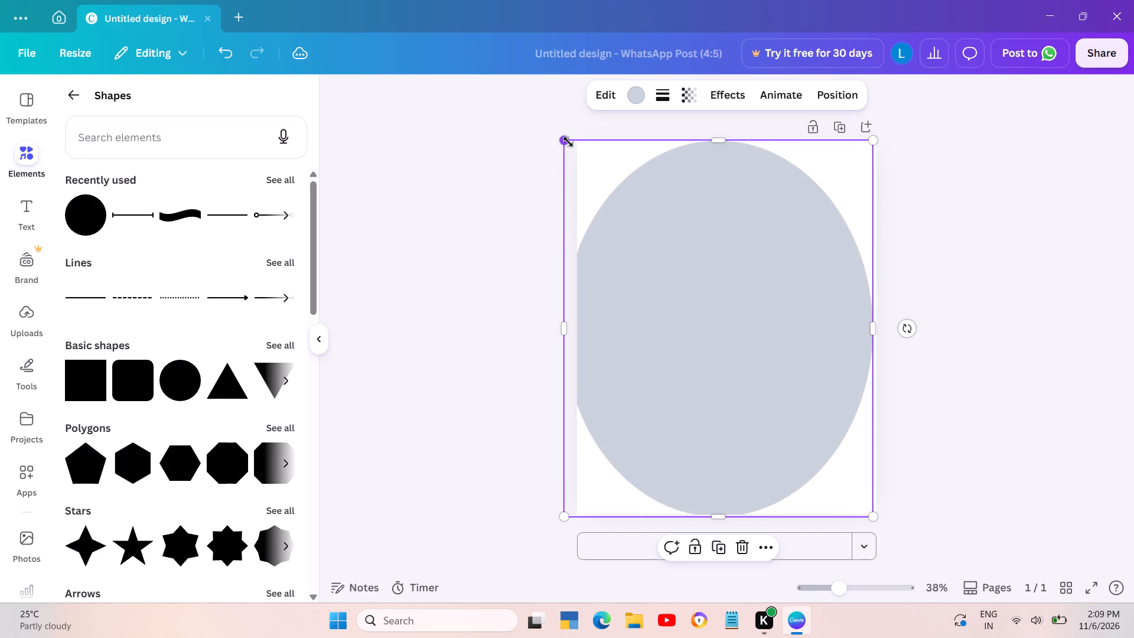
left_click_drag(568, 142, 576, 151)
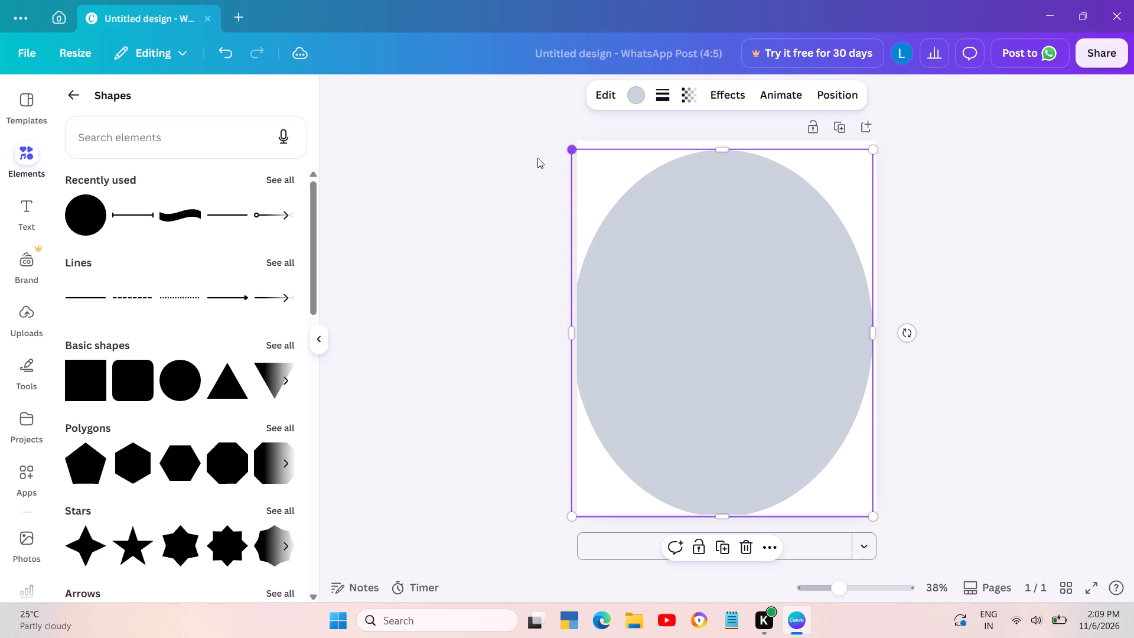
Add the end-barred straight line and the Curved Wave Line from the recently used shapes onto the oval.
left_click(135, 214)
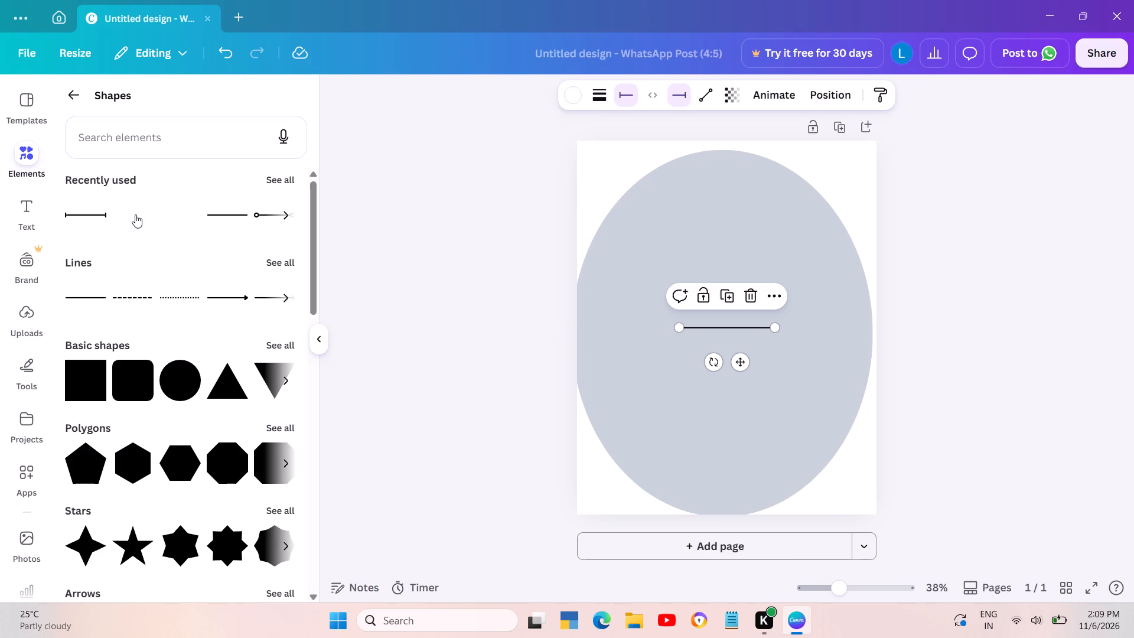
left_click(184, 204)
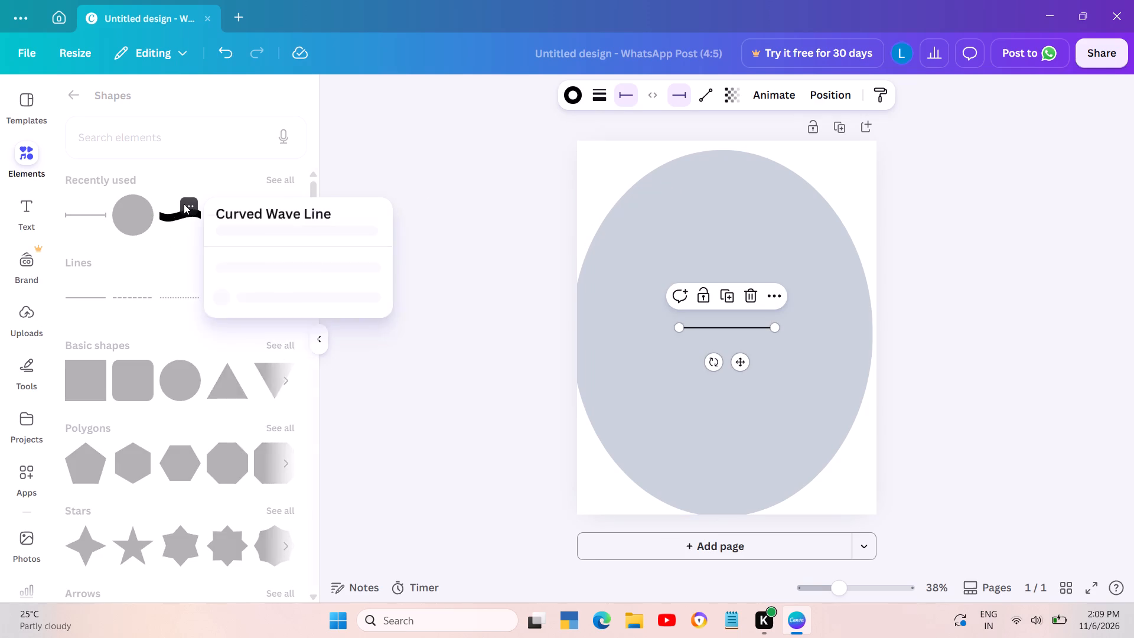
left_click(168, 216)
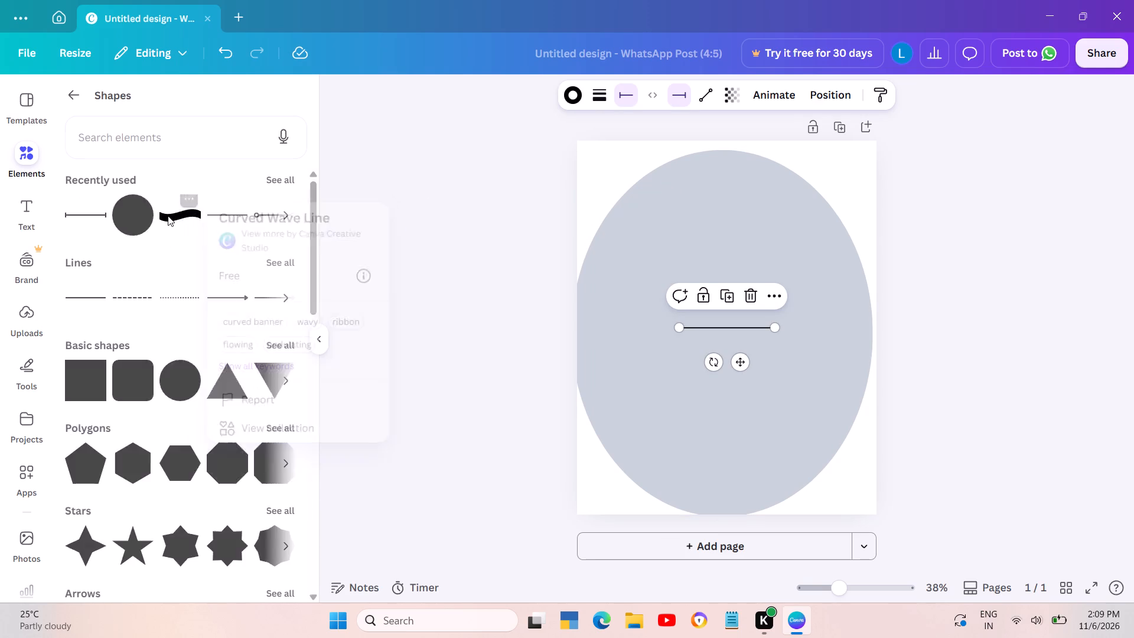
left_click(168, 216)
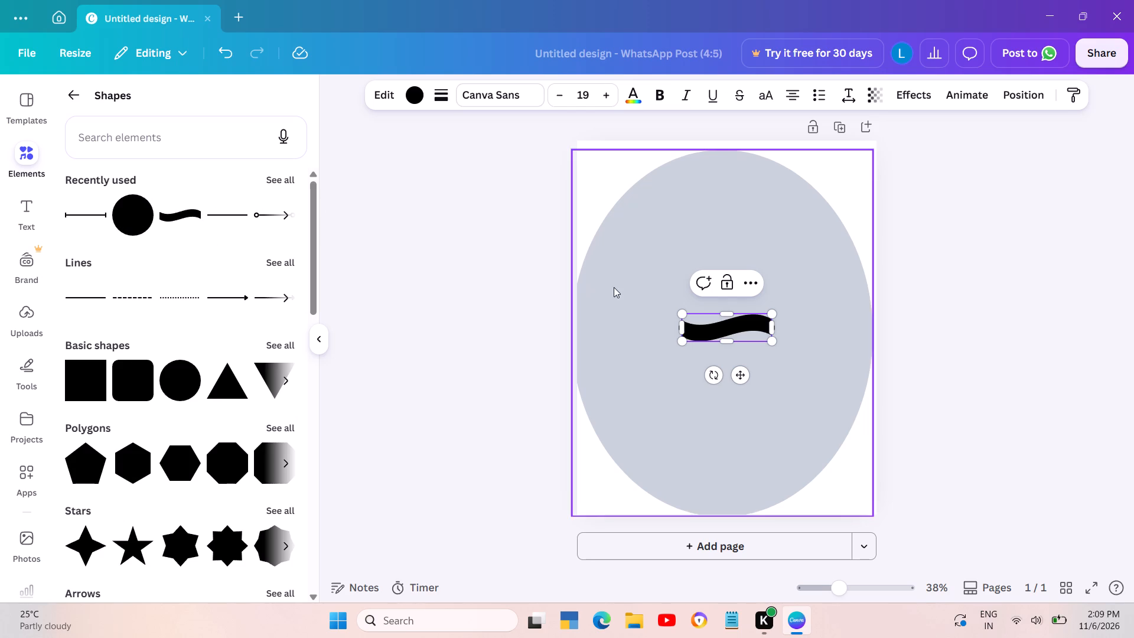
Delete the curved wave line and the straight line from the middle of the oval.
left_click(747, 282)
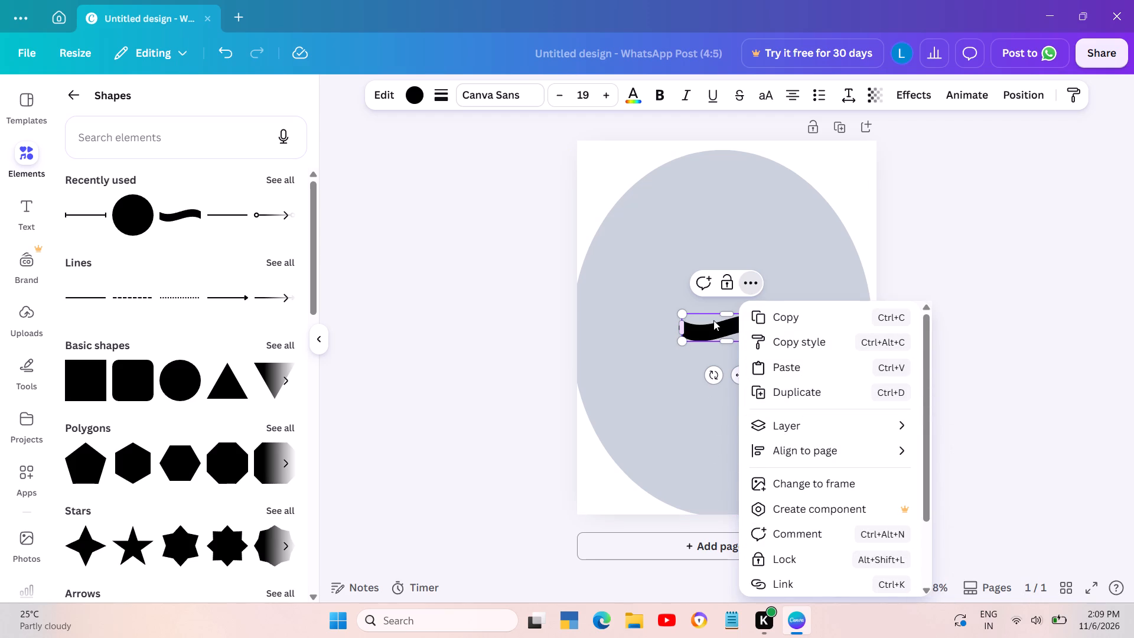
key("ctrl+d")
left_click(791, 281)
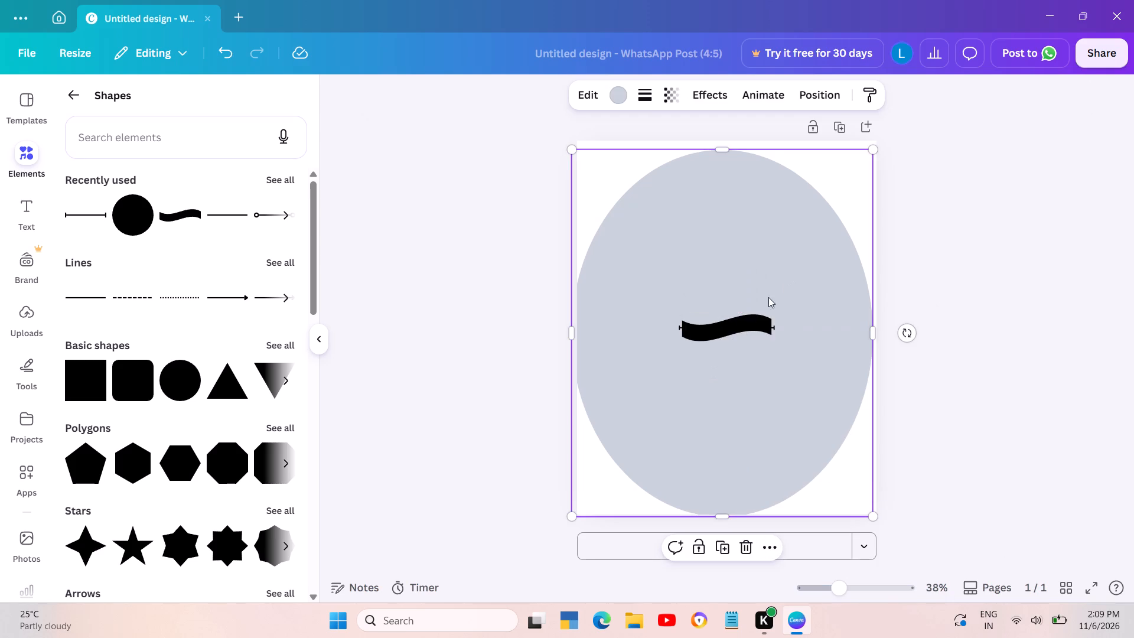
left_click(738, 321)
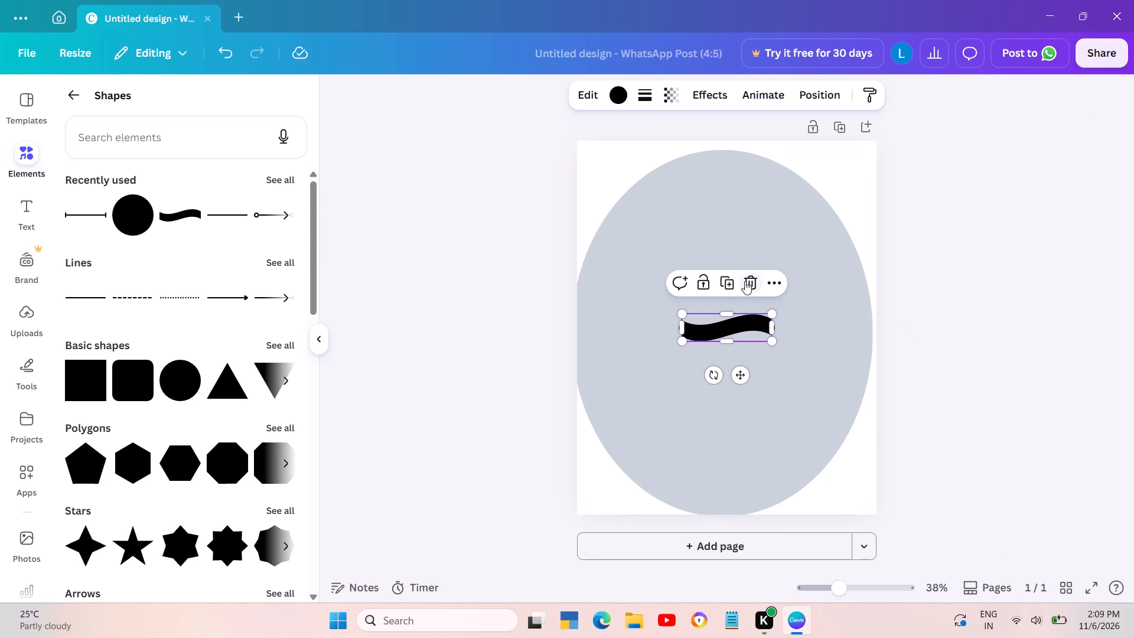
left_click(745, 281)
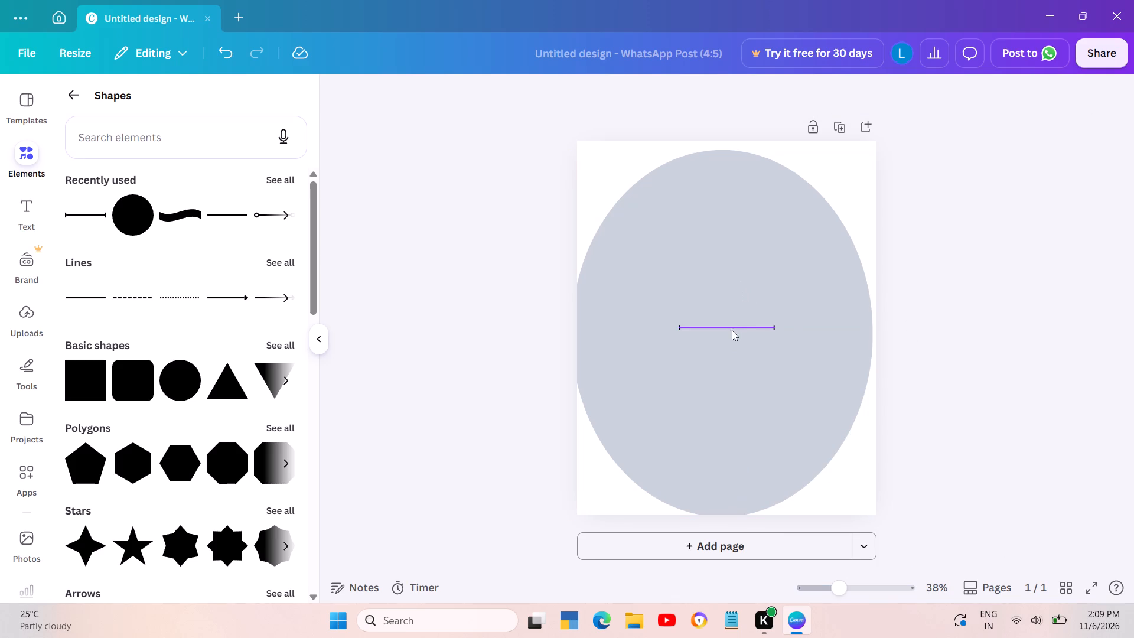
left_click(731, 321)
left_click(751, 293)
Add a heading over the oval reading "happy diwali".
left_click(22, 214)
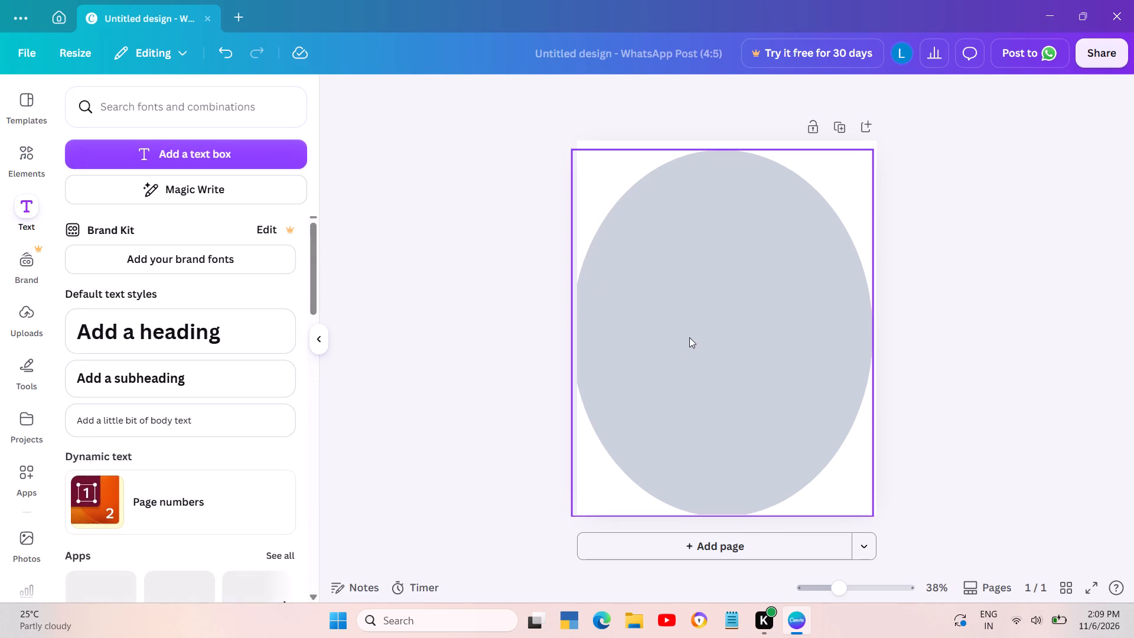
left_click(672, 283)
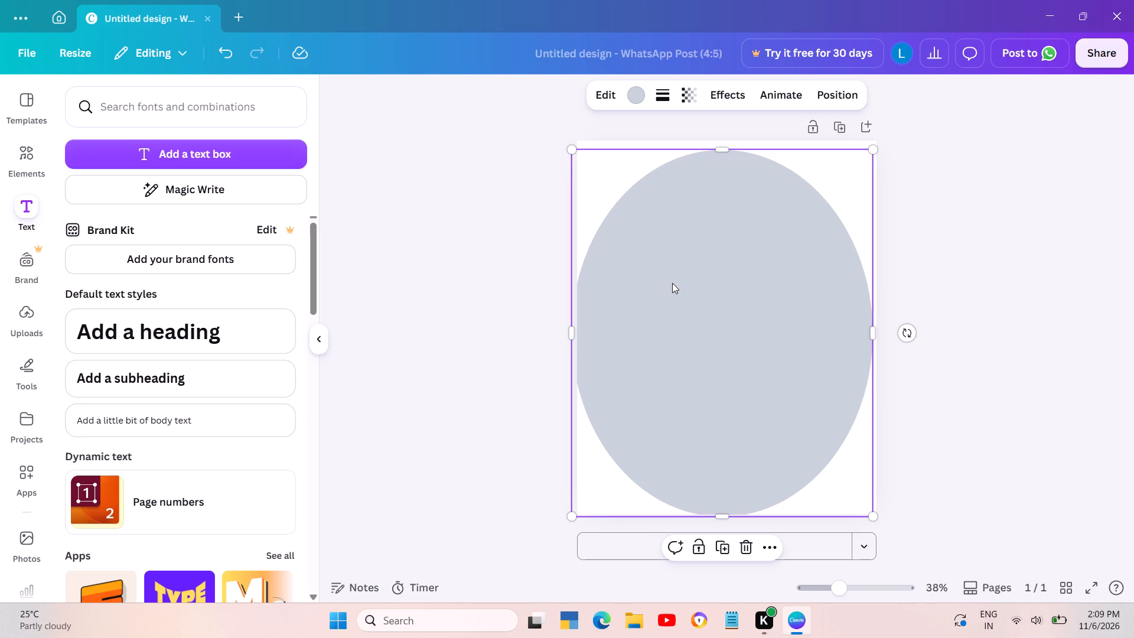
type("hh")
left_click(184, 329)
type("ha")
type("pp")
type("y diiw")
type("==")
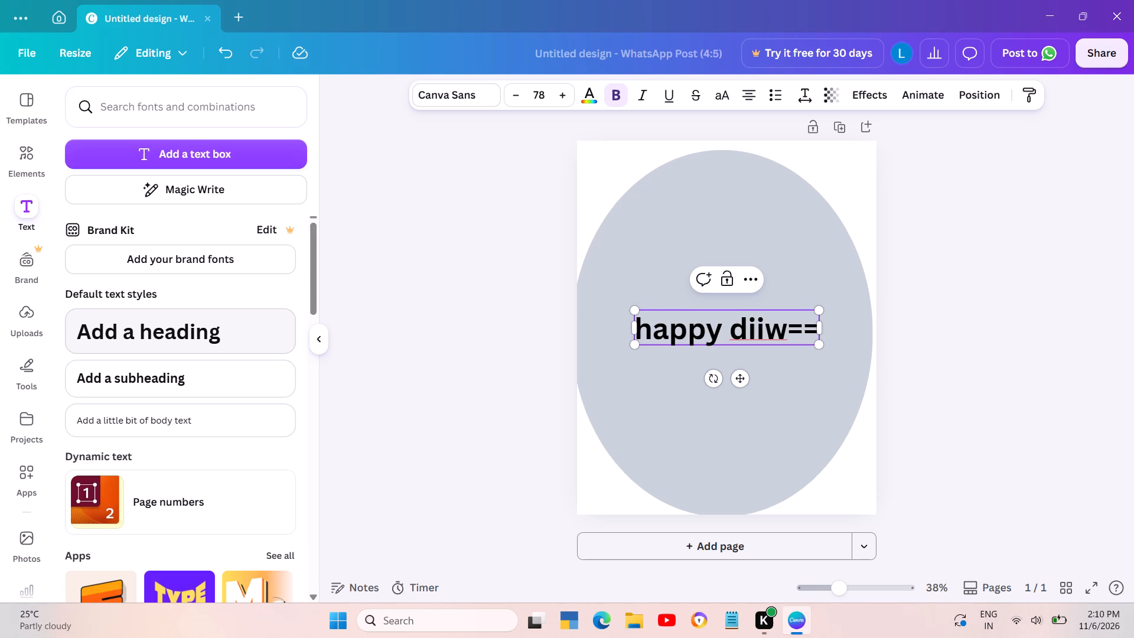
key("BackSpace")
key("BackSpace")
key("BackSpace")
key("BackSpace")
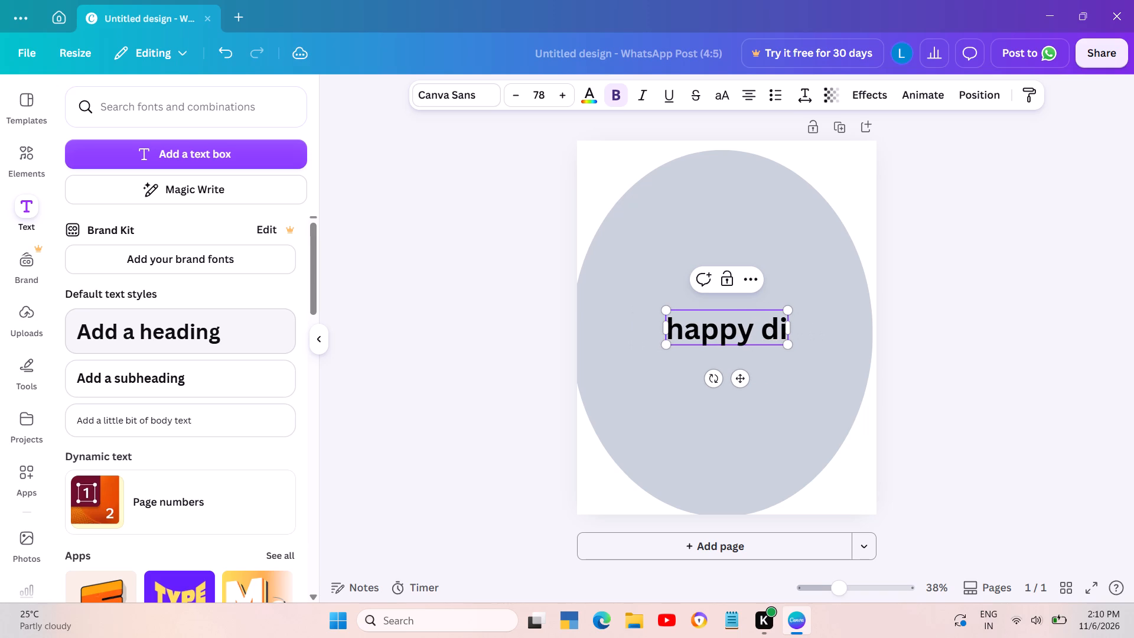
type("wal")
type("i")
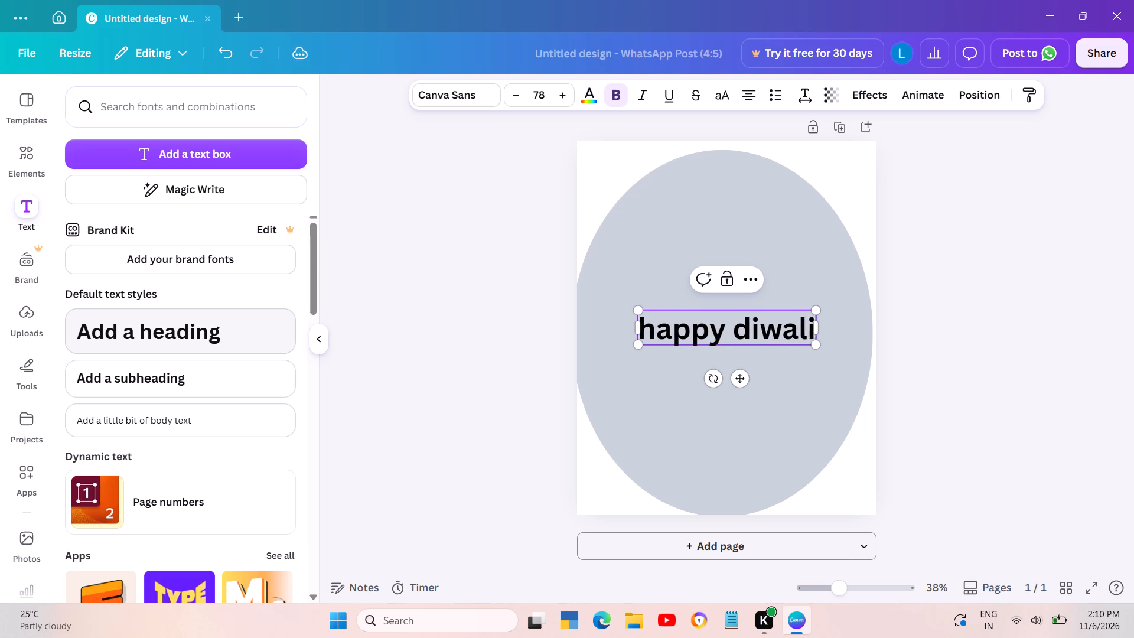
key("space")
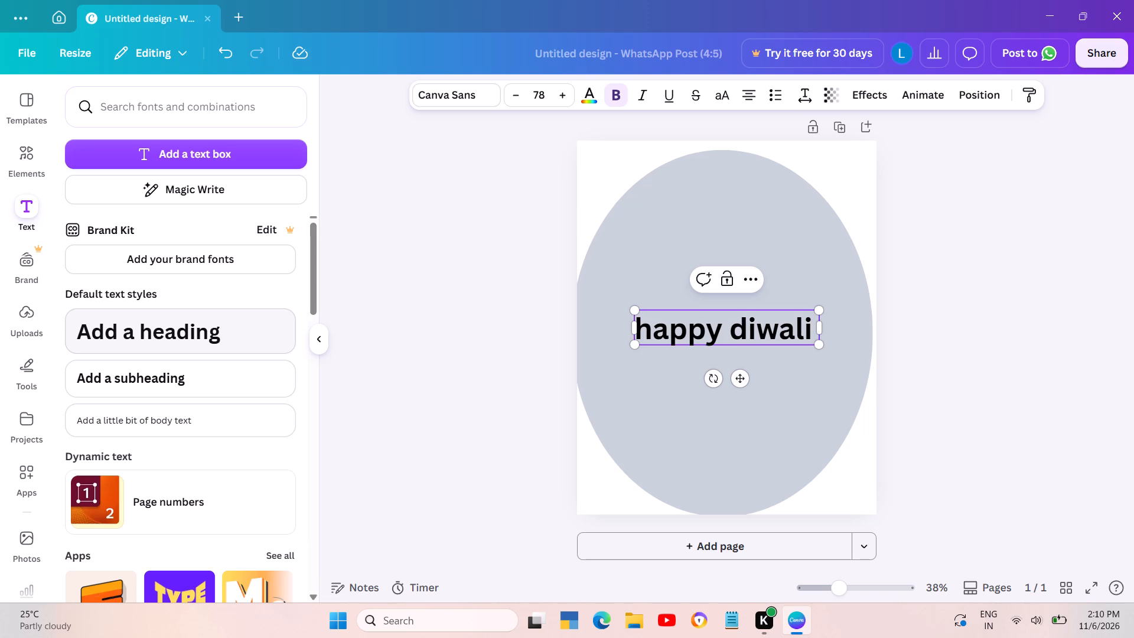
key("Down")
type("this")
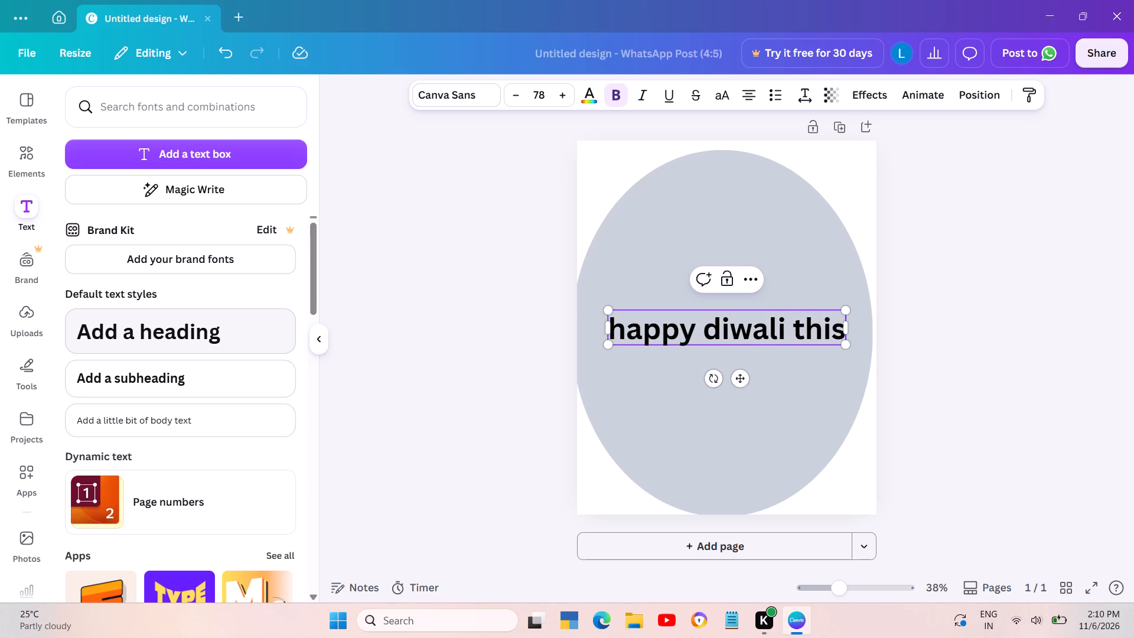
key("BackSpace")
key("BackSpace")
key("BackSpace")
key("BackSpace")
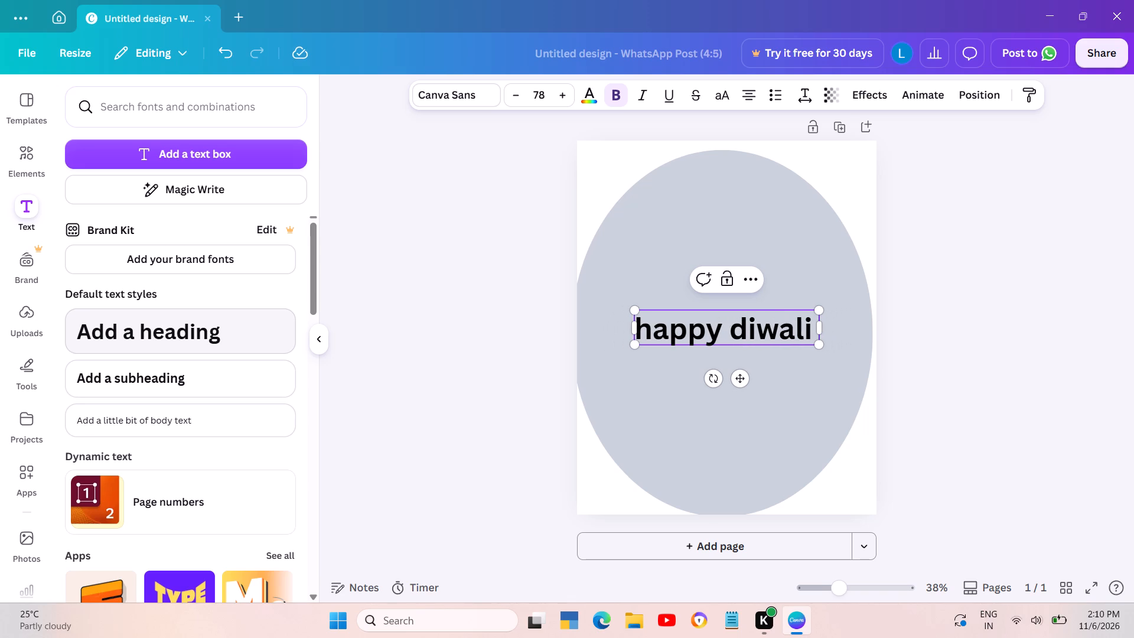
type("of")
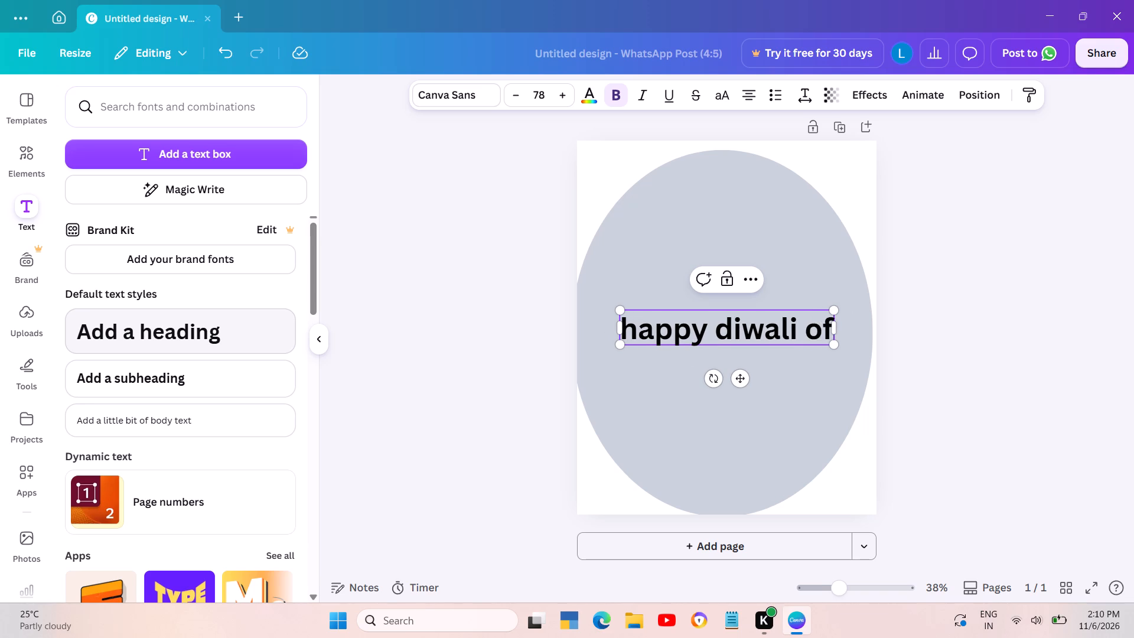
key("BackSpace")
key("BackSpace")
Extend the heading over the oval to read "happy diwali all of you".
type("all of")
key("space")
type("you")
key("space")
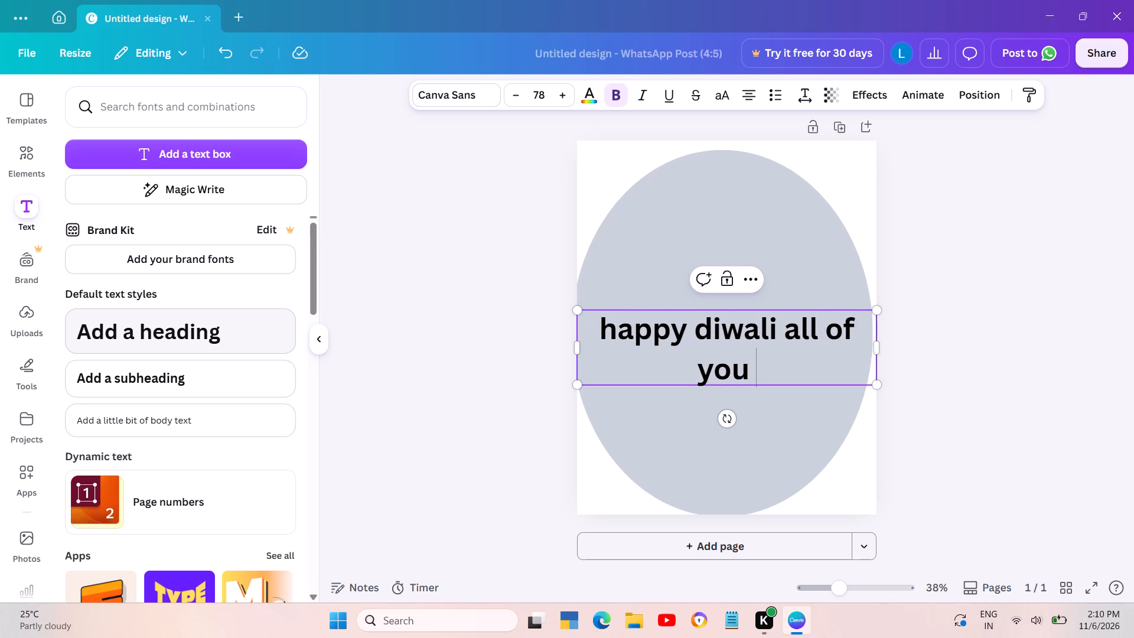
Continue the heading after "you" with the text ",your diwali is happiness and enjoyfully".
key("comma")
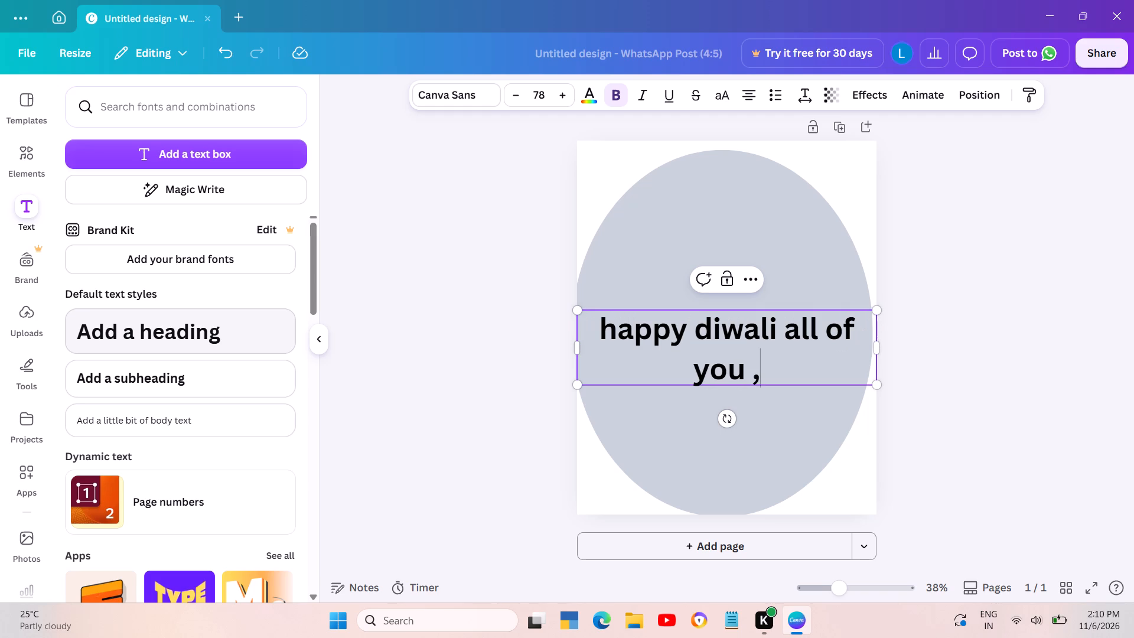
type("yoou")
key("BackSpace")
key("BackSpace")
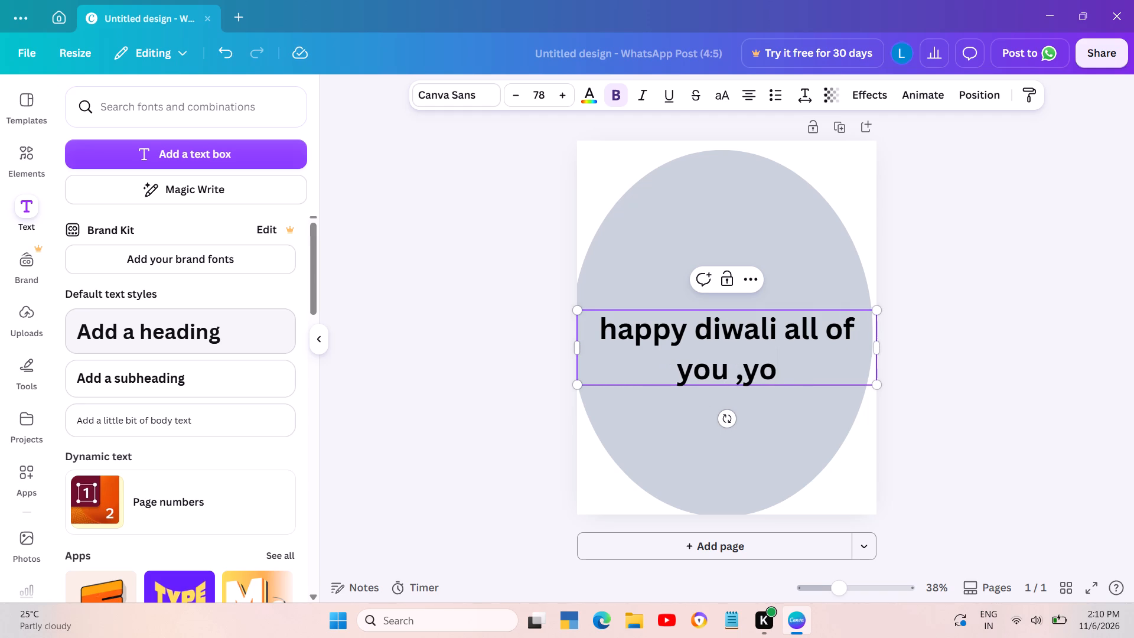
type("ut")
key("space")
key("BackSpace")
key("BackSpace")
type("r diwali is")
key("space")
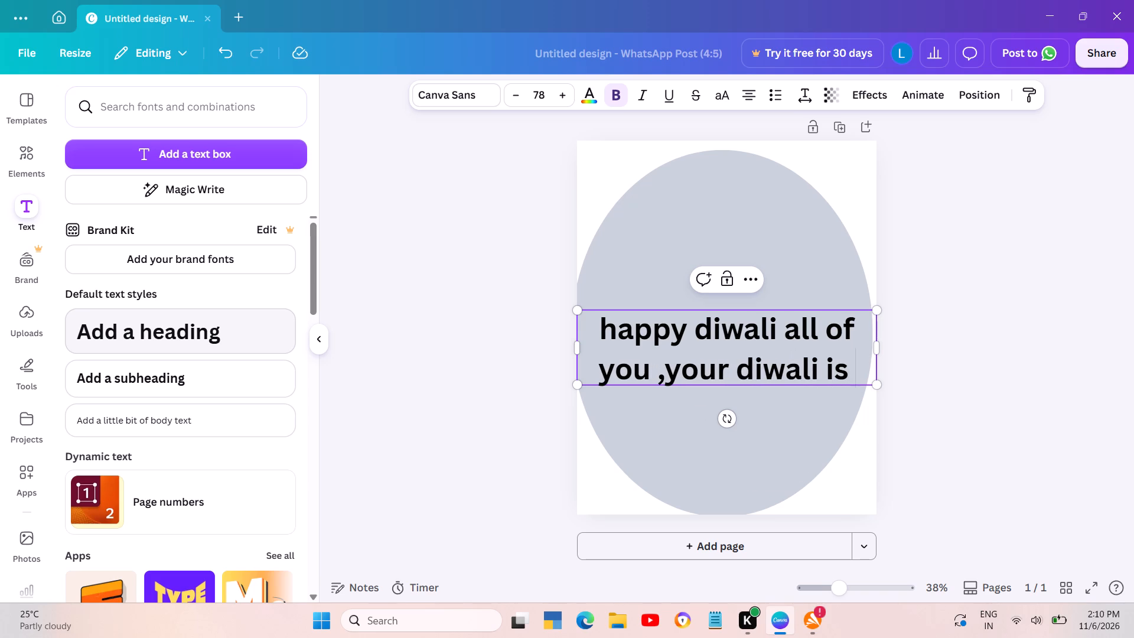
type("happie")
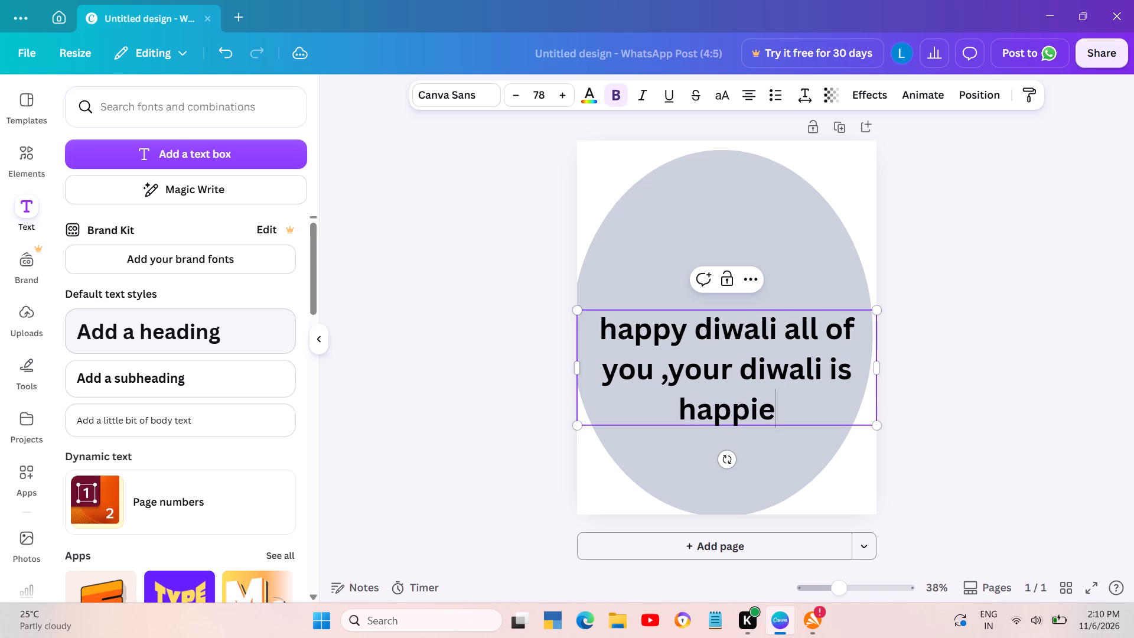
key("BackSpace")
type("ness and enjo")
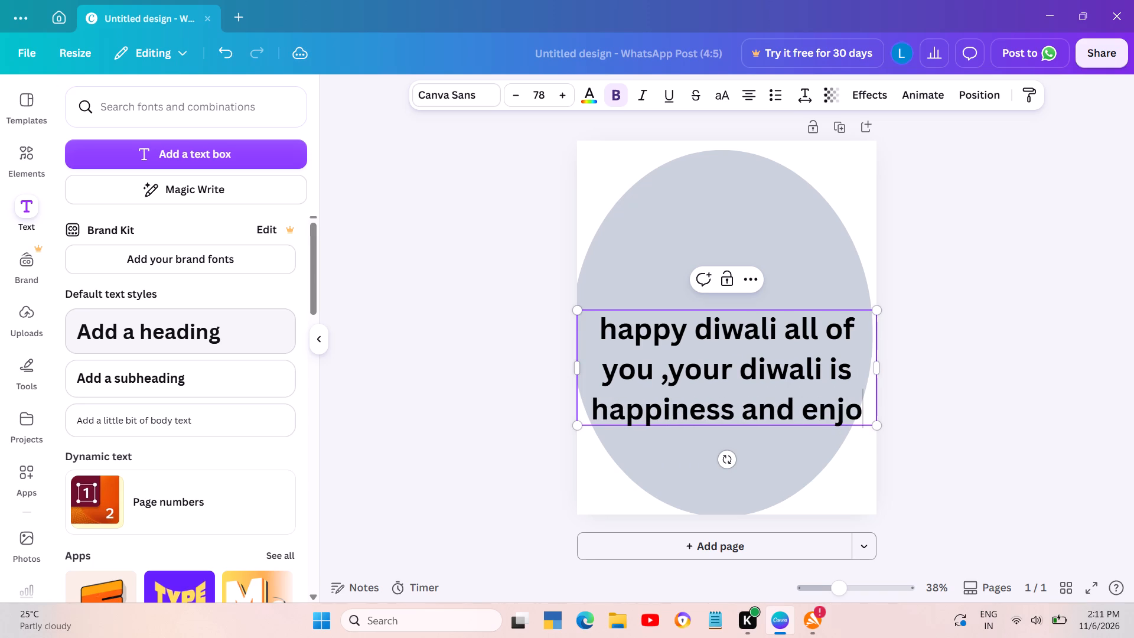
key("y")
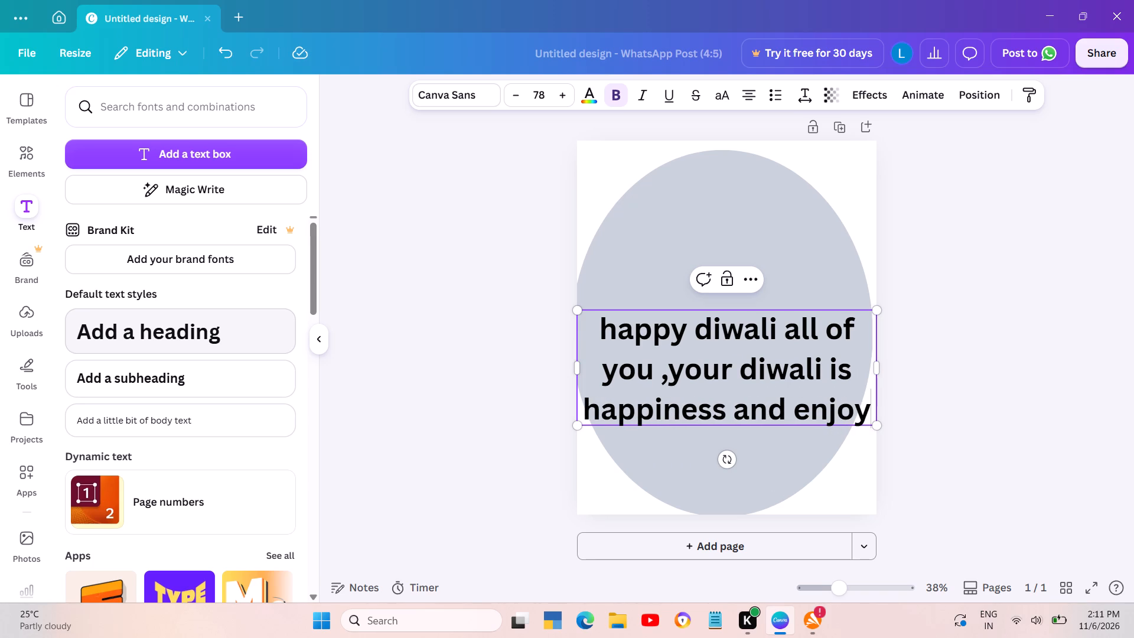
type("fully")
key("space")
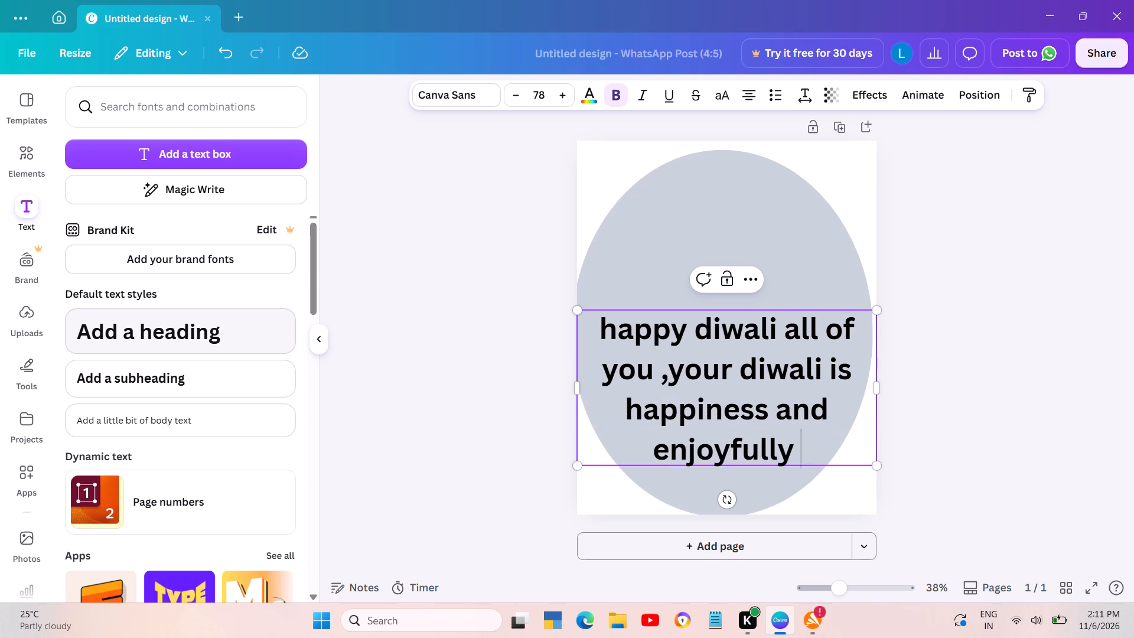
Add the black "Happy BIRTHDAY" font combination to the page.
scroll(214, 446, "down", 3)
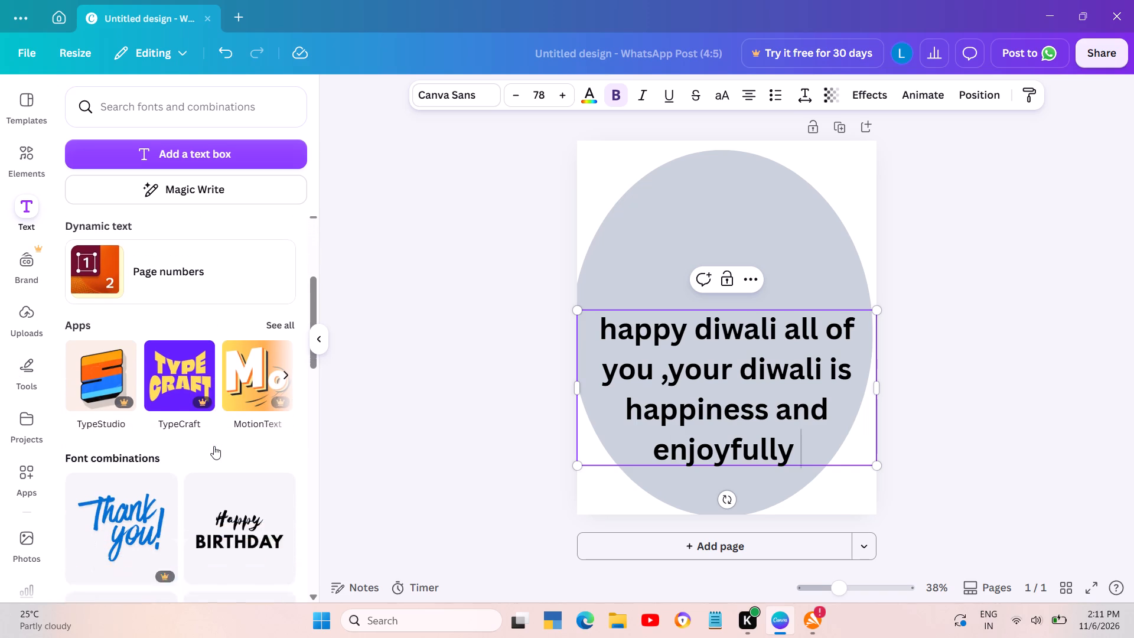
scroll(214, 446, "down", 3)
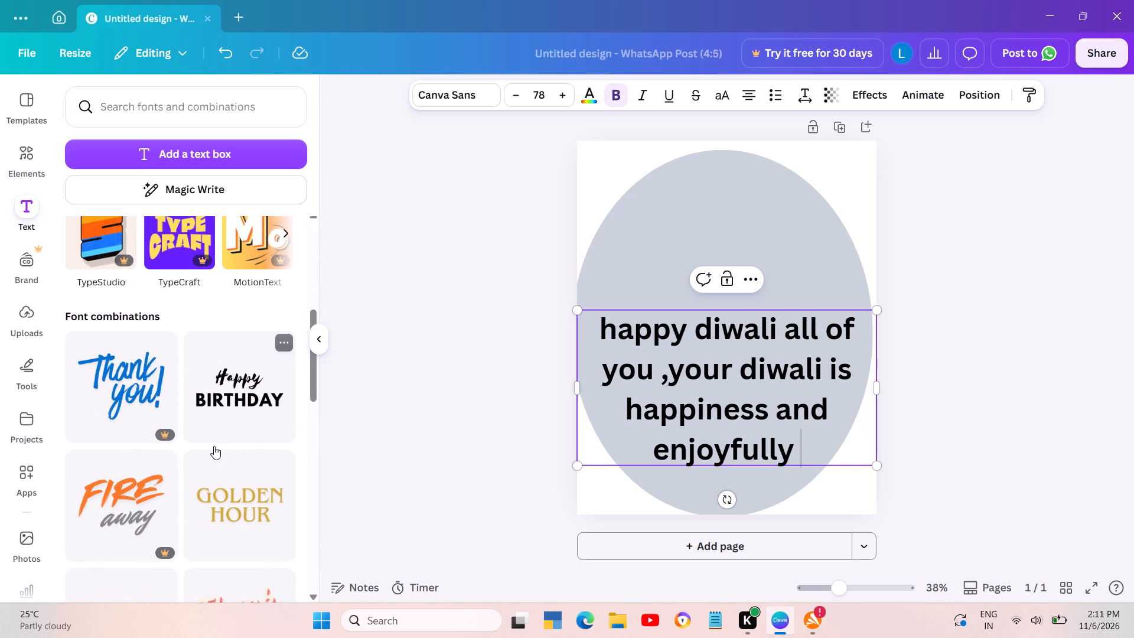
scroll(214, 446, "down", 1)
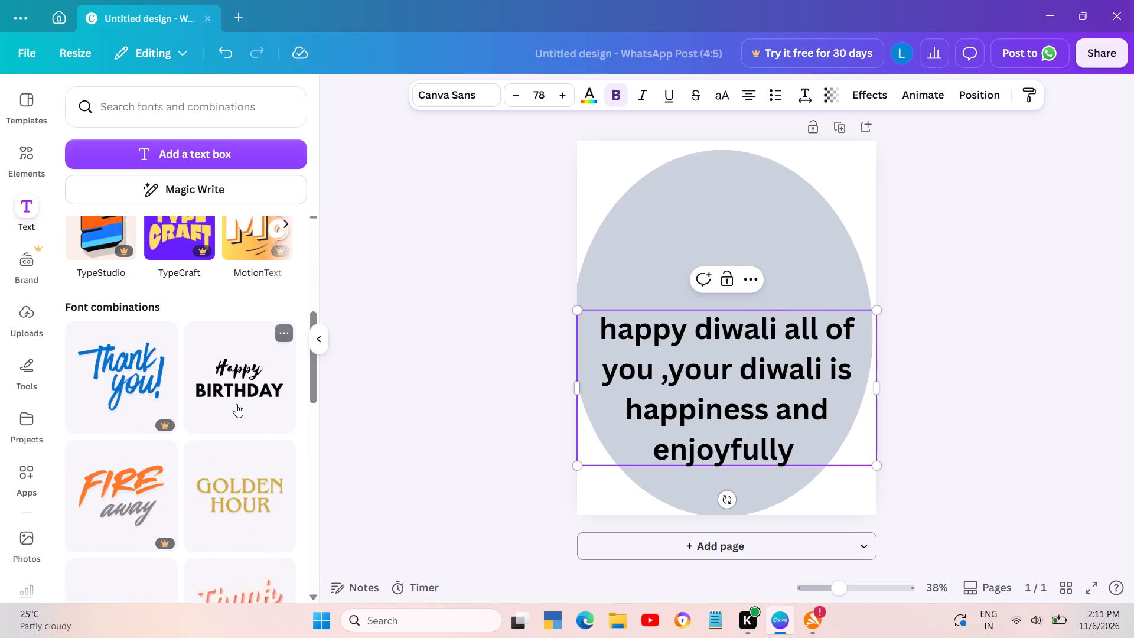
left_click(236, 404)
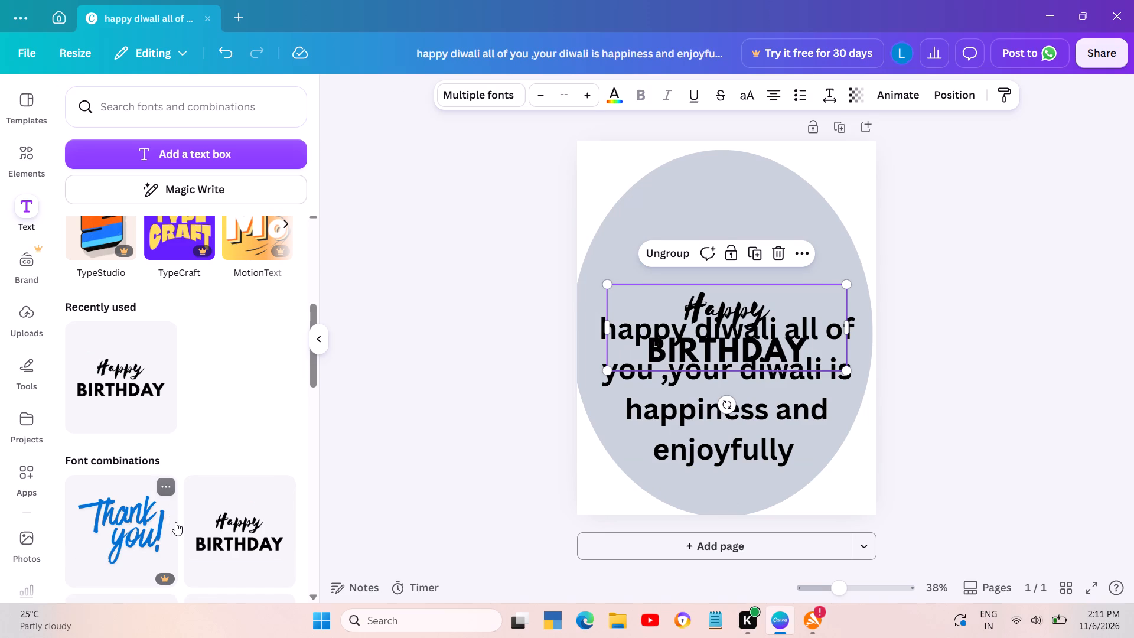
scroll(242, 503, "down", 2)
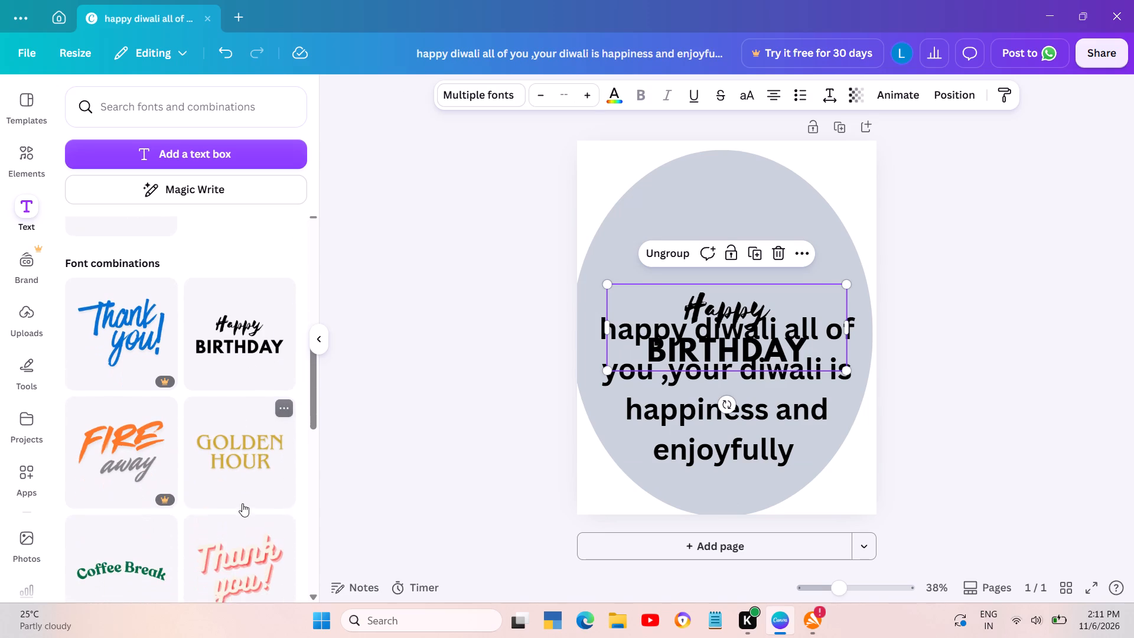
scroll(242, 503, "down", 3)
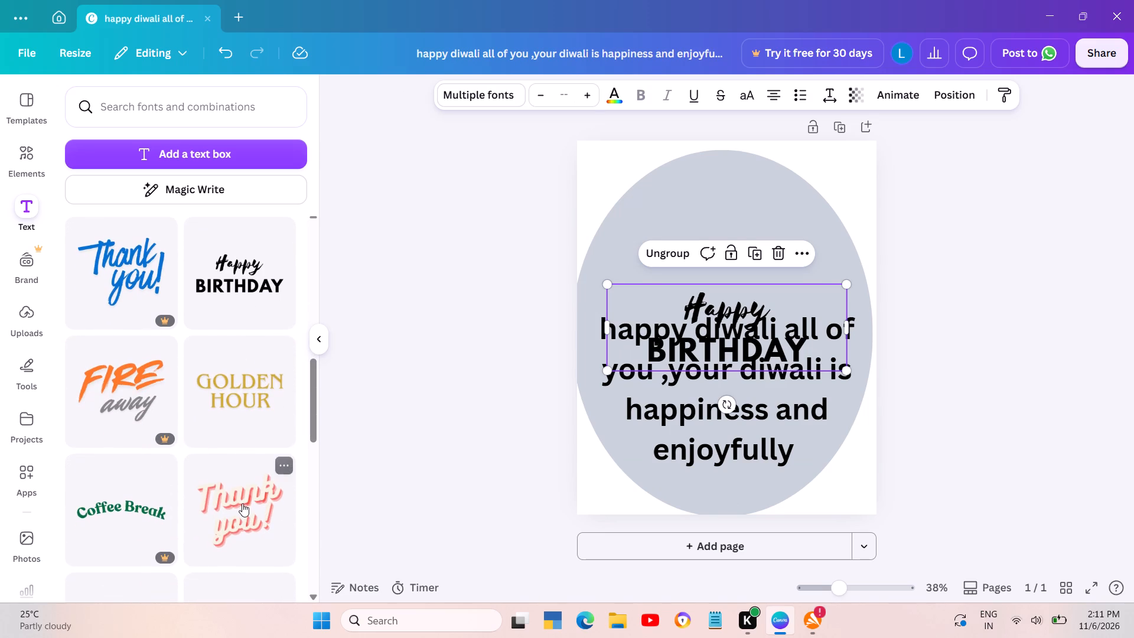
scroll(242, 503, "down", 3)
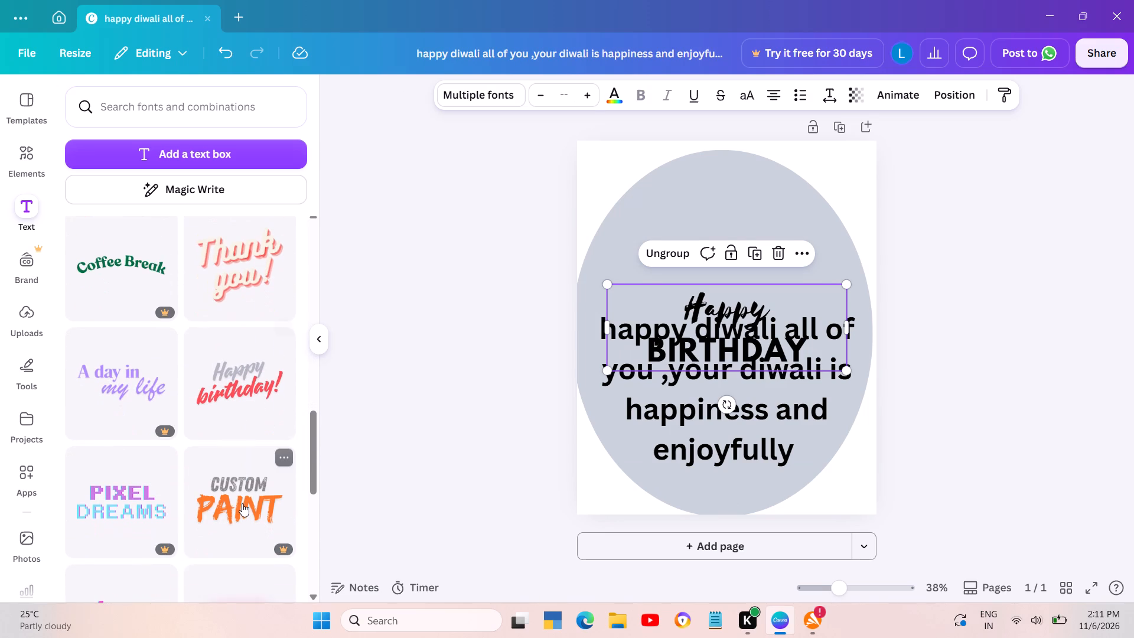
scroll(242, 503, "down", 3)
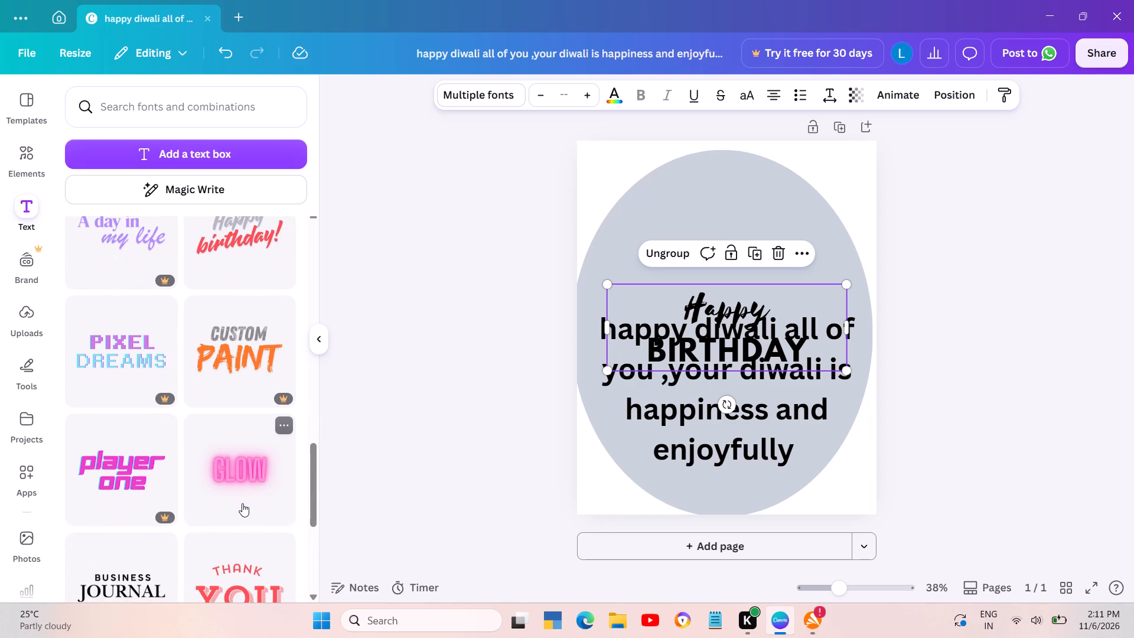
scroll(242, 503, "down", 3)
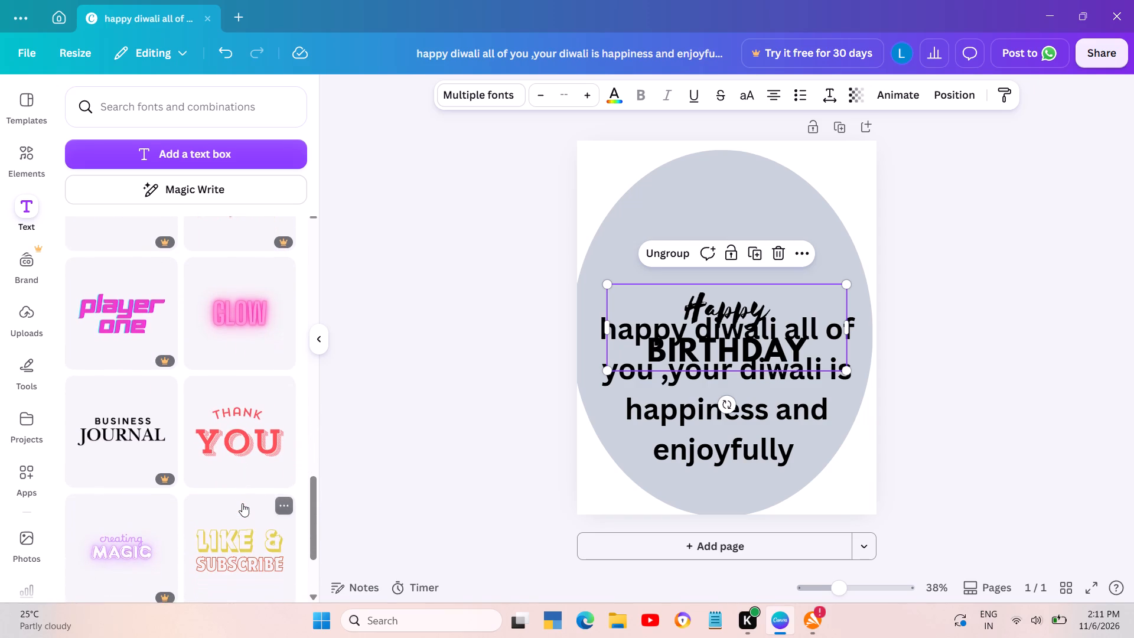
scroll(242, 503, "down", 5)
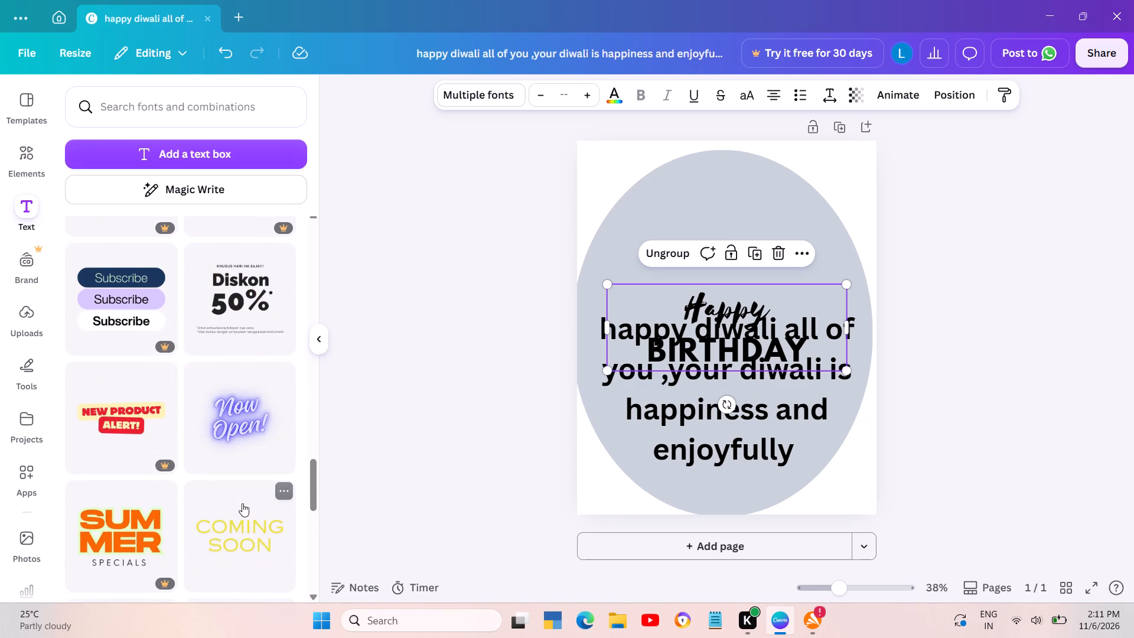
scroll(242, 503, "down", 3)
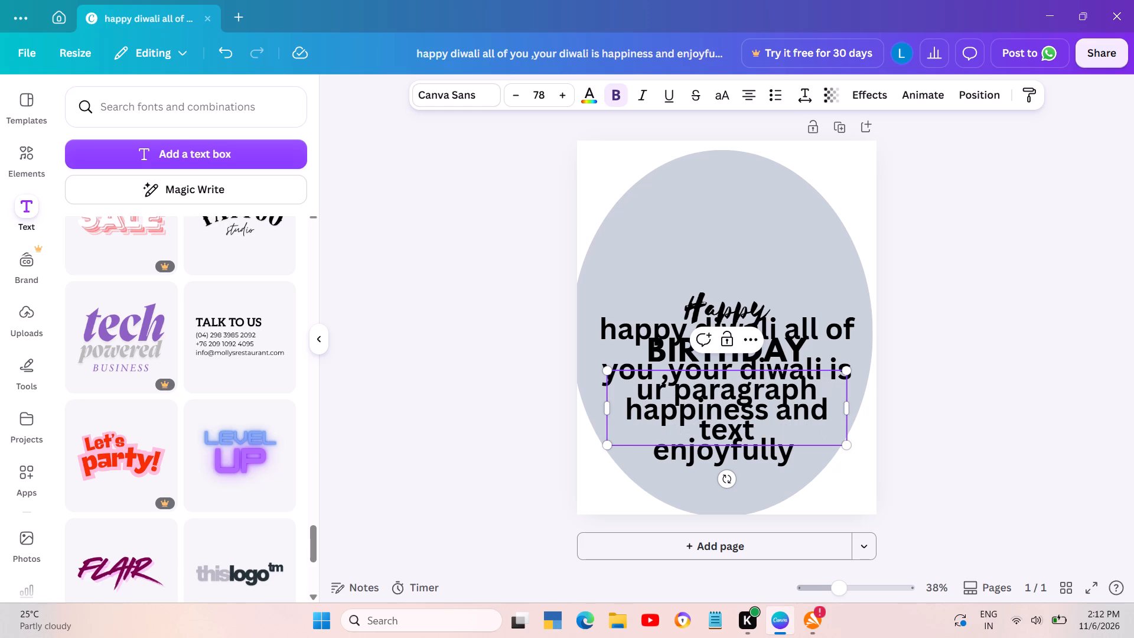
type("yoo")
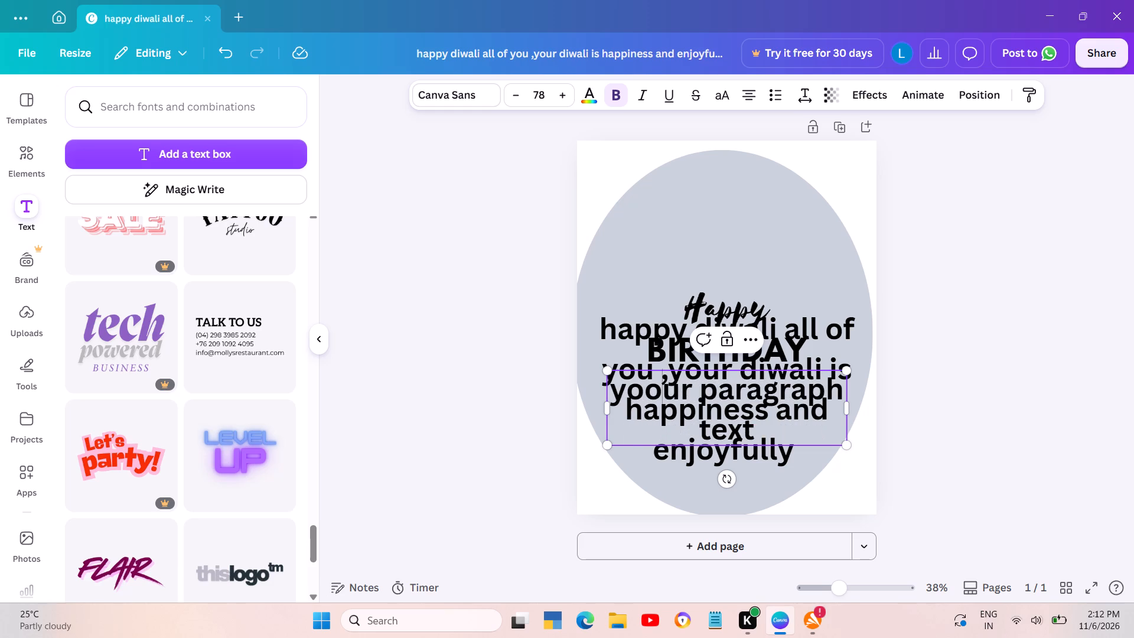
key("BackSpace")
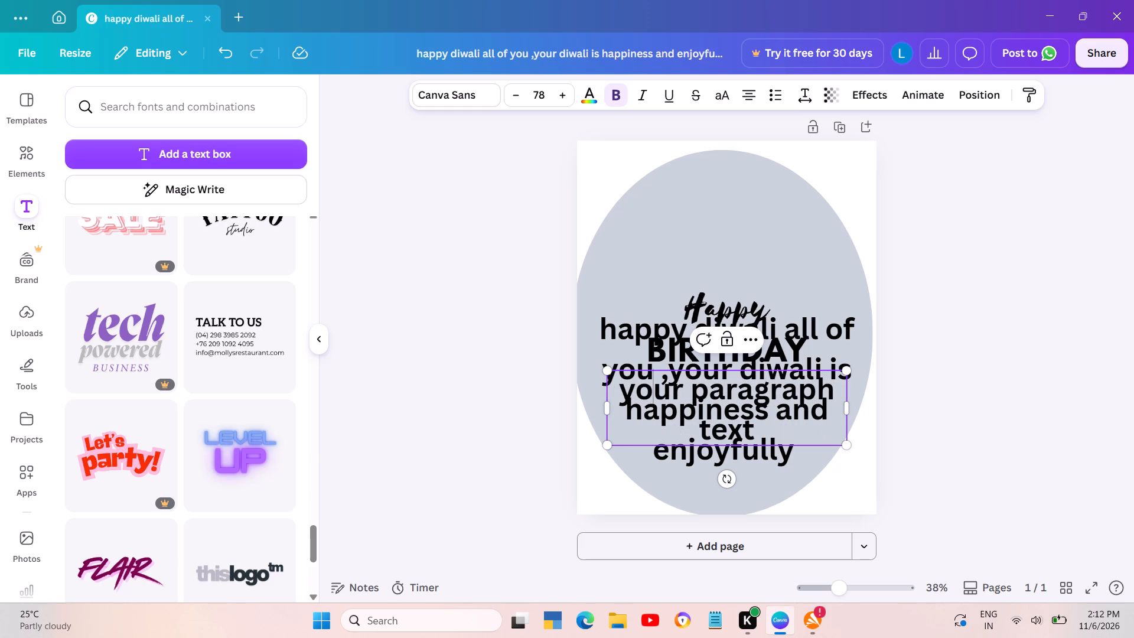
Delete the "Happy BIRTHDAY" font combination from the page.
left_click(749, 220)
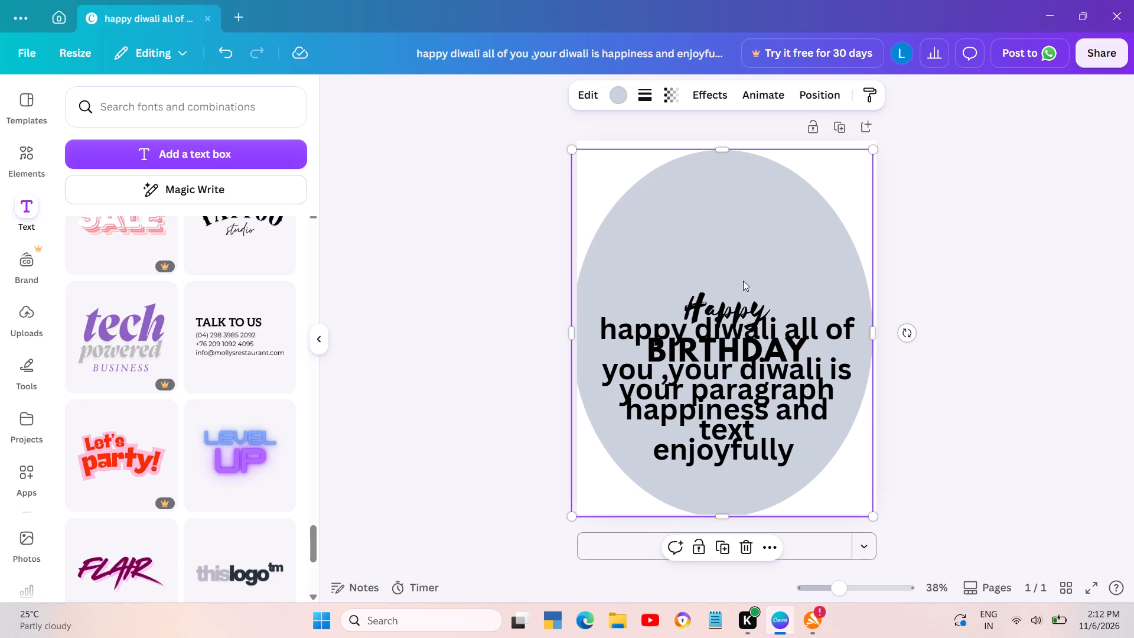
left_click(719, 305)
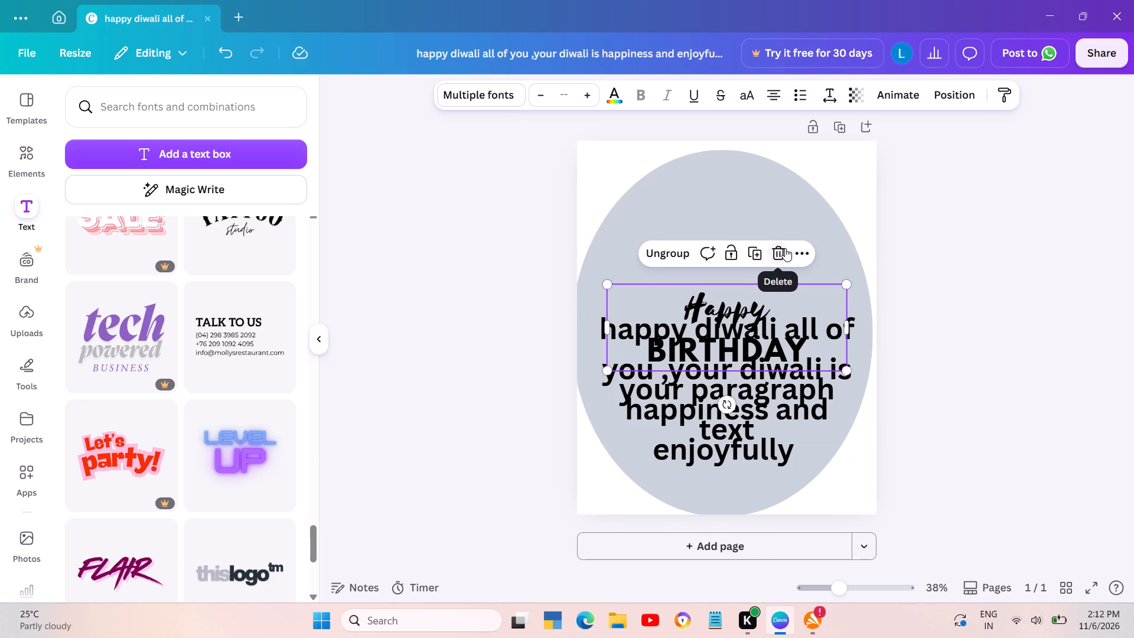
left_click(783, 248)
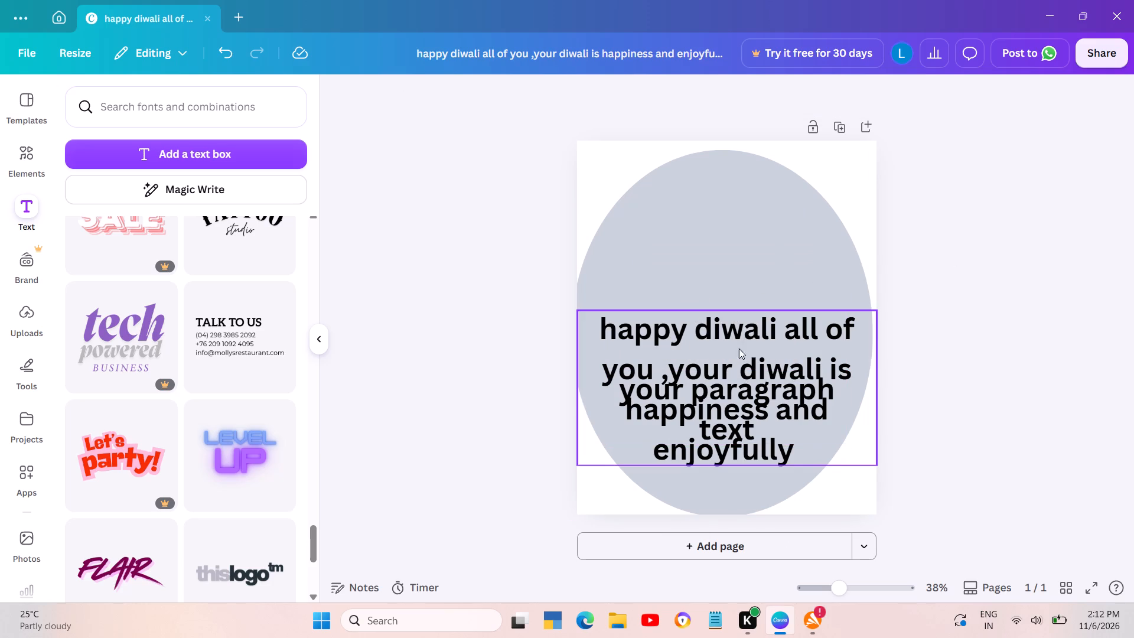
Replace the gap between "of" and "you" in the Diwali heading with a line break.
left_click(599, 365)
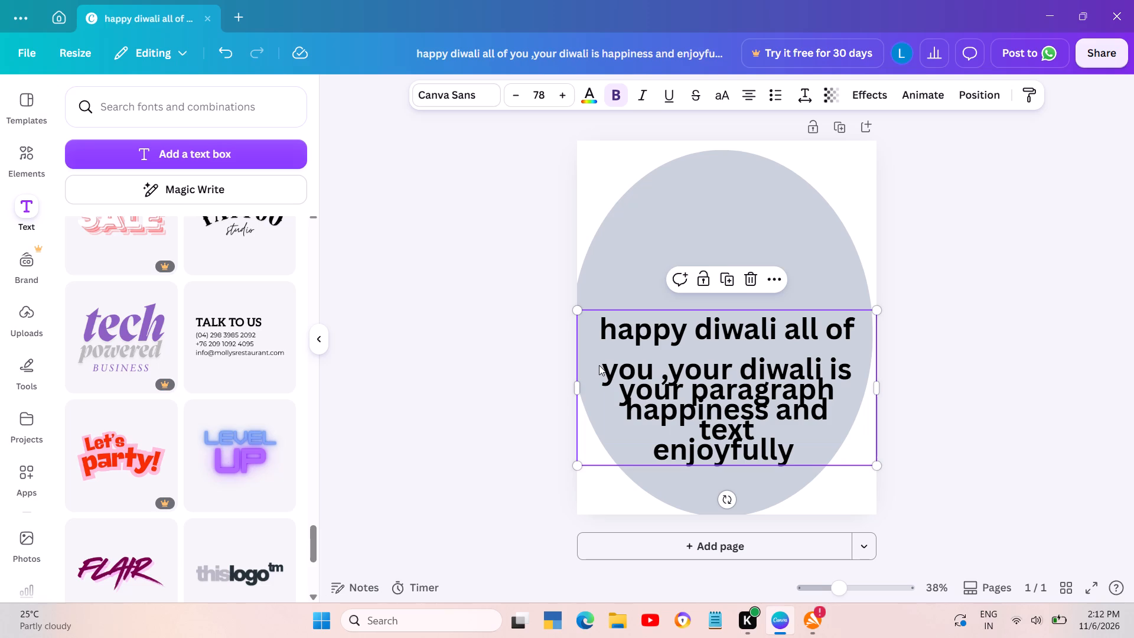
left_click(599, 365)
left_click(599, 365)
key("BackSpace")
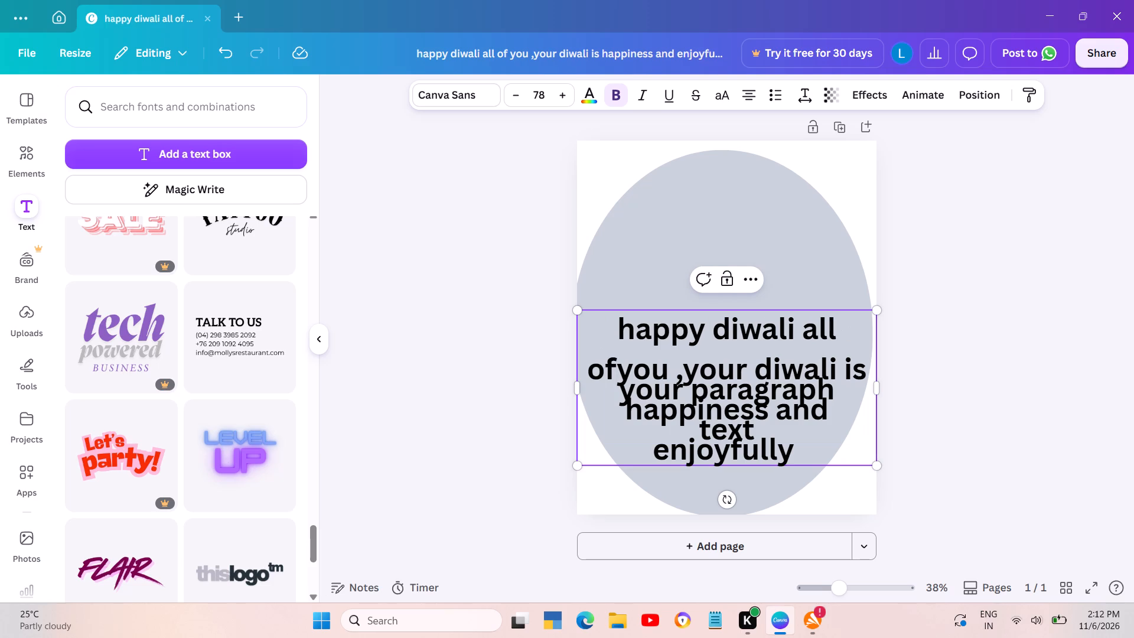
key("Return")
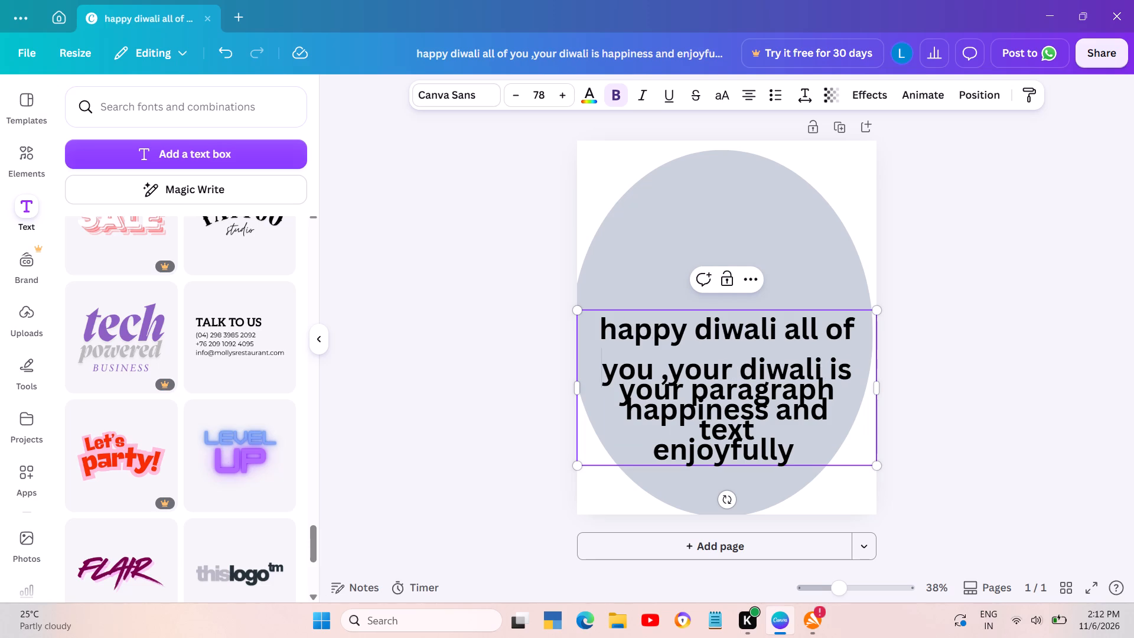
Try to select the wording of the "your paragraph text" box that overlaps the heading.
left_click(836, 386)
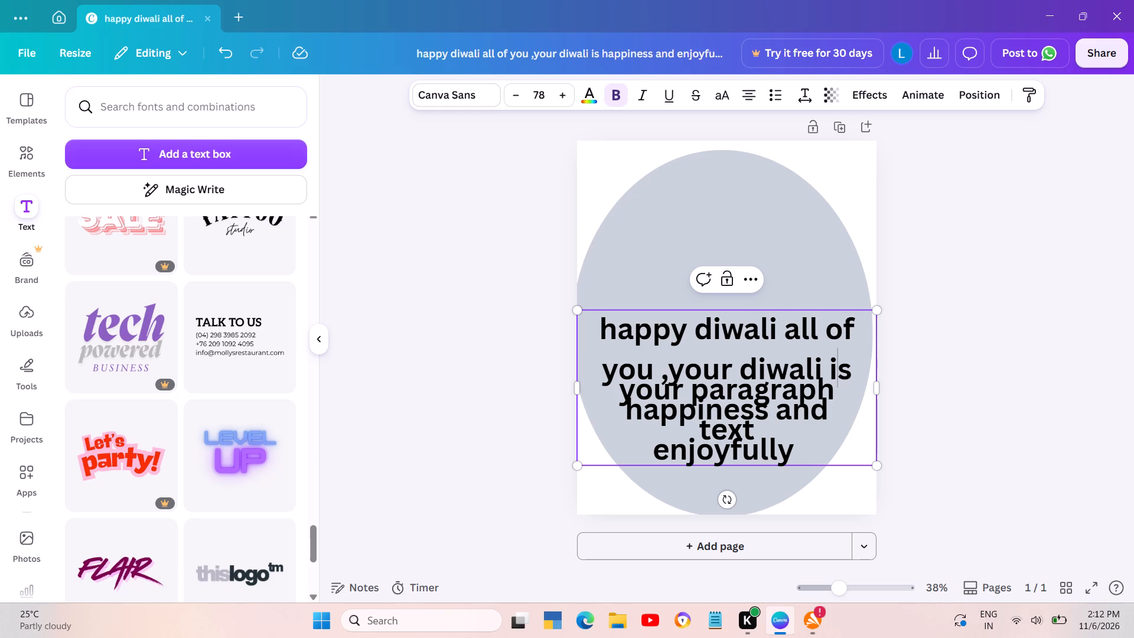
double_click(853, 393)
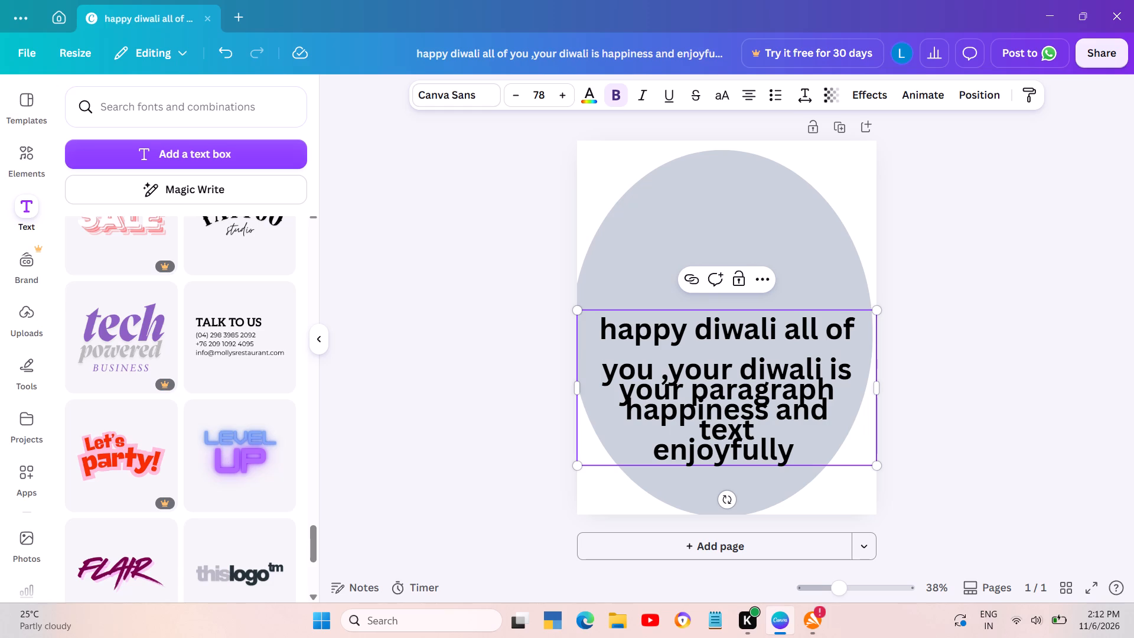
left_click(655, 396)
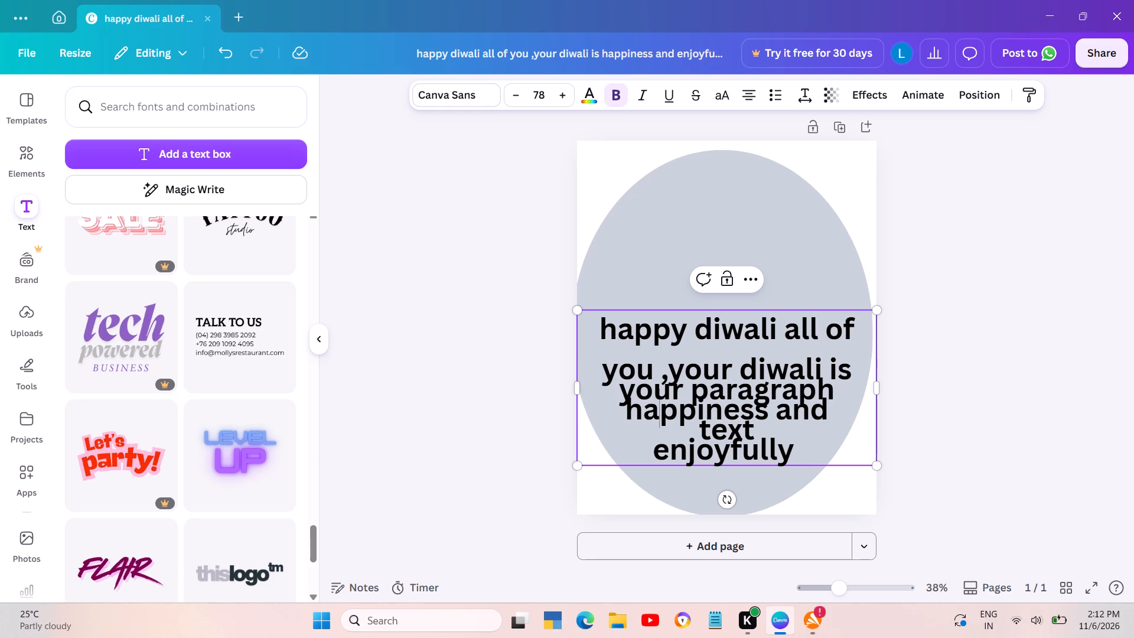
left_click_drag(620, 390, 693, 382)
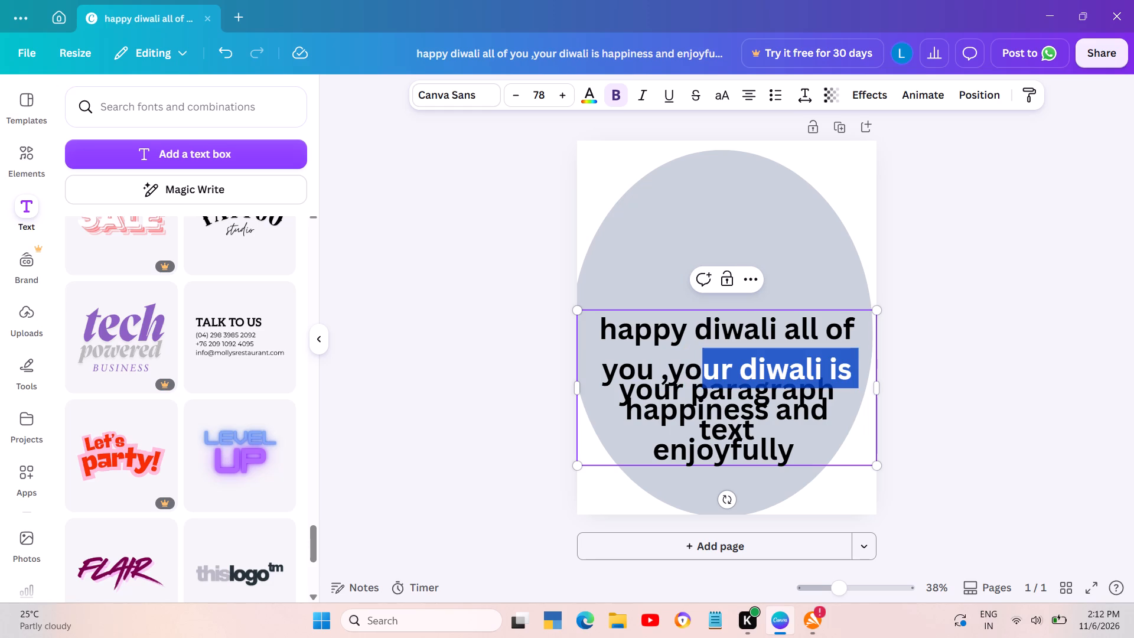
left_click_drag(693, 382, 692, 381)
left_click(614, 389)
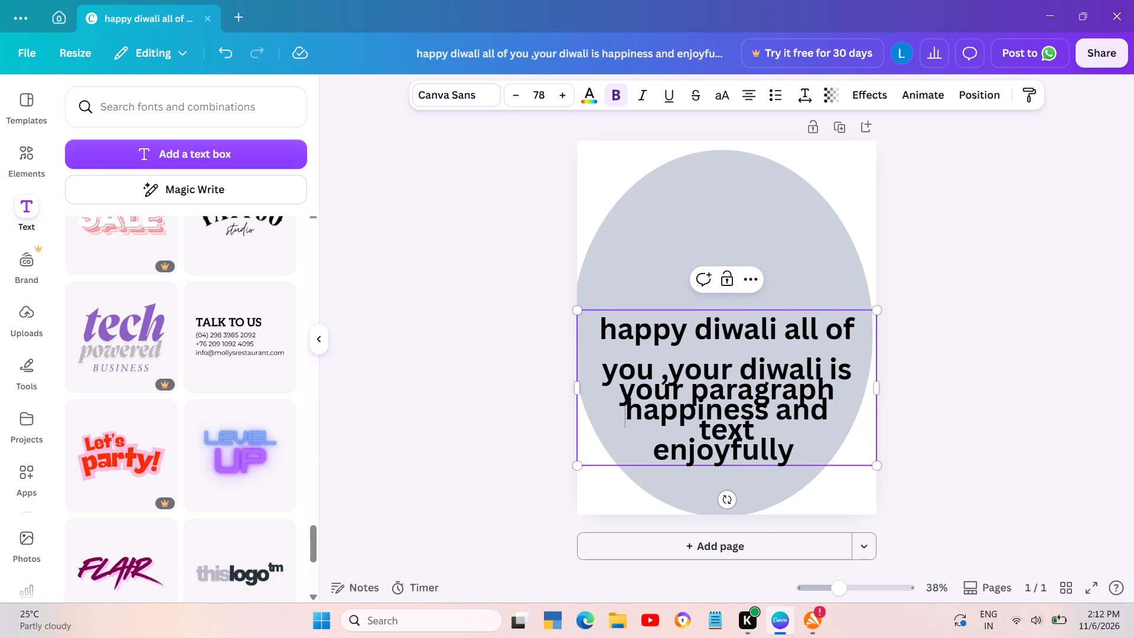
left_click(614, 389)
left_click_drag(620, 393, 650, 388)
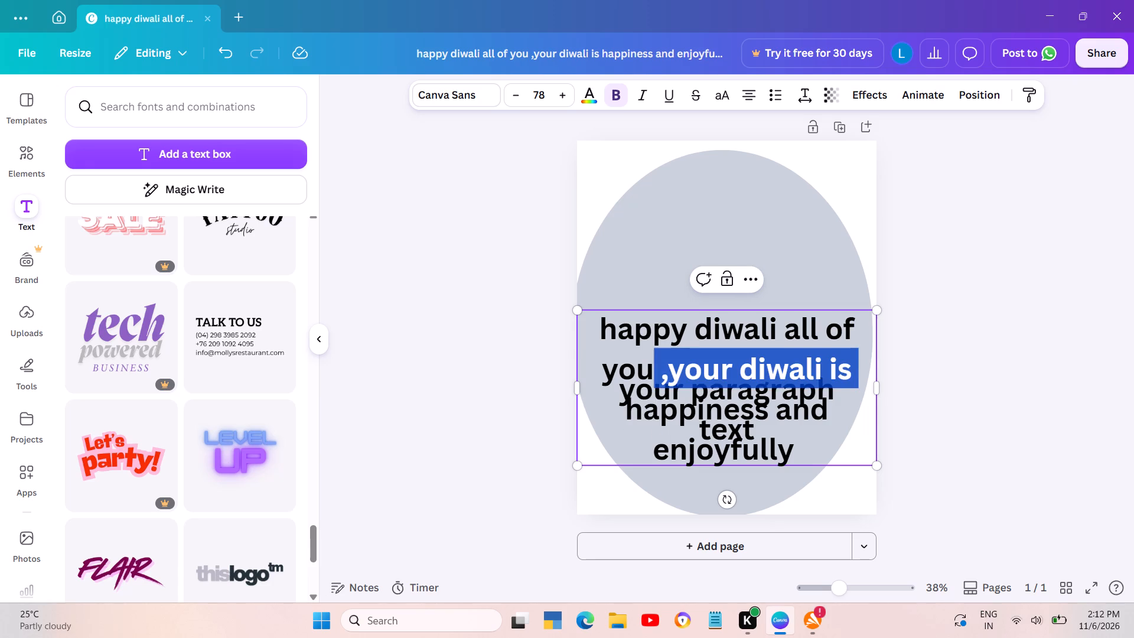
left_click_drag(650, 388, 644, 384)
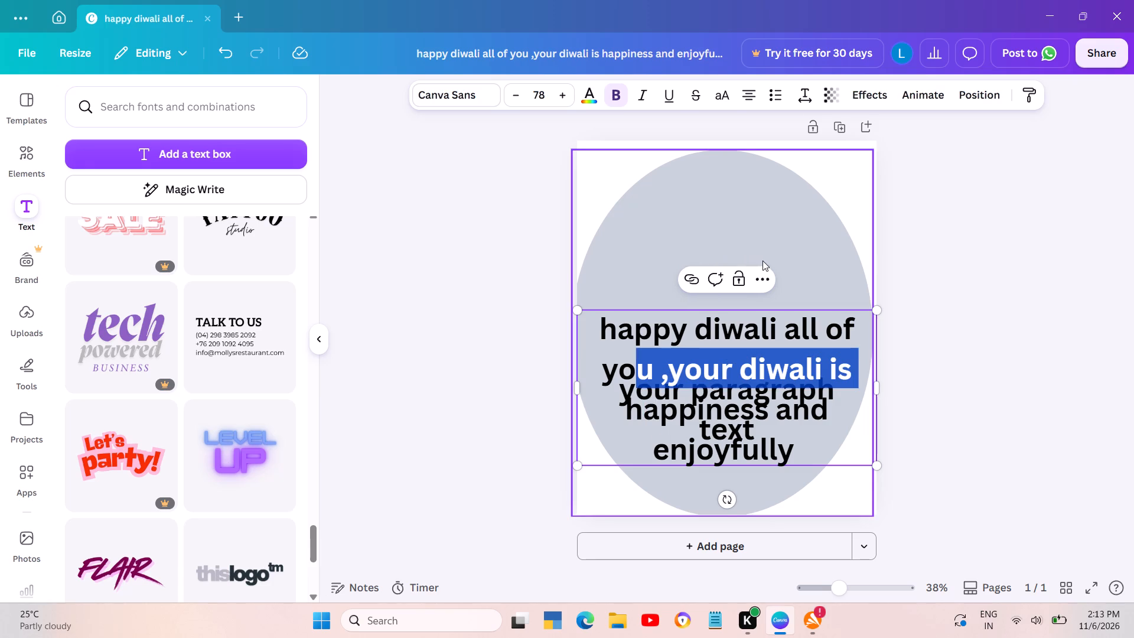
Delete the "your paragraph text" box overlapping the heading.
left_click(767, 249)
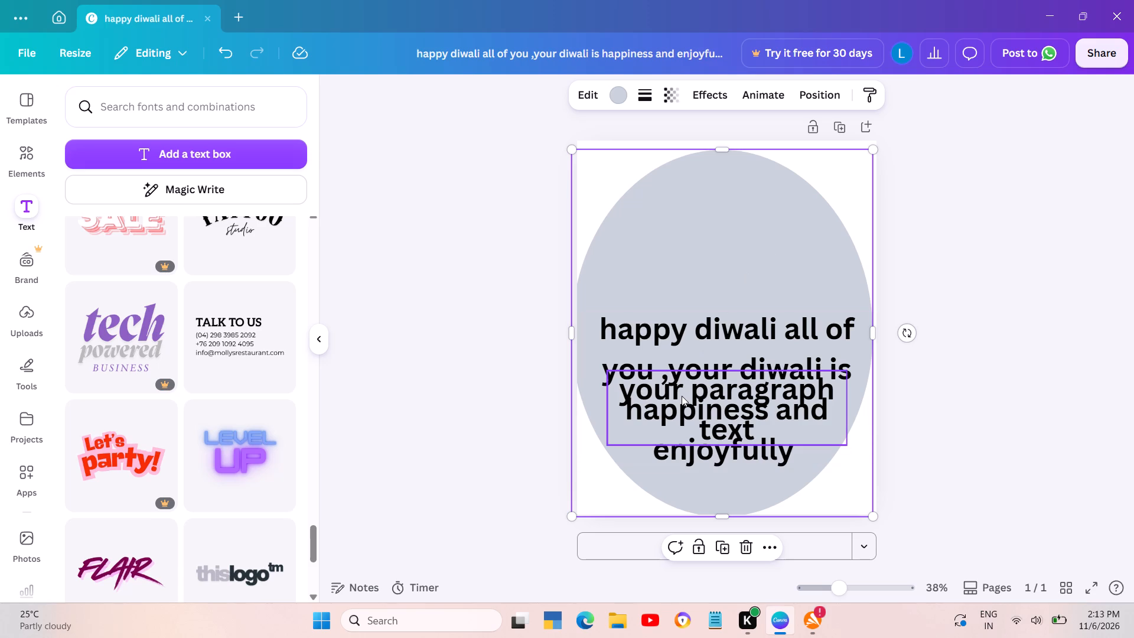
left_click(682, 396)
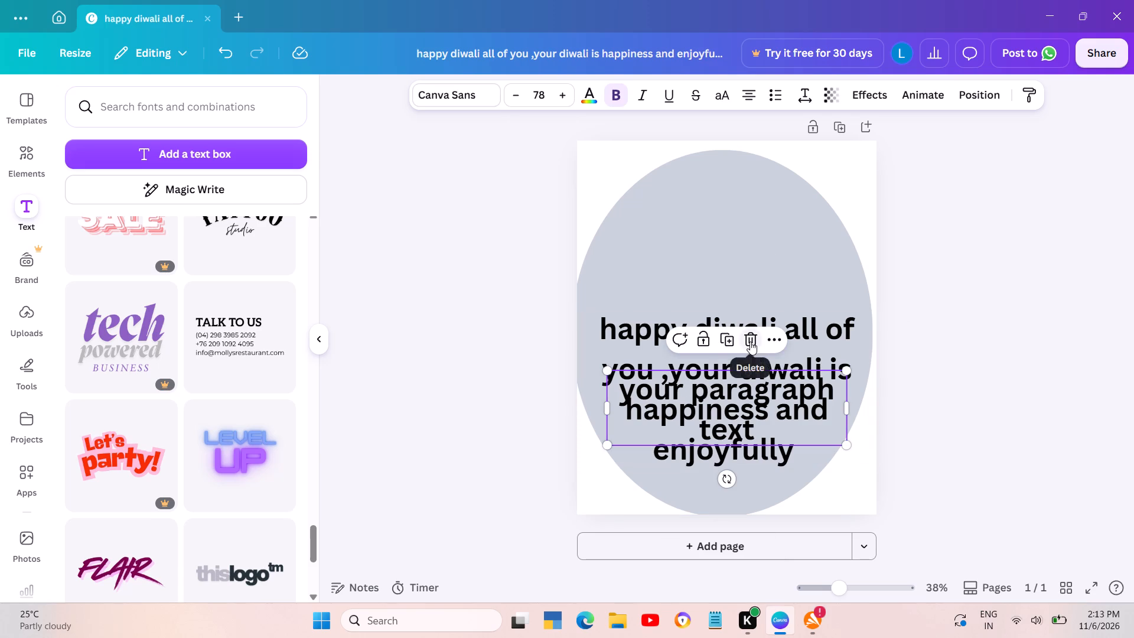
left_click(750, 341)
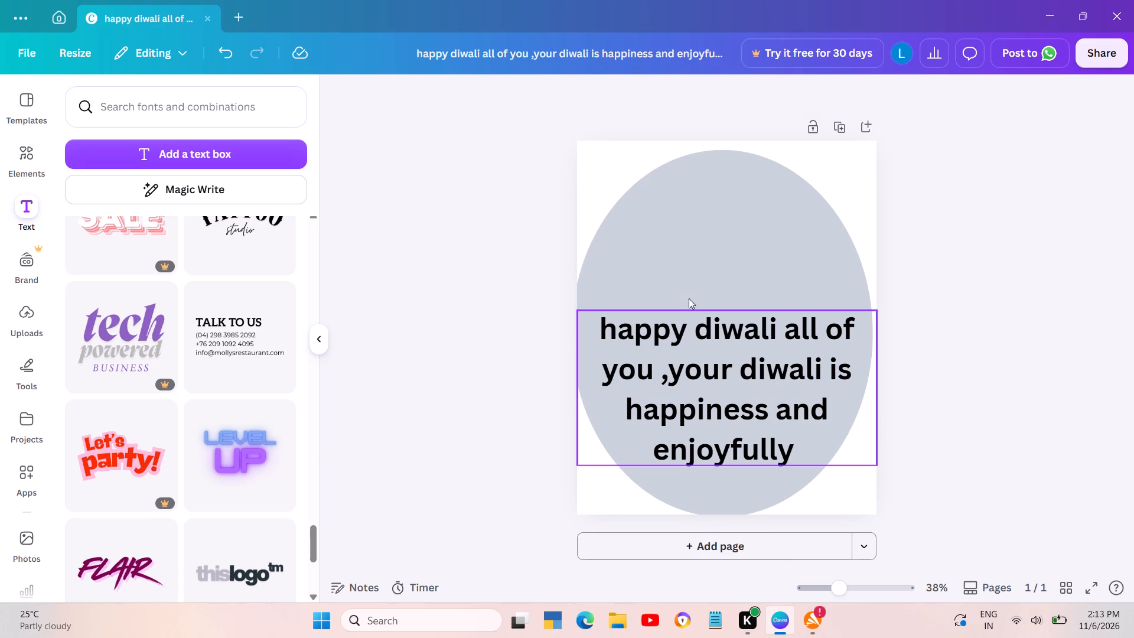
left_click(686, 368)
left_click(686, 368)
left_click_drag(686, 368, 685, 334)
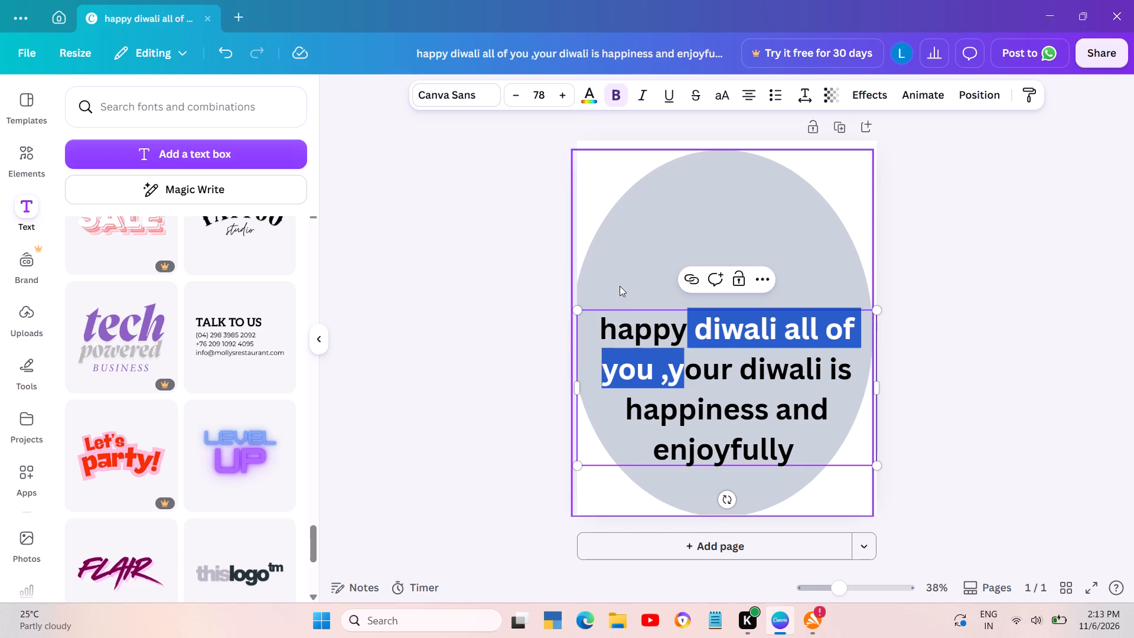
Nudge the background oval slightly up and toward the page's left edge.
left_click(620, 286)
left_click(580, 370)
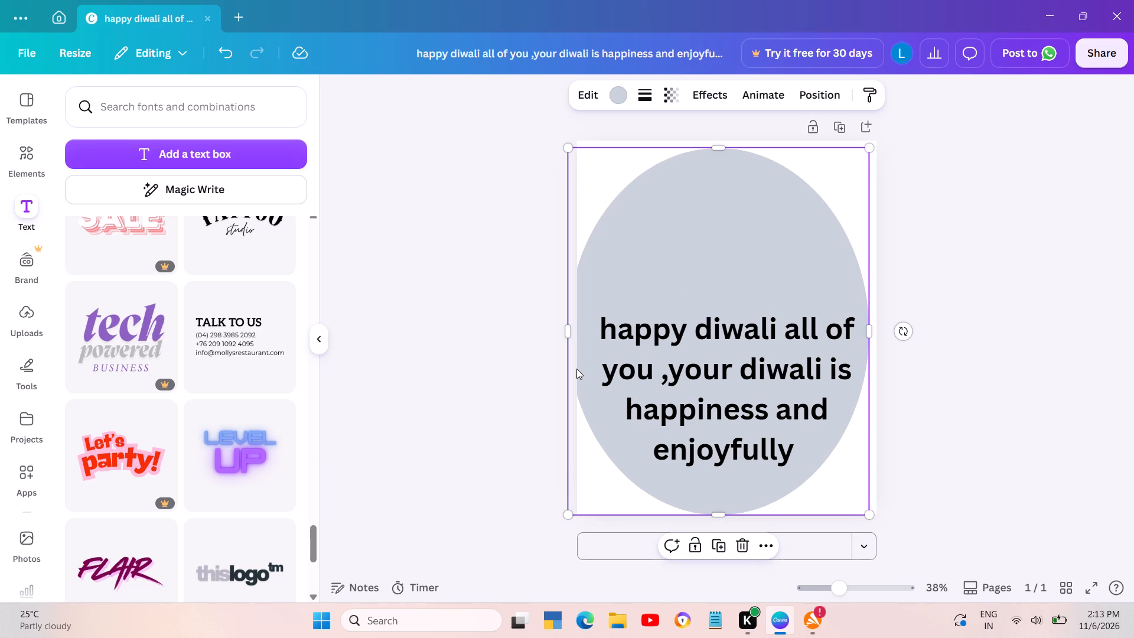
Resize the Diwali heading freehand to a font size of about 72.7 so that it fits inside the oval's width.
left_click(659, 374)
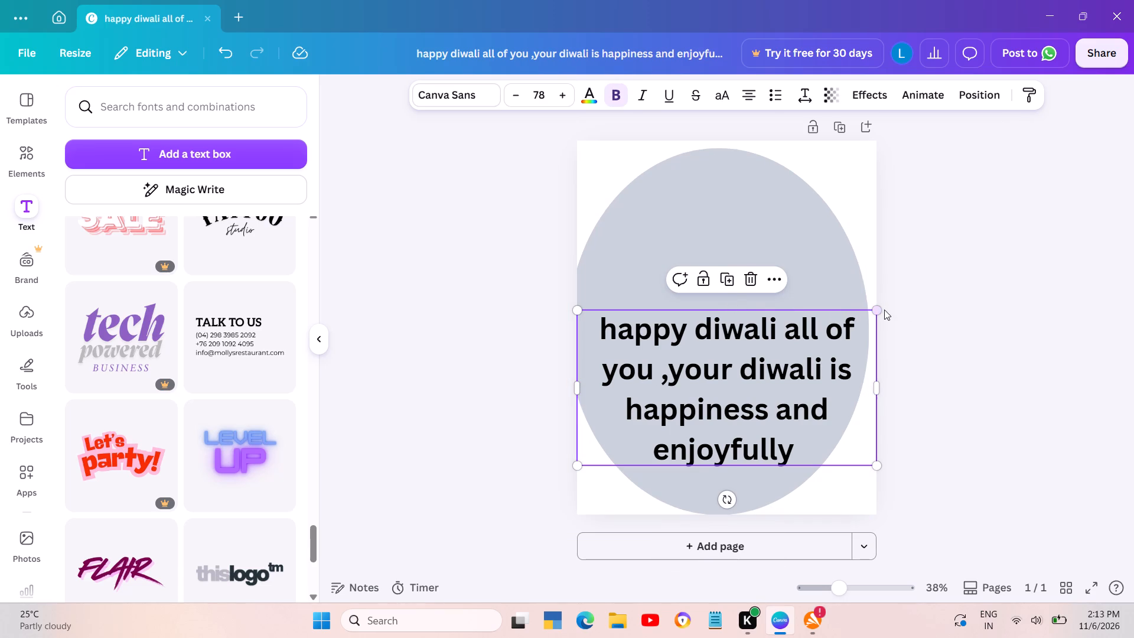
left_click_drag(882, 310, 882, 279)
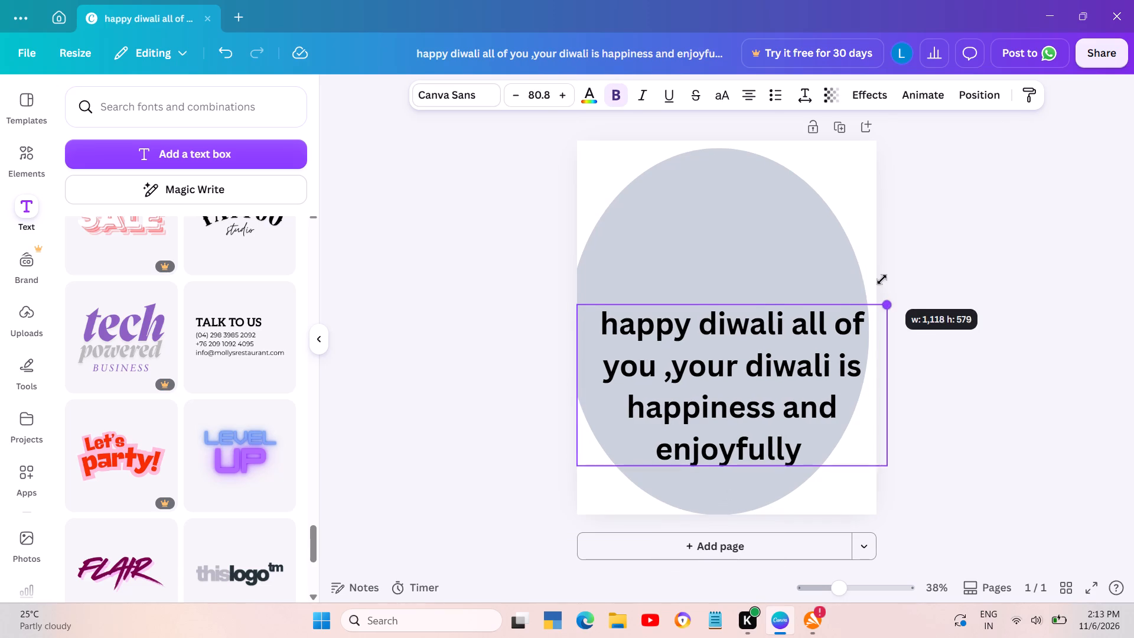
left_click_drag(882, 279, 869, 201)
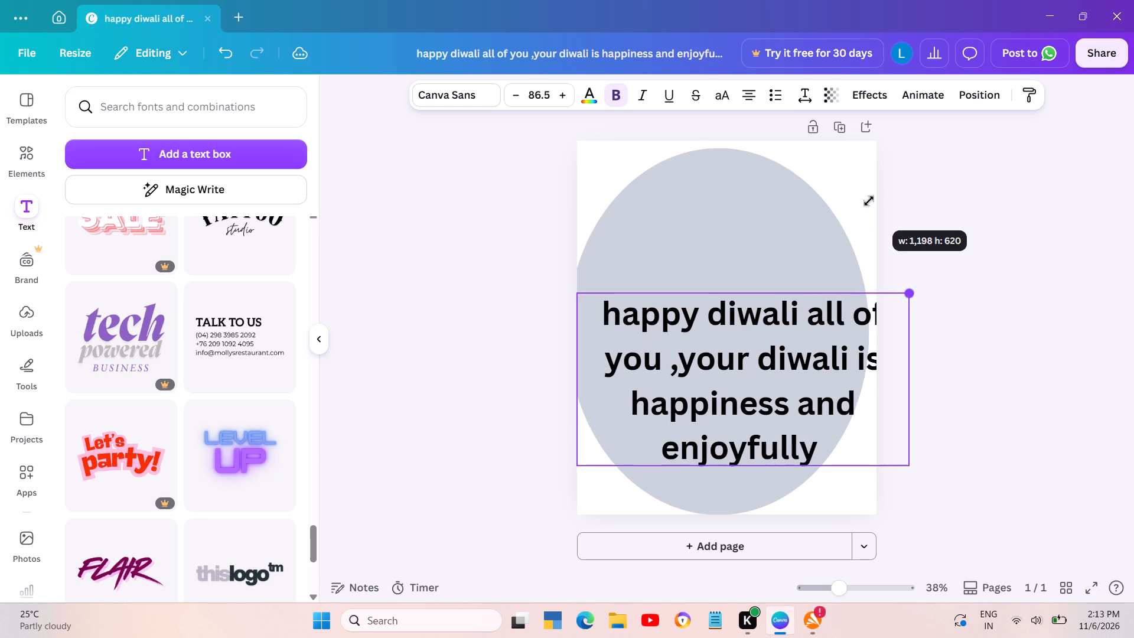
left_click_drag(869, 201, 868, 196)
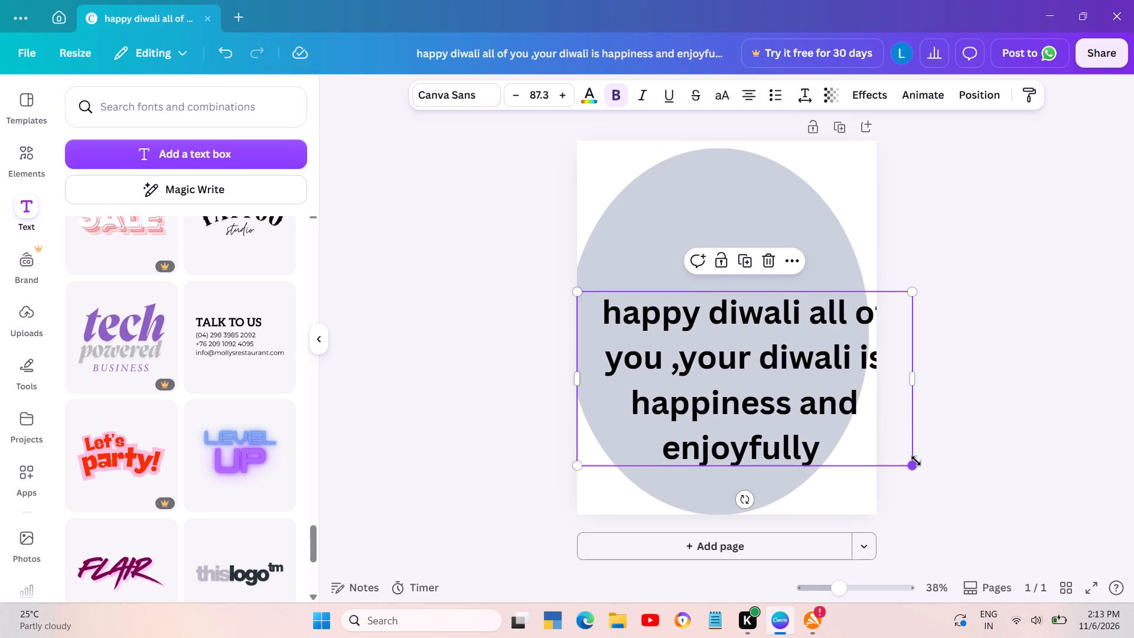
left_click_drag(916, 461, 897, 397)
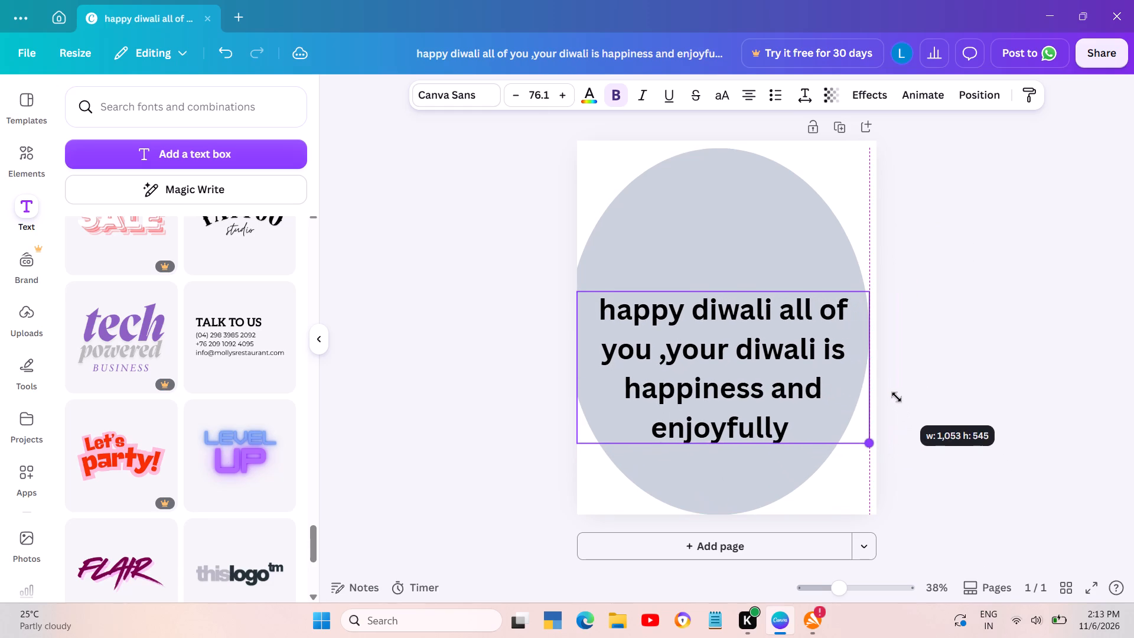
left_click_drag(897, 397, 888, 378)
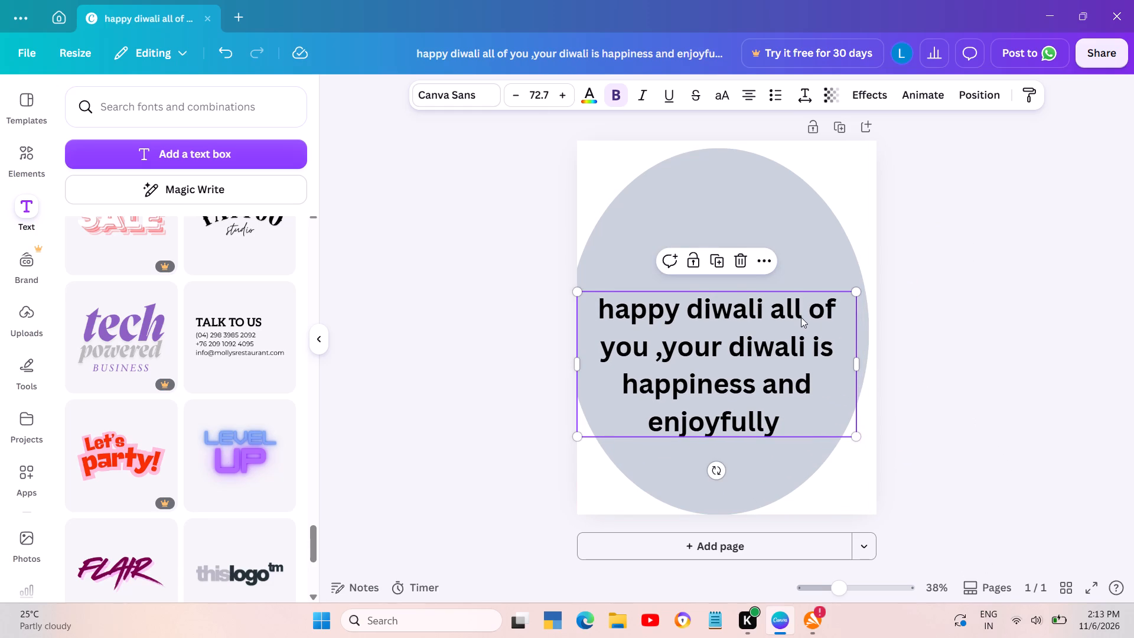
Move the Diwali heading up to the centre of the oval.
left_click_drag(705, 327, 709, 275)
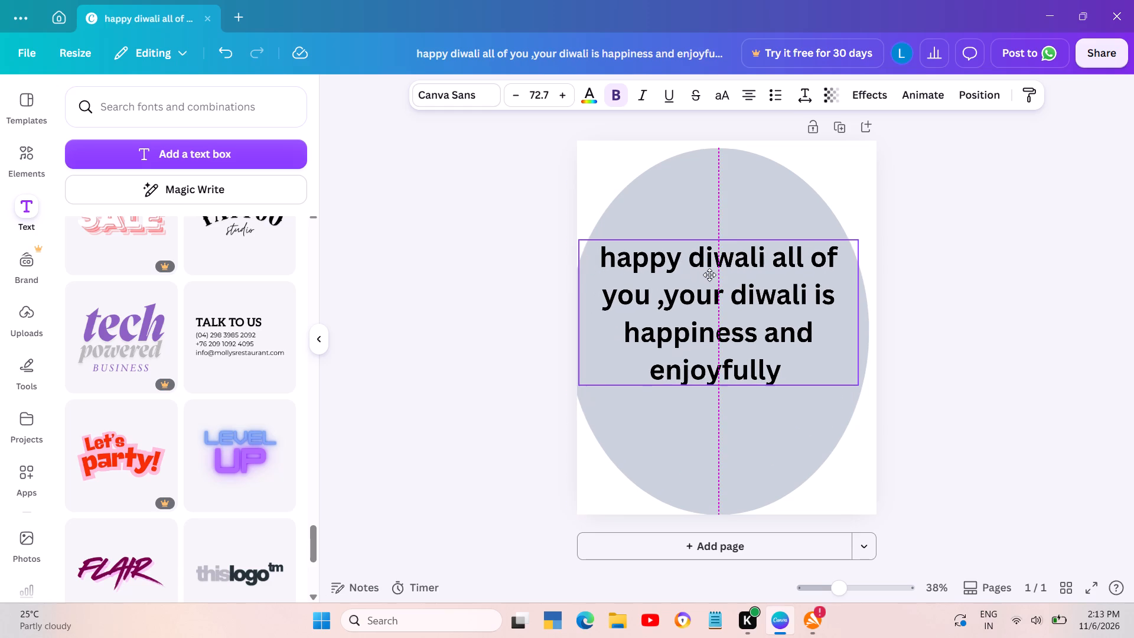
left_click_drag(709, 275, 704, 269)
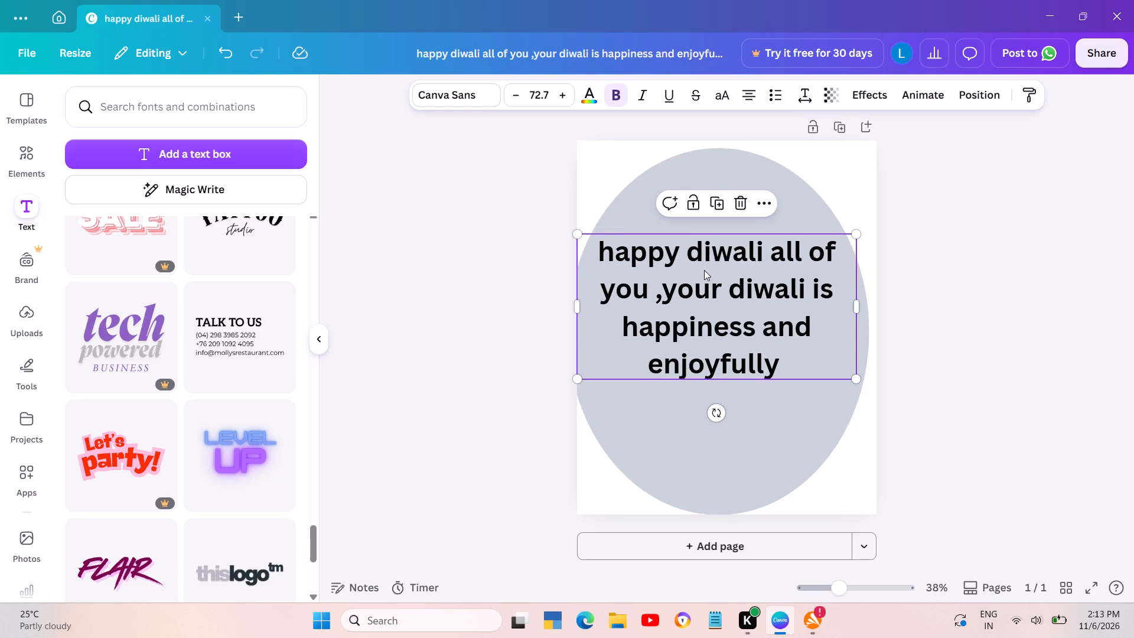
left_click_drag(704, 270, 705, 289)
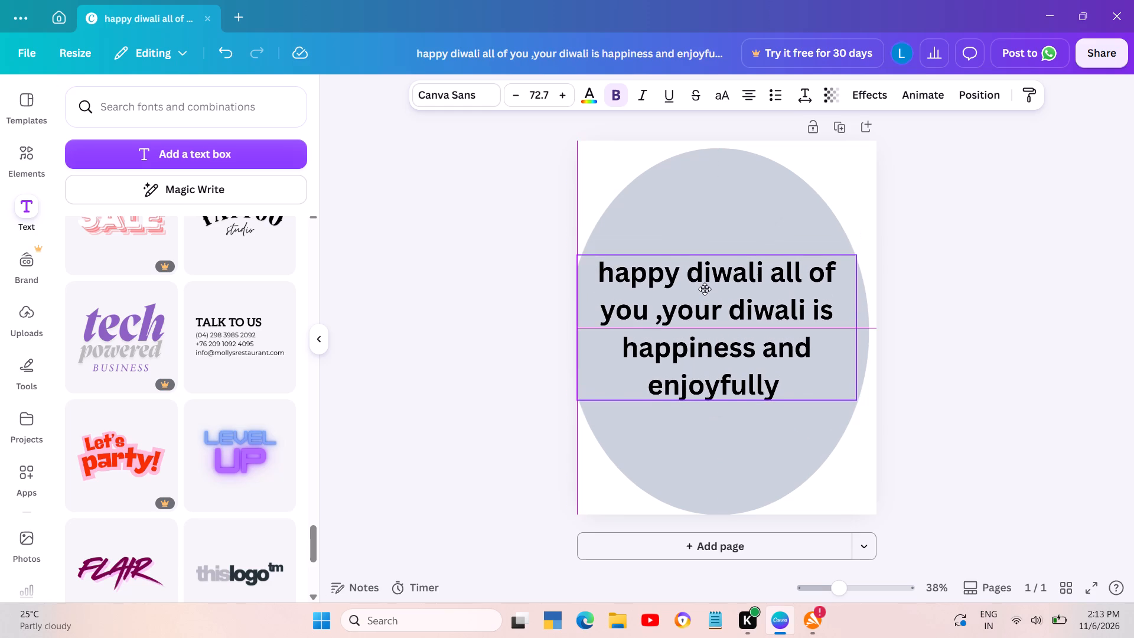
left_click_drag(705, 289, 706, 298)
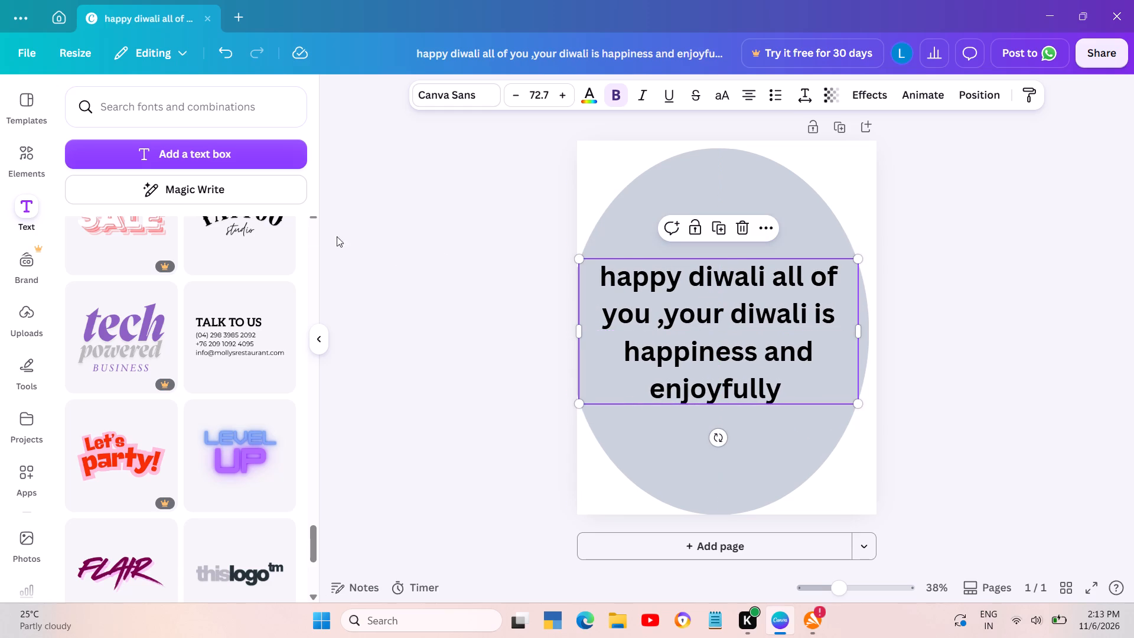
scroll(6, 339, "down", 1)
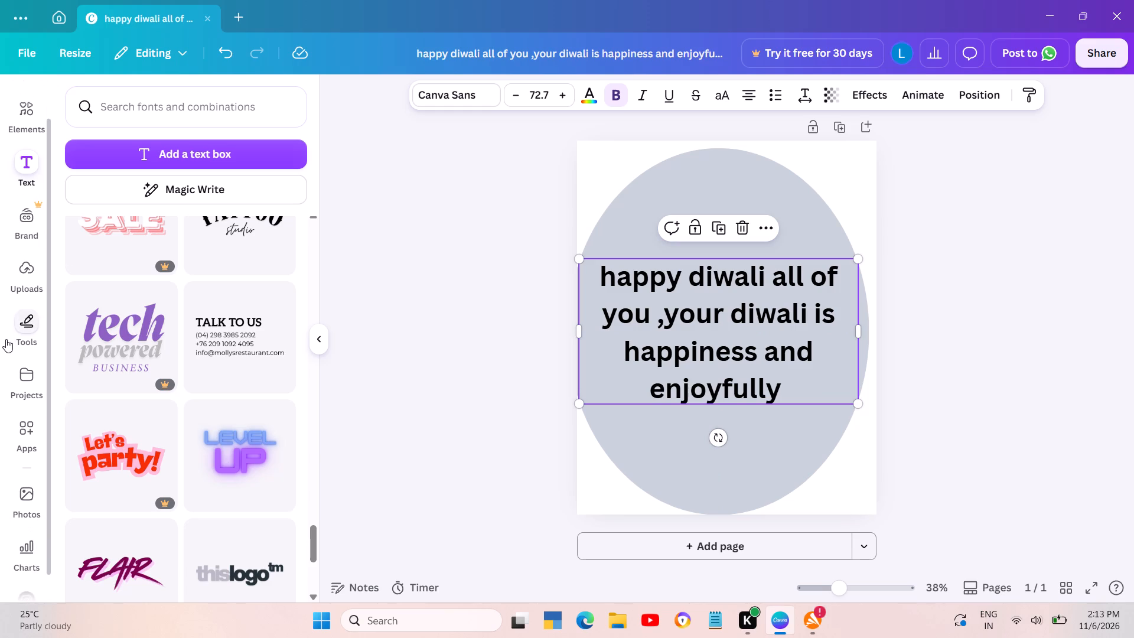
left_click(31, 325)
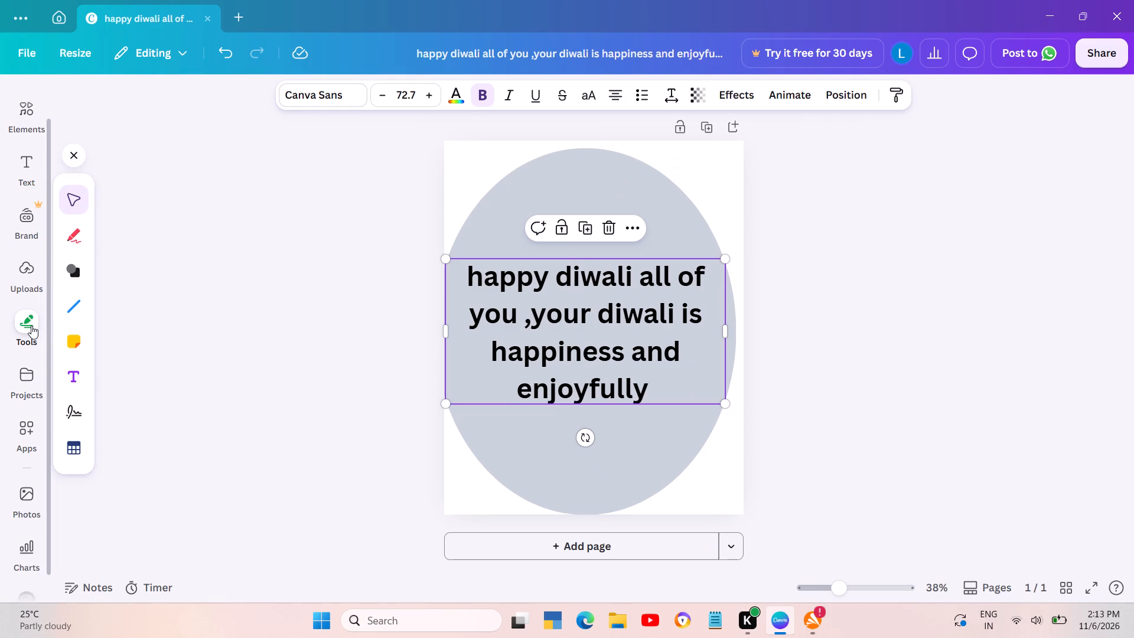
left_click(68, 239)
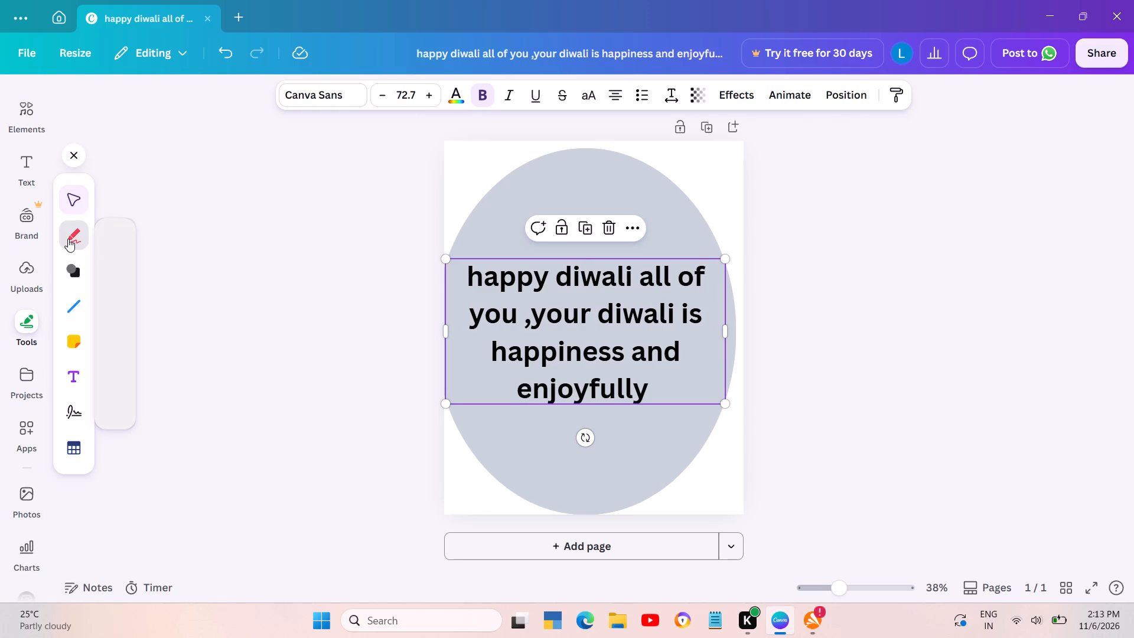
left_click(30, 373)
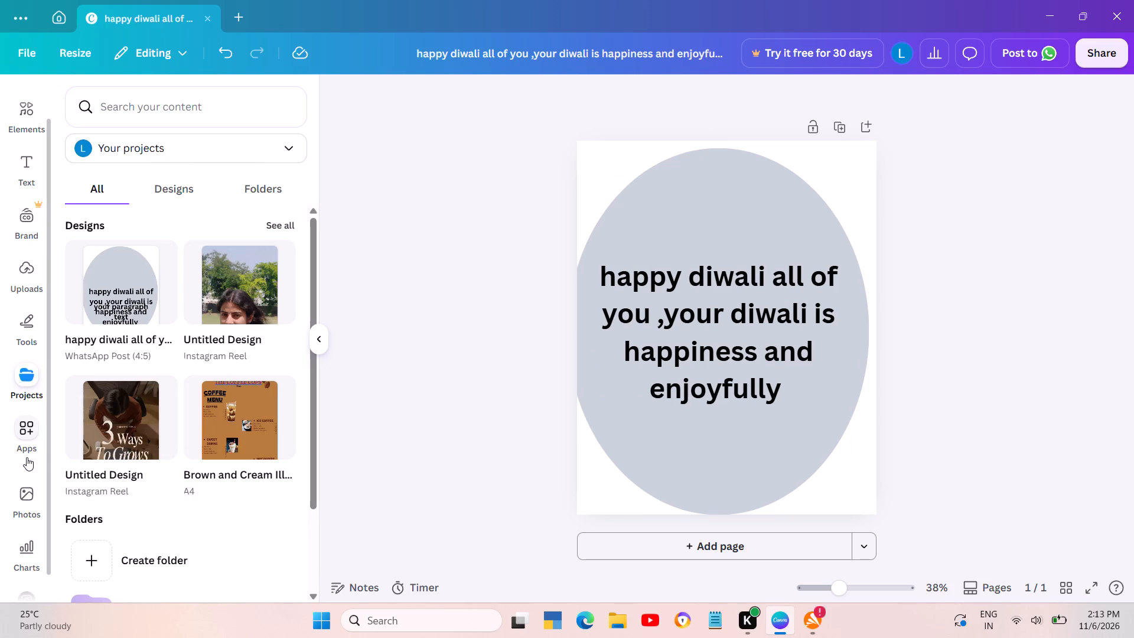
Search the photo library for "diwali background".
scroll(29, 445, "down", 2)
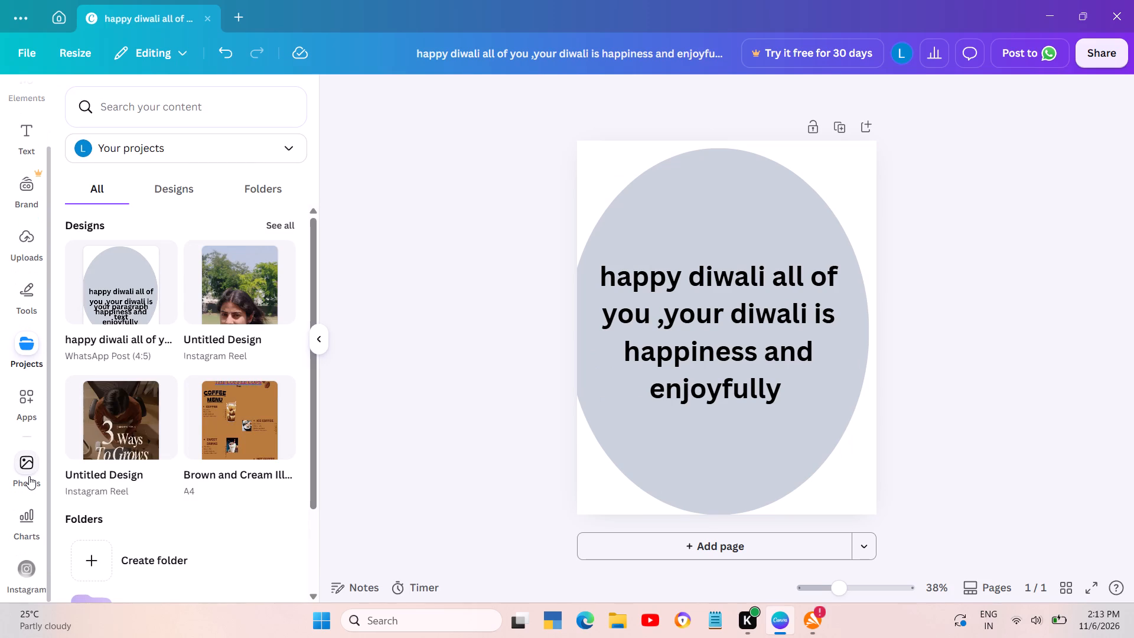
left_click(29, 476)
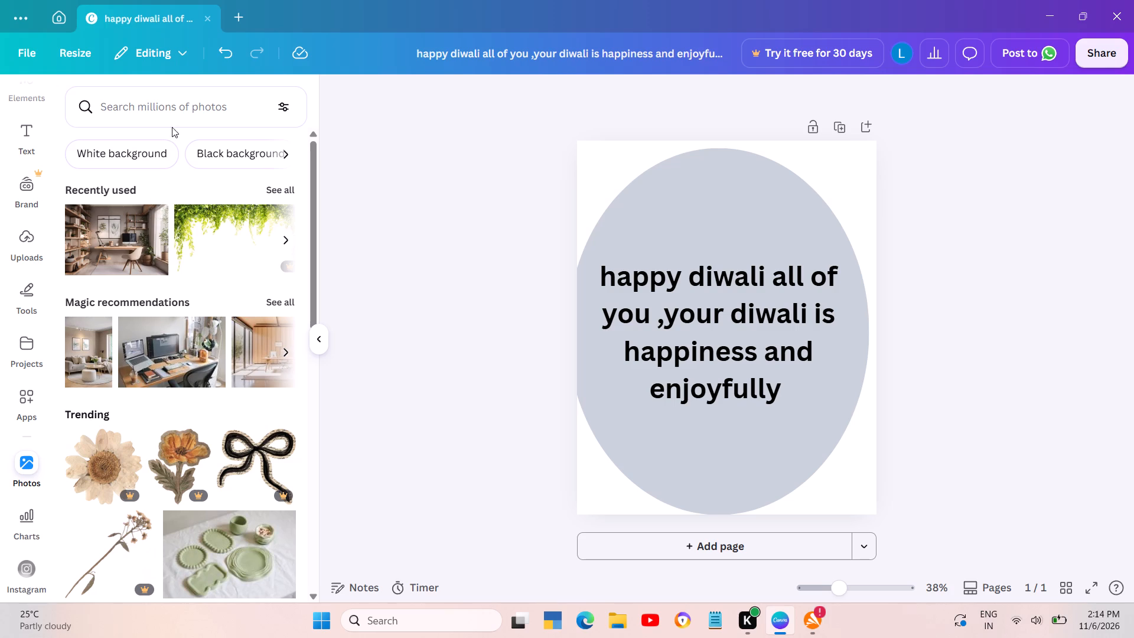
left_click(172, 108)
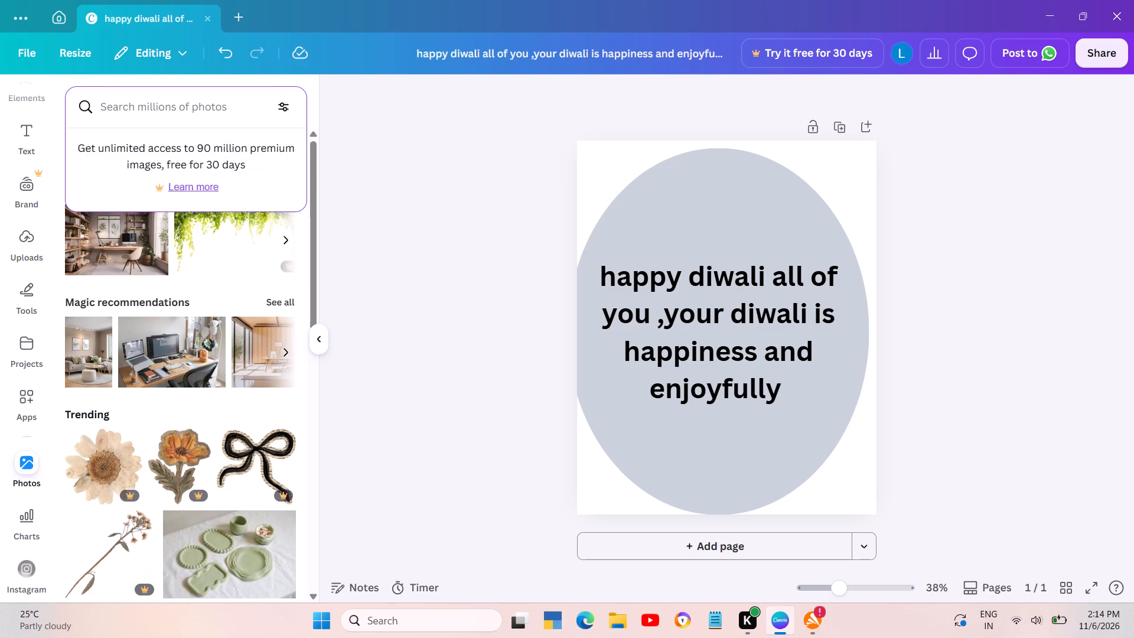
type("diwali")
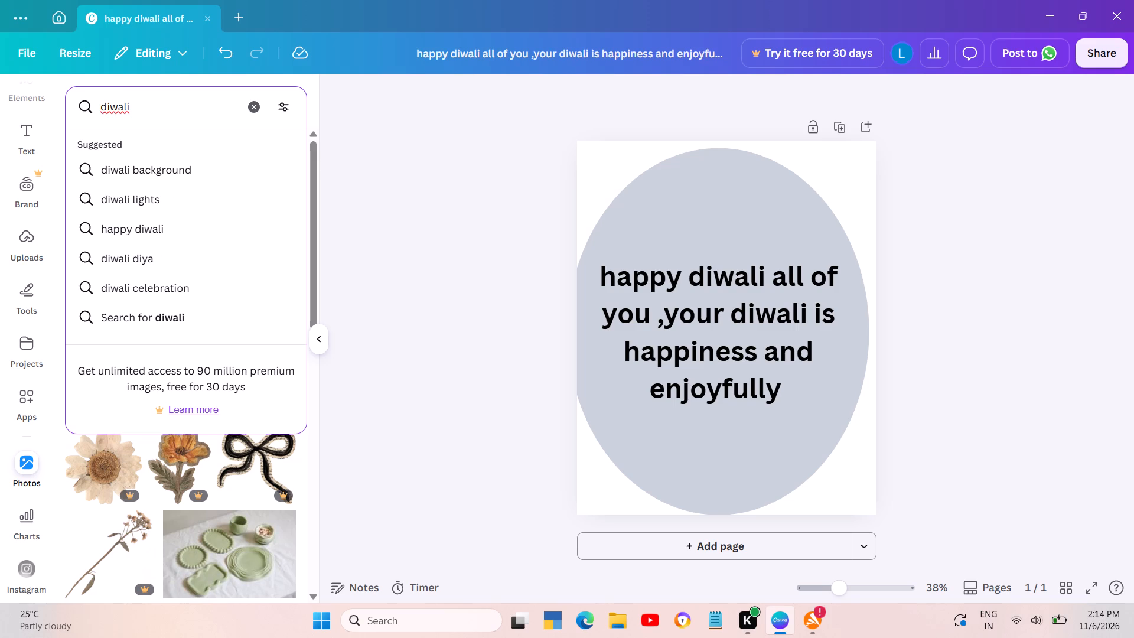
left_click(198, 170)
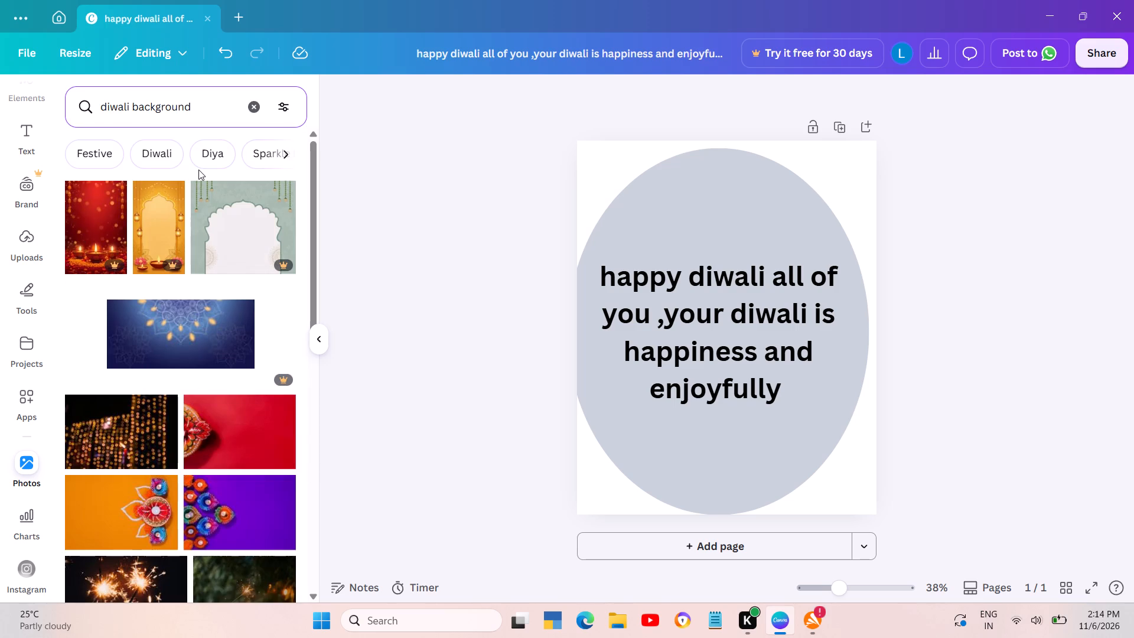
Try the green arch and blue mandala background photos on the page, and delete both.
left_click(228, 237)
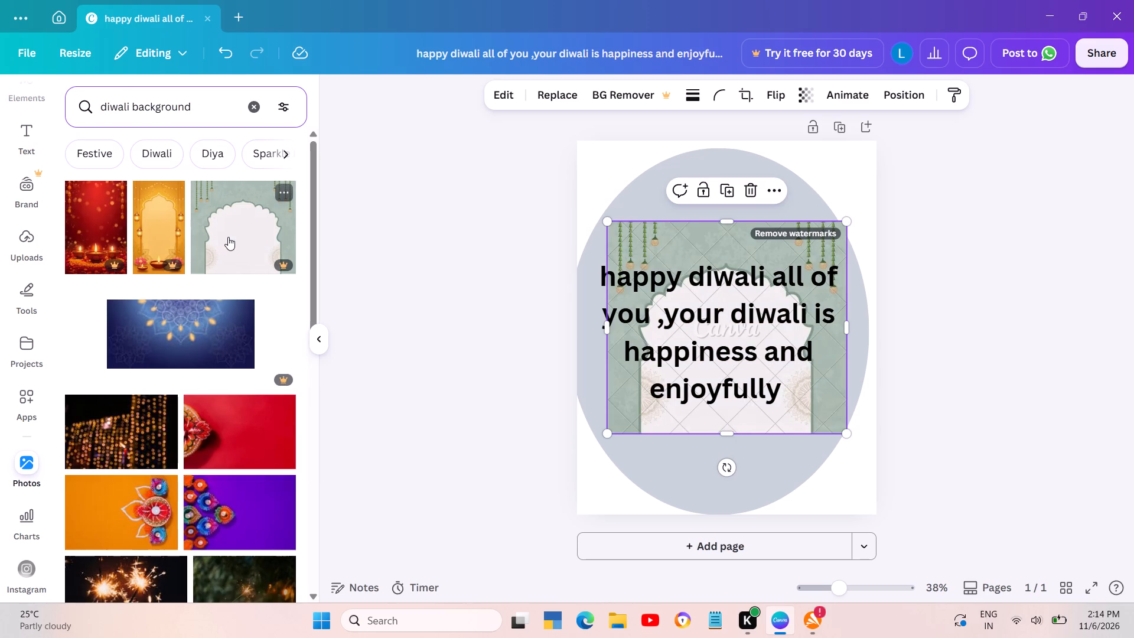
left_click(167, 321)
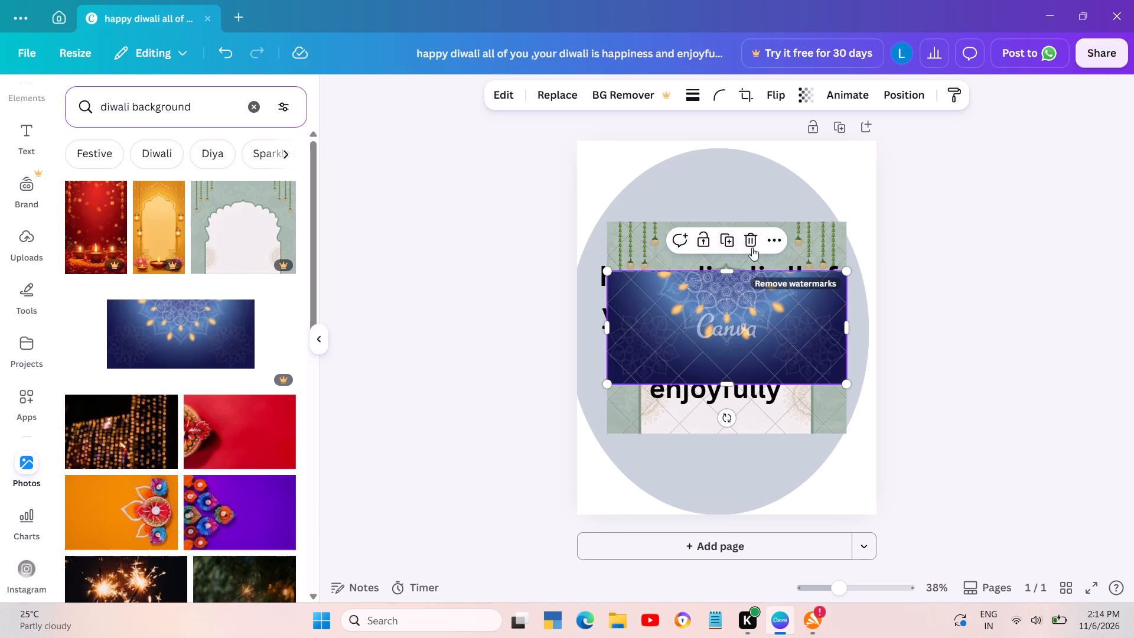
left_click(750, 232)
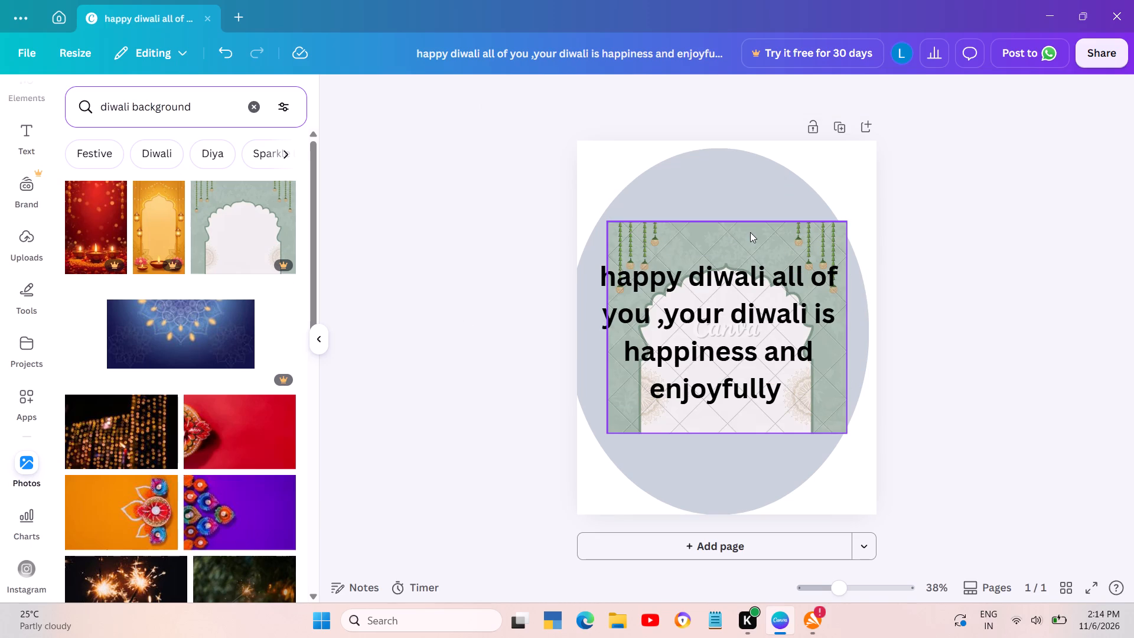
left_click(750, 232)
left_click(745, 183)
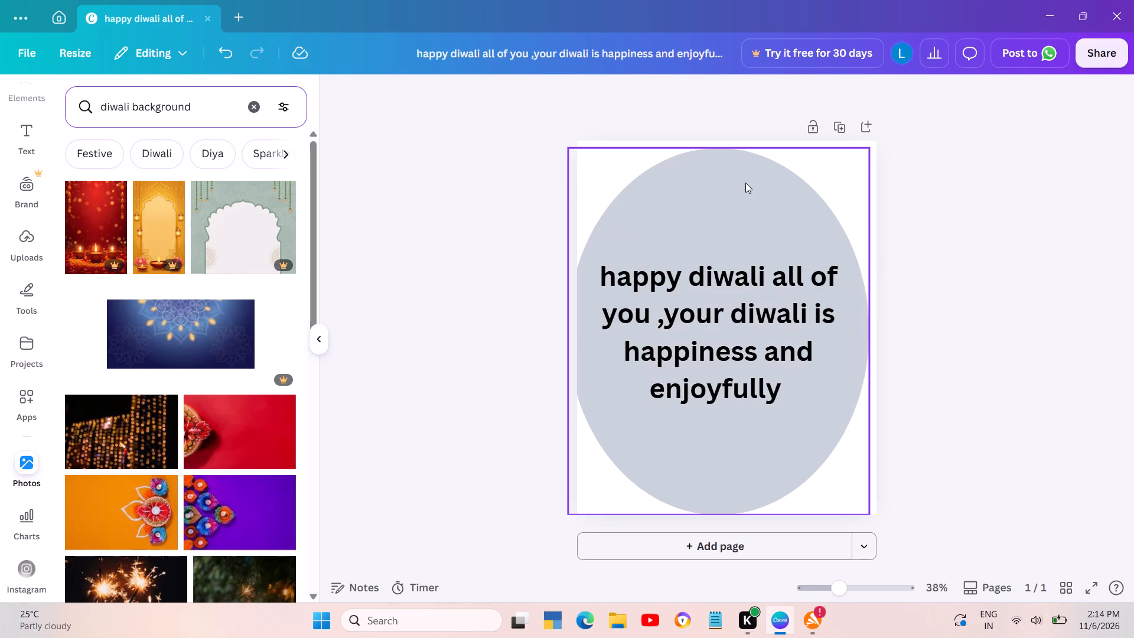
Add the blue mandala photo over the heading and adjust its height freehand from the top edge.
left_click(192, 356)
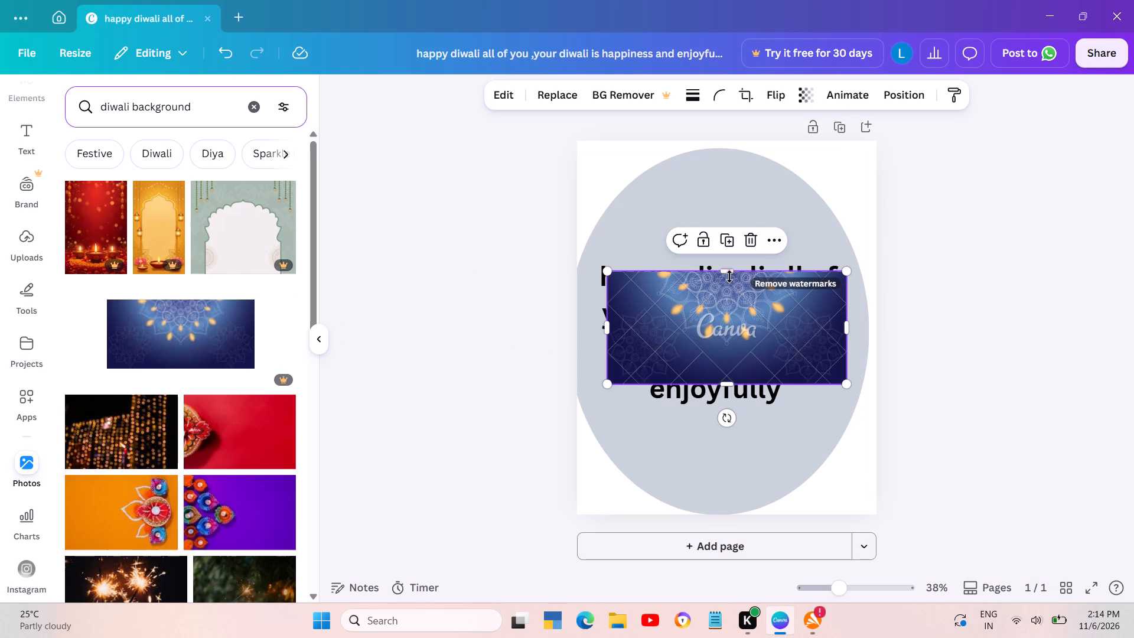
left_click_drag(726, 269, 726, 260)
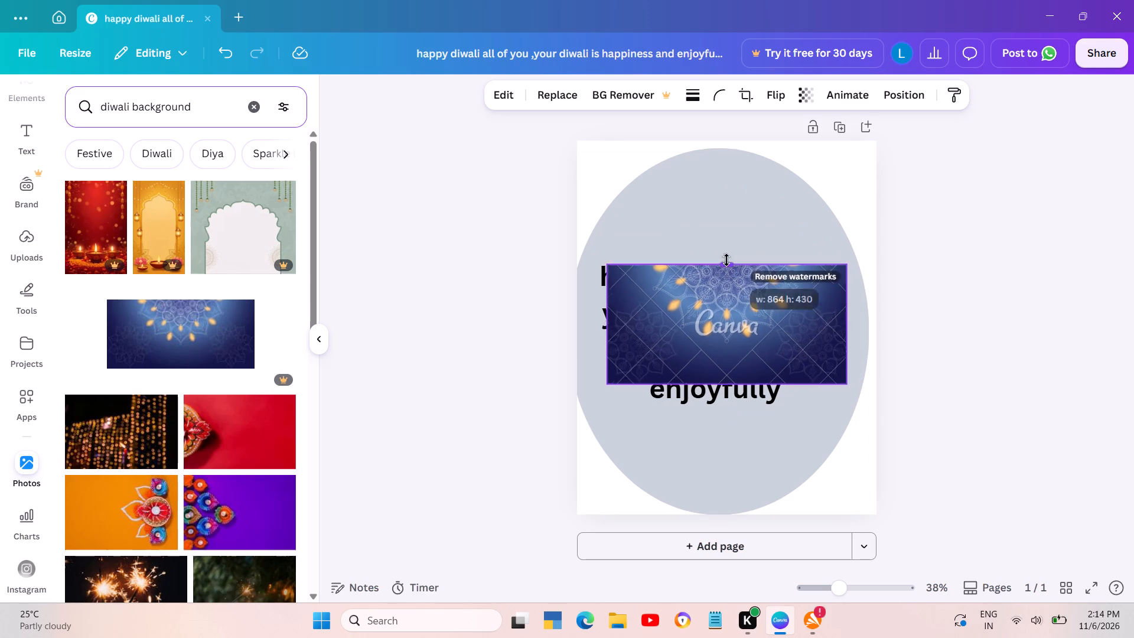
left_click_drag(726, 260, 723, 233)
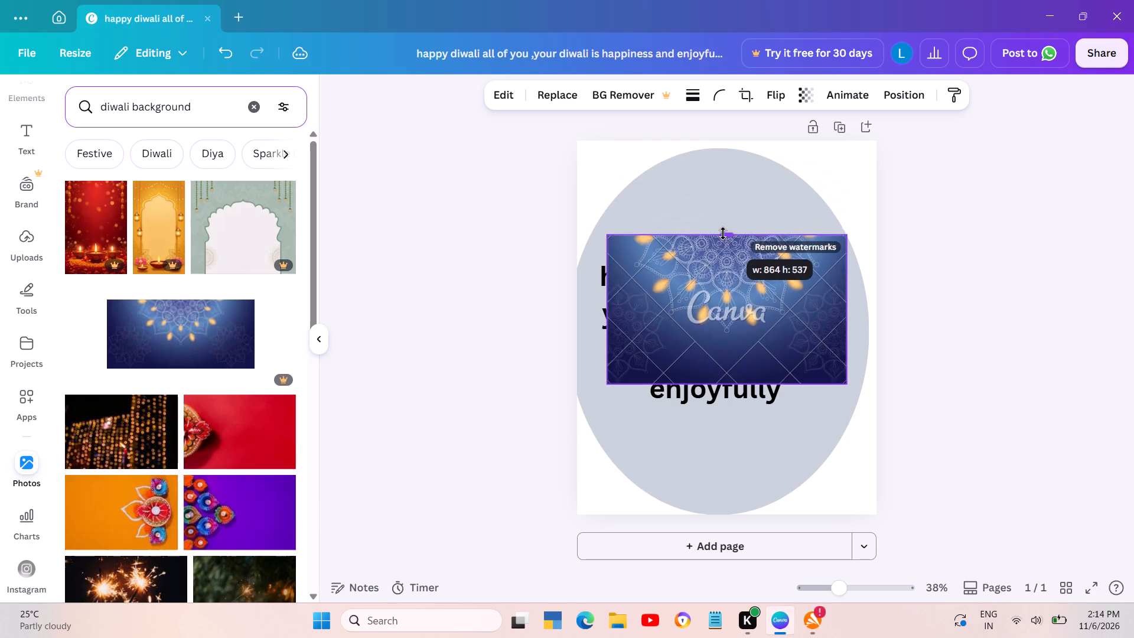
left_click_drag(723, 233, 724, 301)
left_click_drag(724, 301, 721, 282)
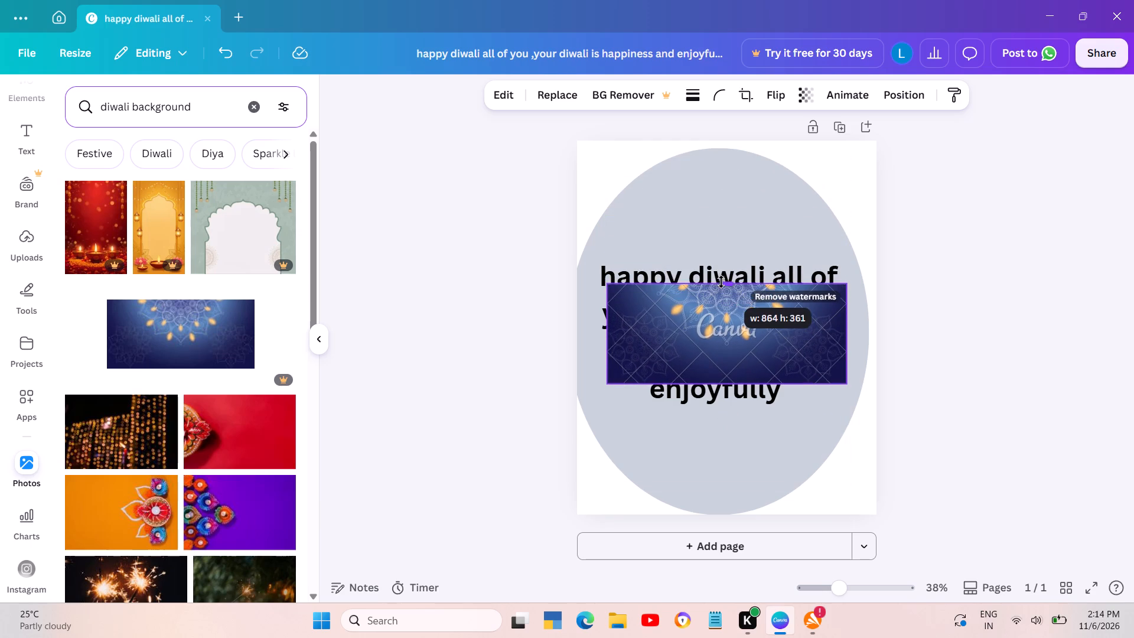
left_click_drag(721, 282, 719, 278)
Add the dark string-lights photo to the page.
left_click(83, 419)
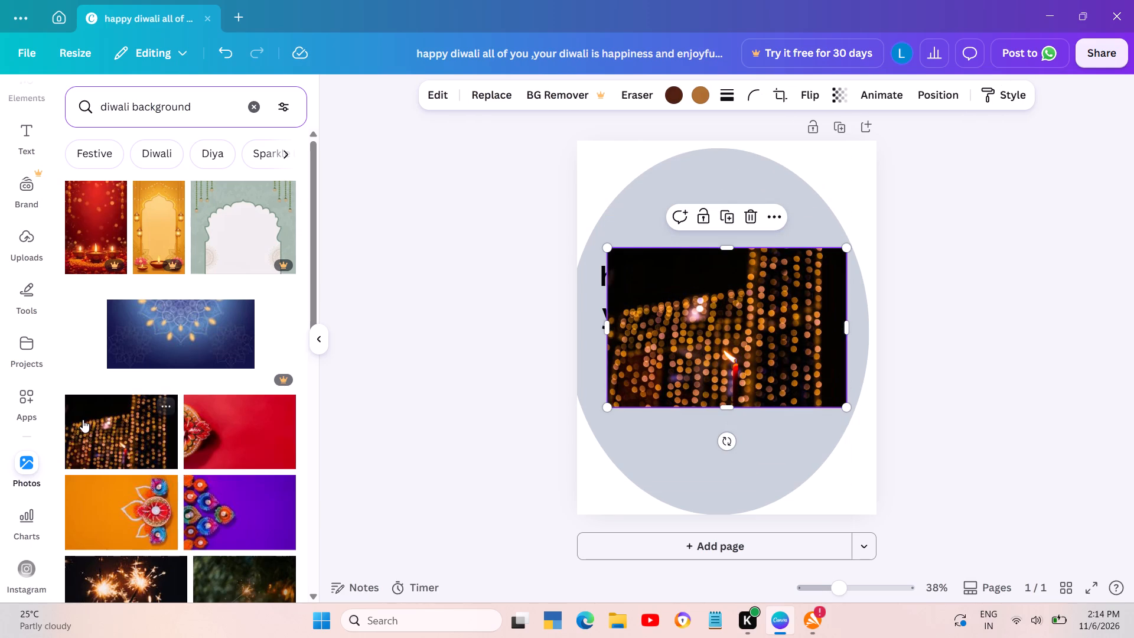
Add the orange photo with the rangoli diyas and move it down over the lower part of the oval.
scroll(161, 471, "down", 1)
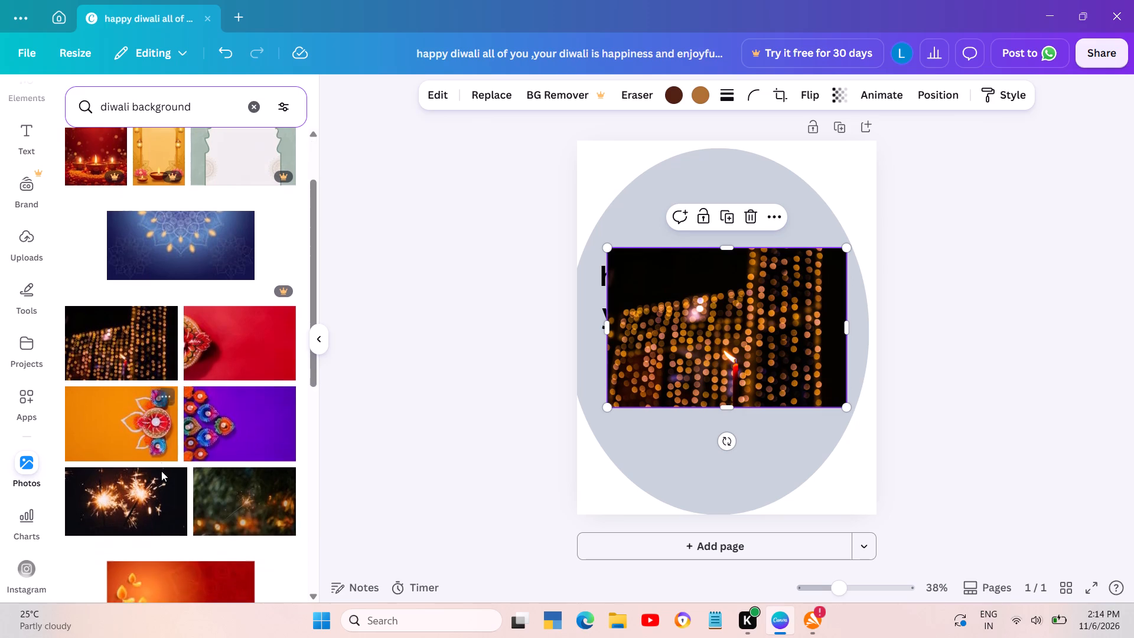
scroll(161, 471, "down", 1)
left_click(139, 439)
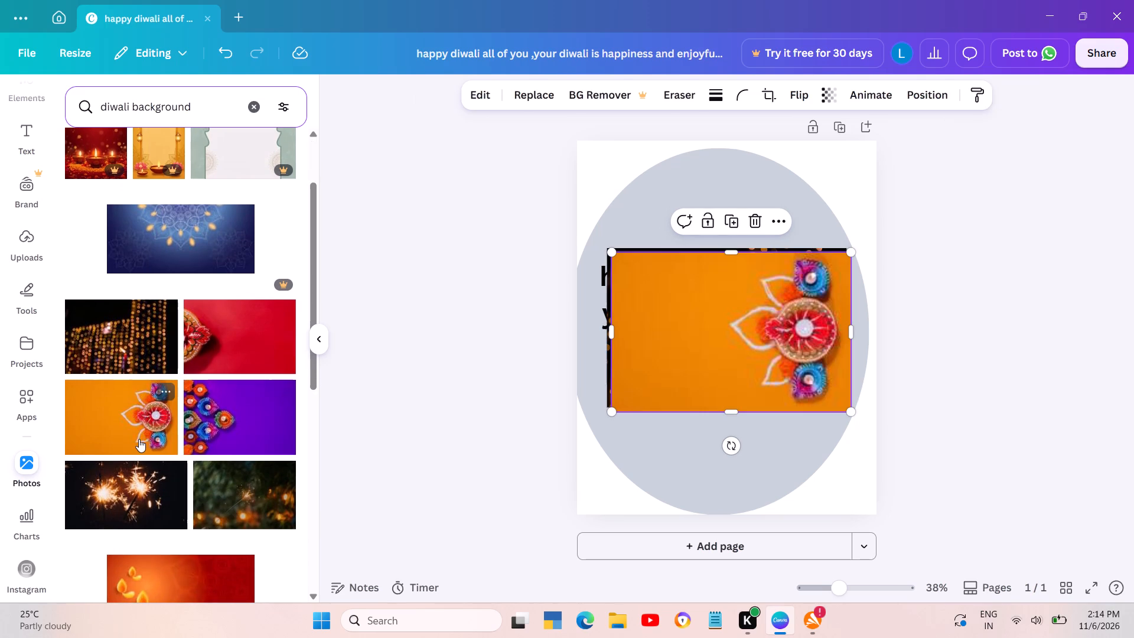
left_click(608, 317)
left_click_drag(673, 300, 676, 374)
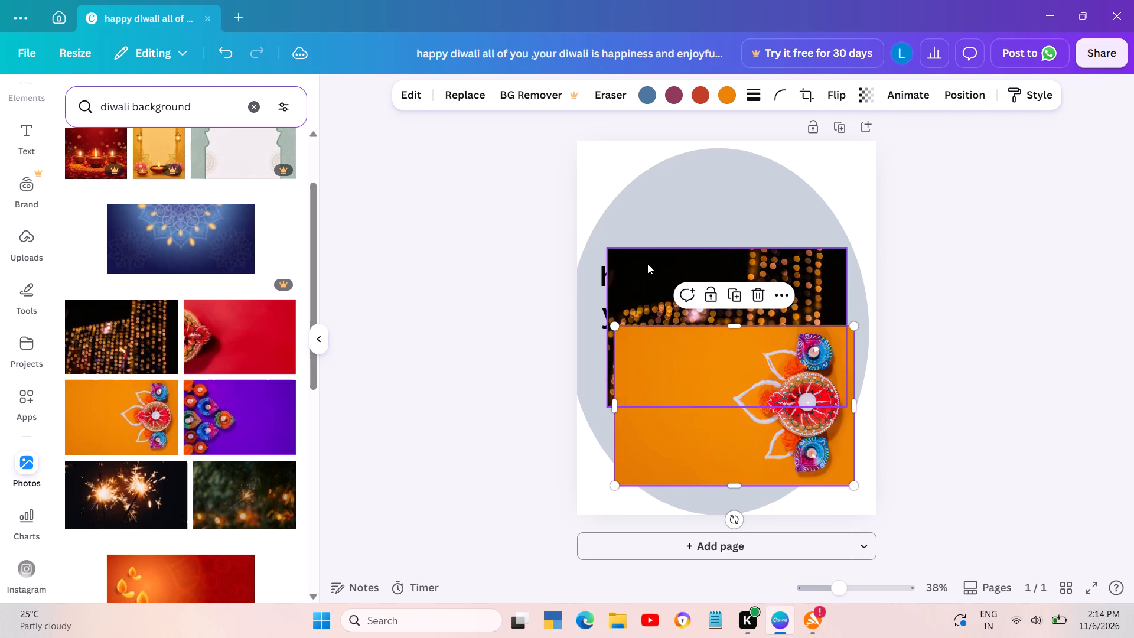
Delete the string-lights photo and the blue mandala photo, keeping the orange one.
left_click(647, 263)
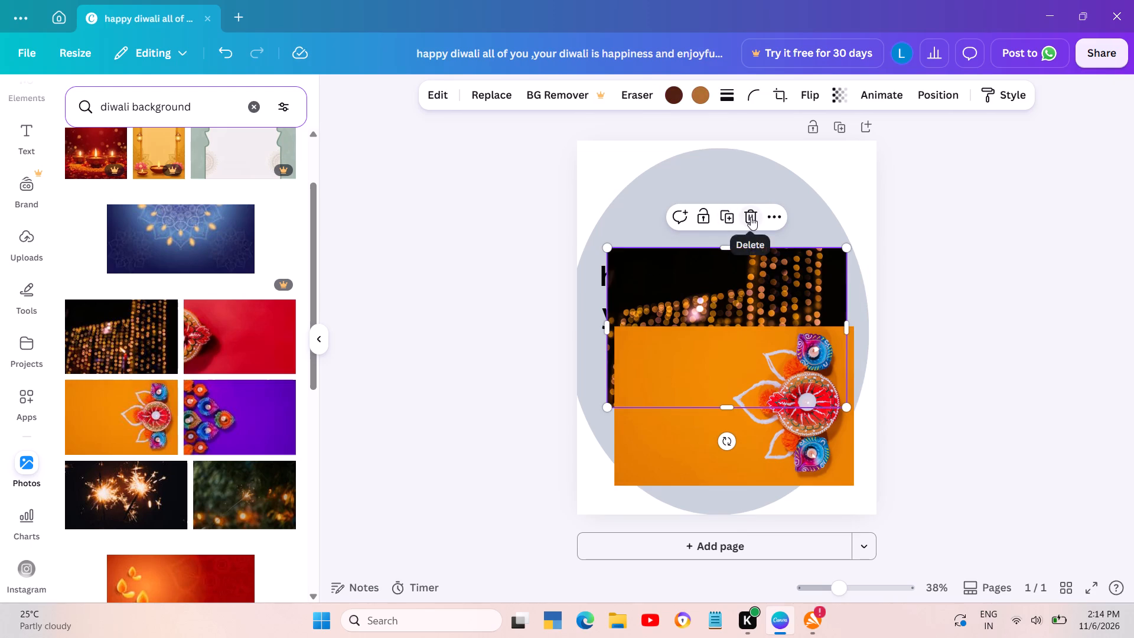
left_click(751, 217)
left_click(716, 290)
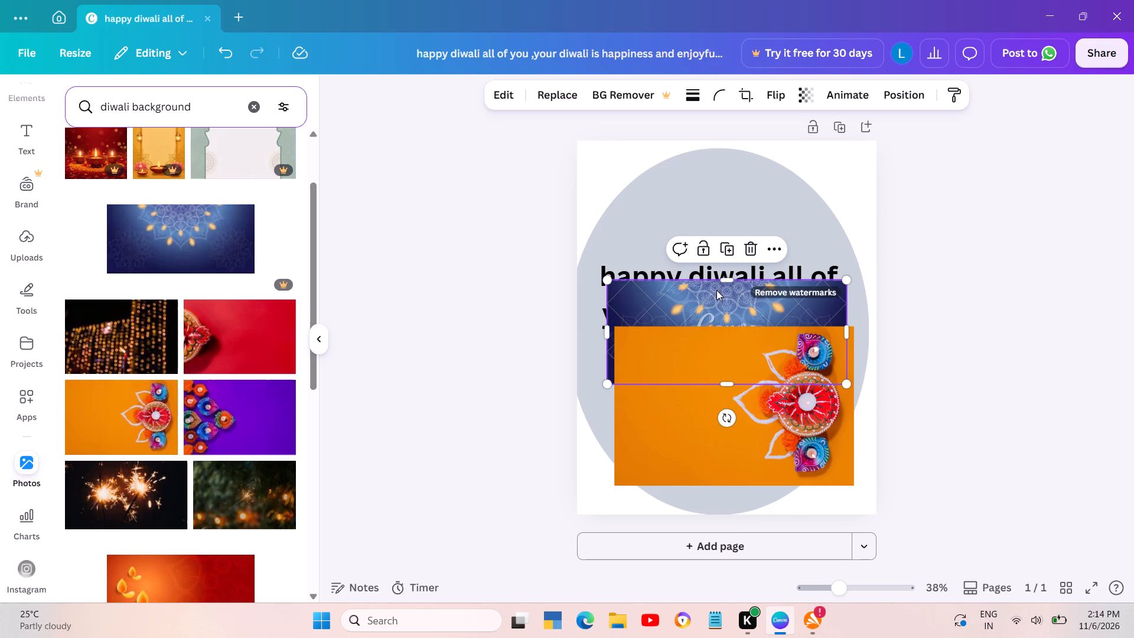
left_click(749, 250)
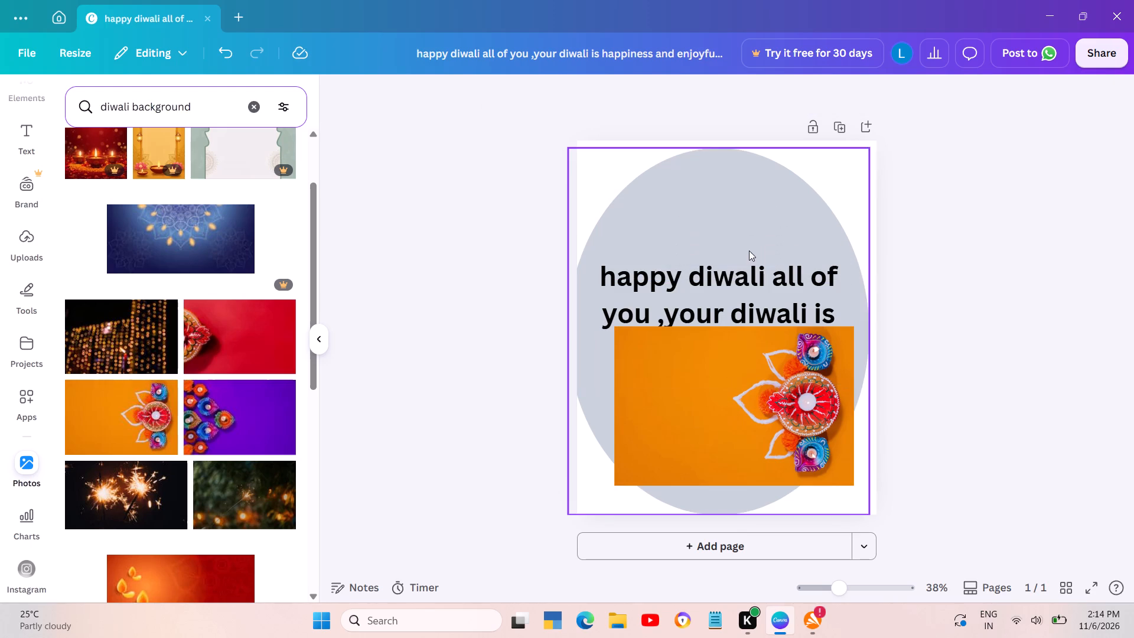
Bring the Diwali heading to the front, above the orange photo.
left_click(720, 276)
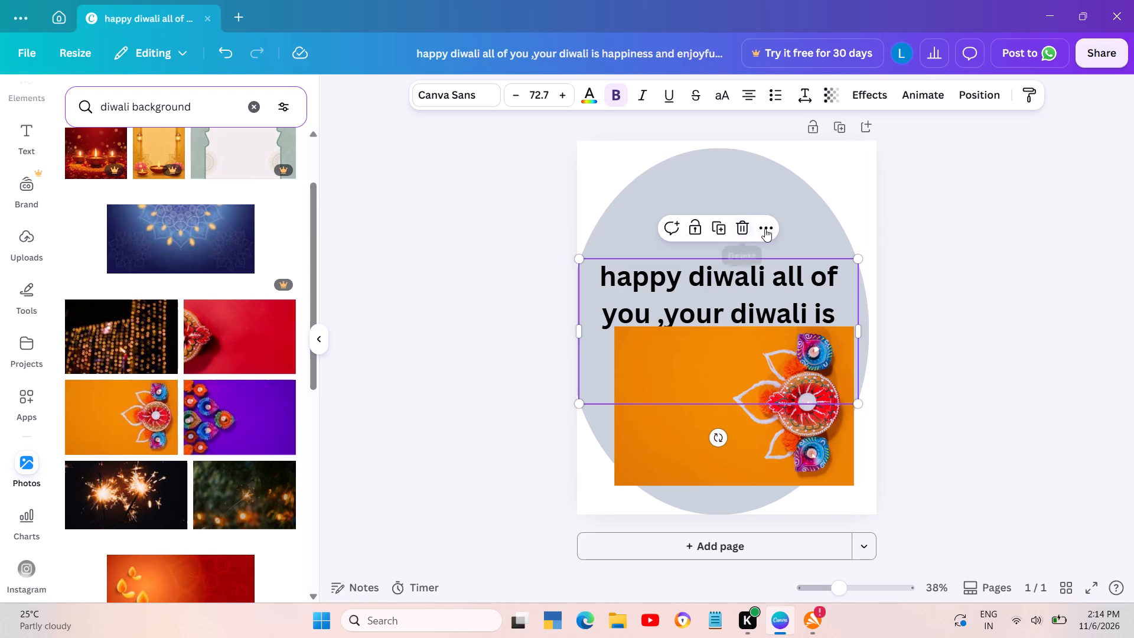
left_click(767, 229)
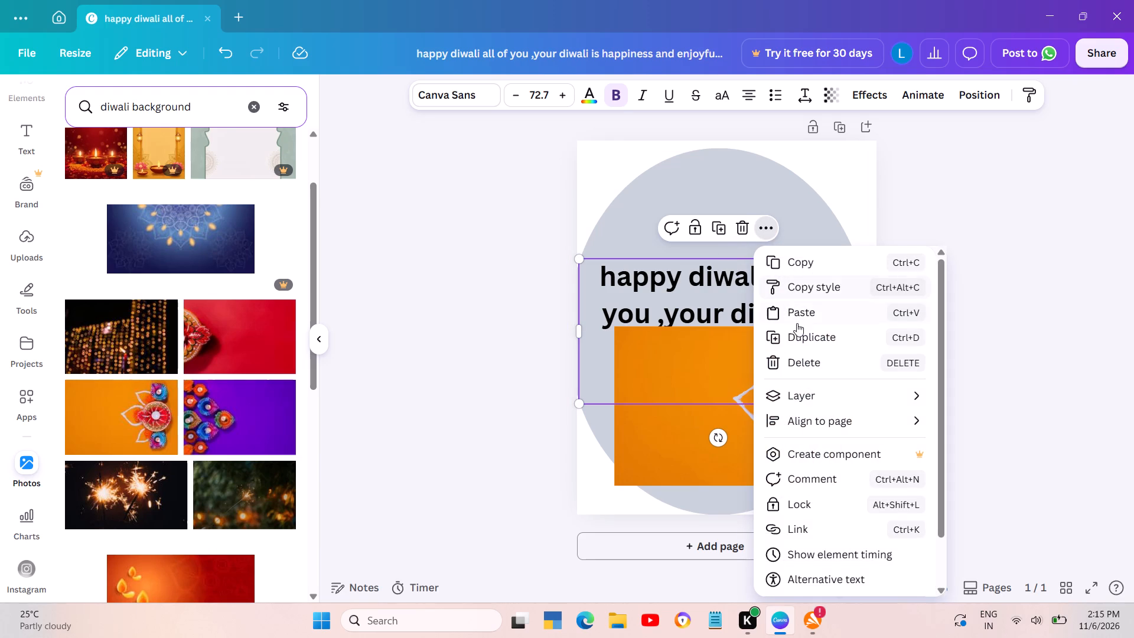
left_click(840, 419)
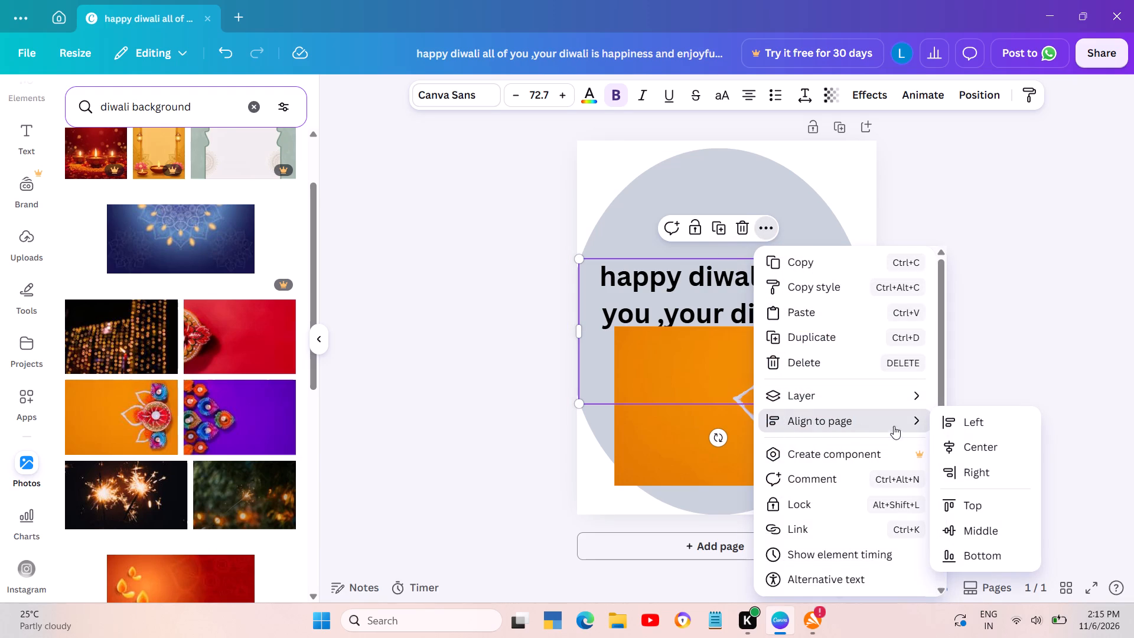
left_click(889, 399)
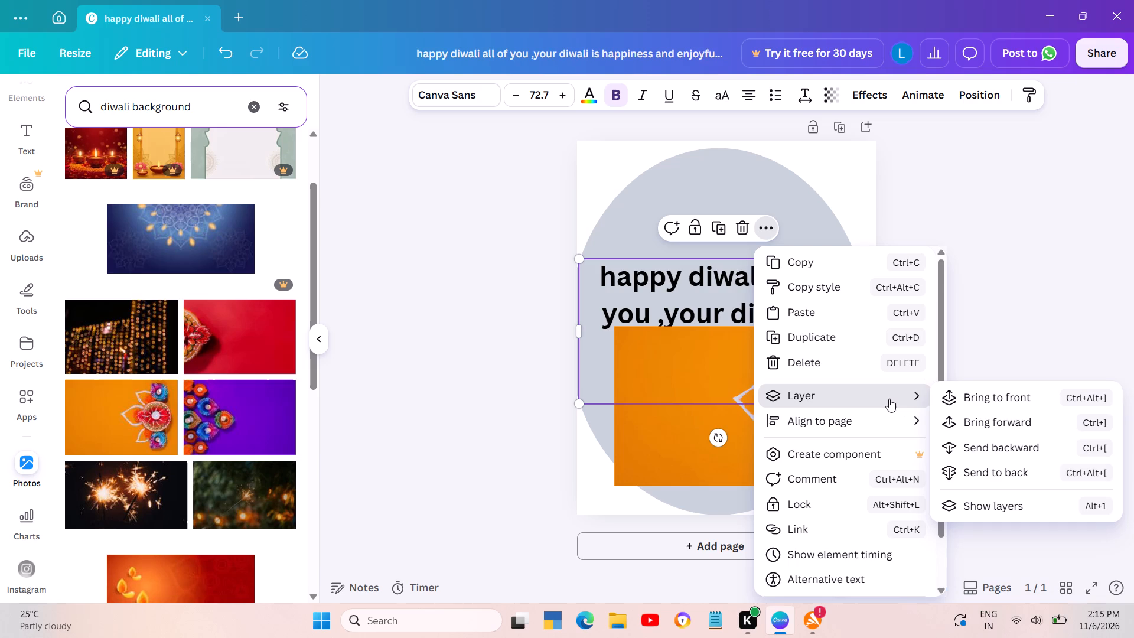
left_click(967, 407)
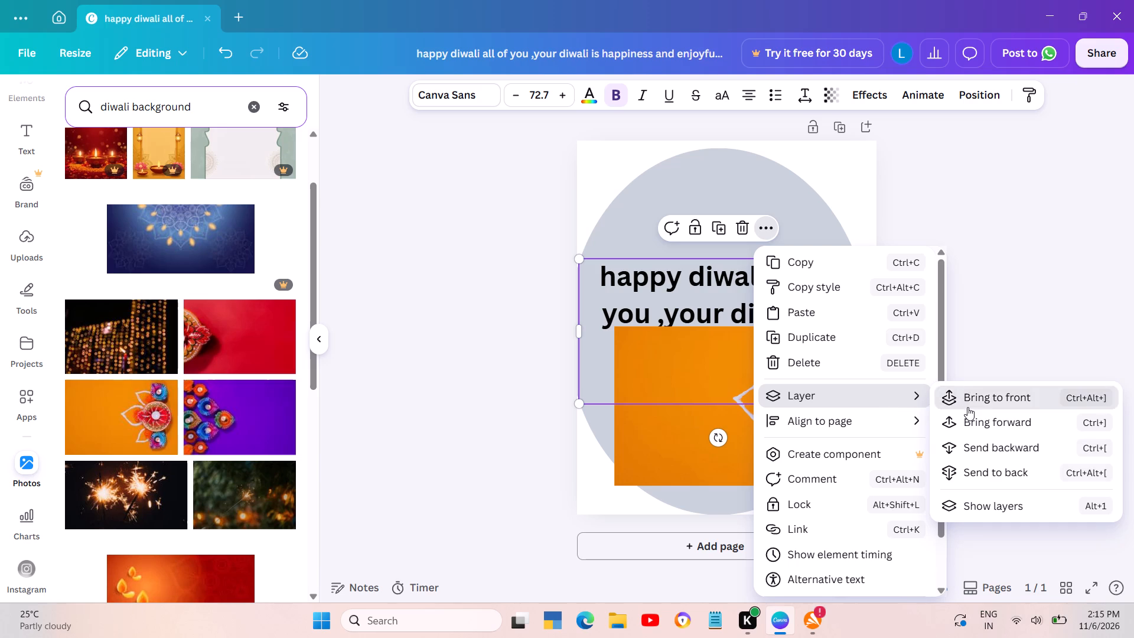
Move the orange photo up behind the Diwali heading, centred horizontally on the oval and level with the heading's top.
left_click(670, 445)
left_click_drag(670, 445, 657, 384)
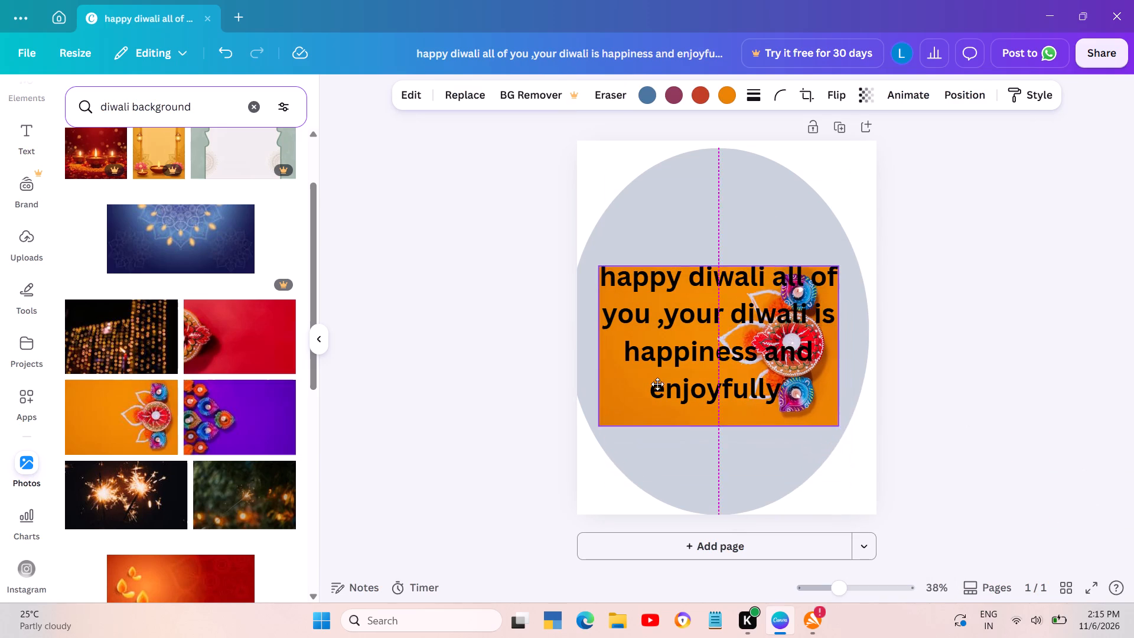
left_click_drag(657, 384, 657, 382)
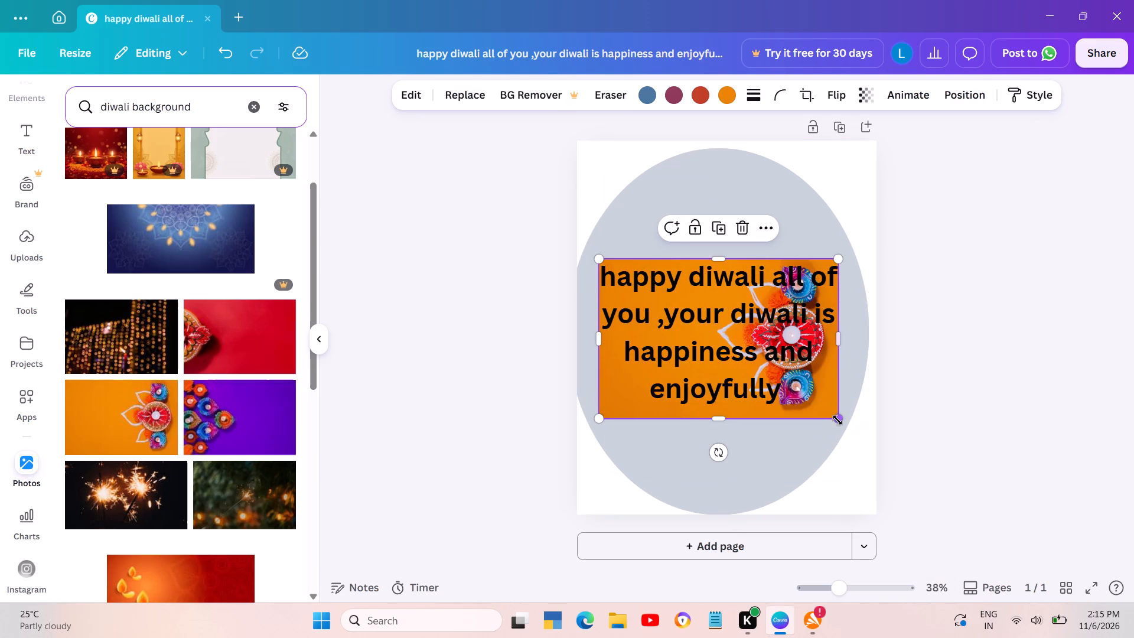
Enlarge the orange photo proportionally from its lower corner until it extends slightly past the page's right edge.
left_click(838, 421)
left_click_drag(838, 421, 857, 497)
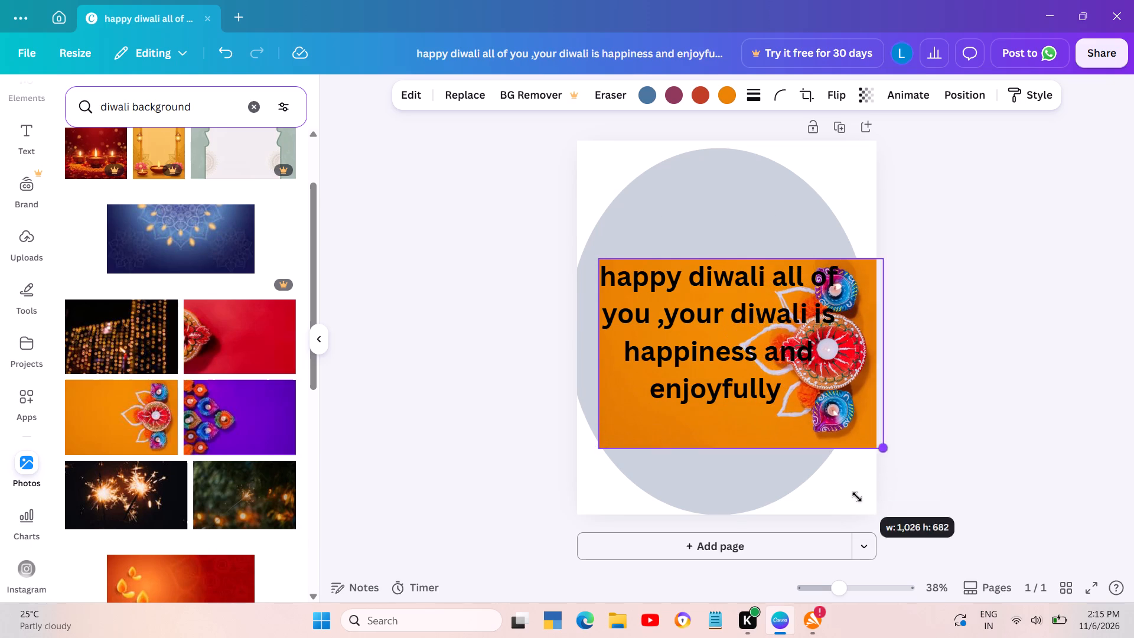
left_click_drag(857, 497, 857, 515)
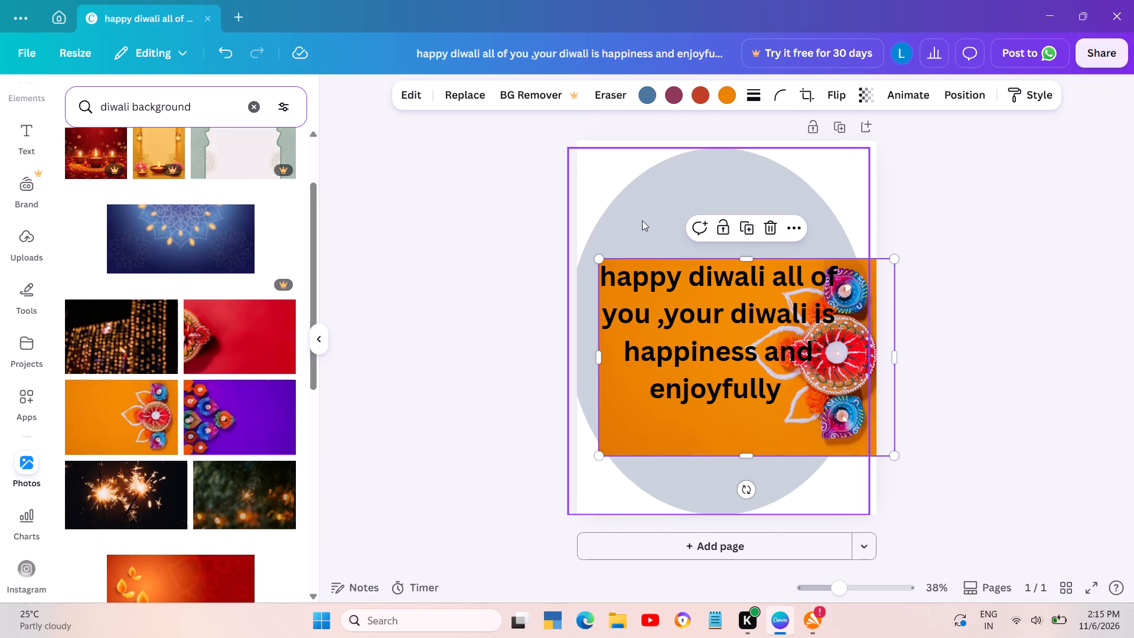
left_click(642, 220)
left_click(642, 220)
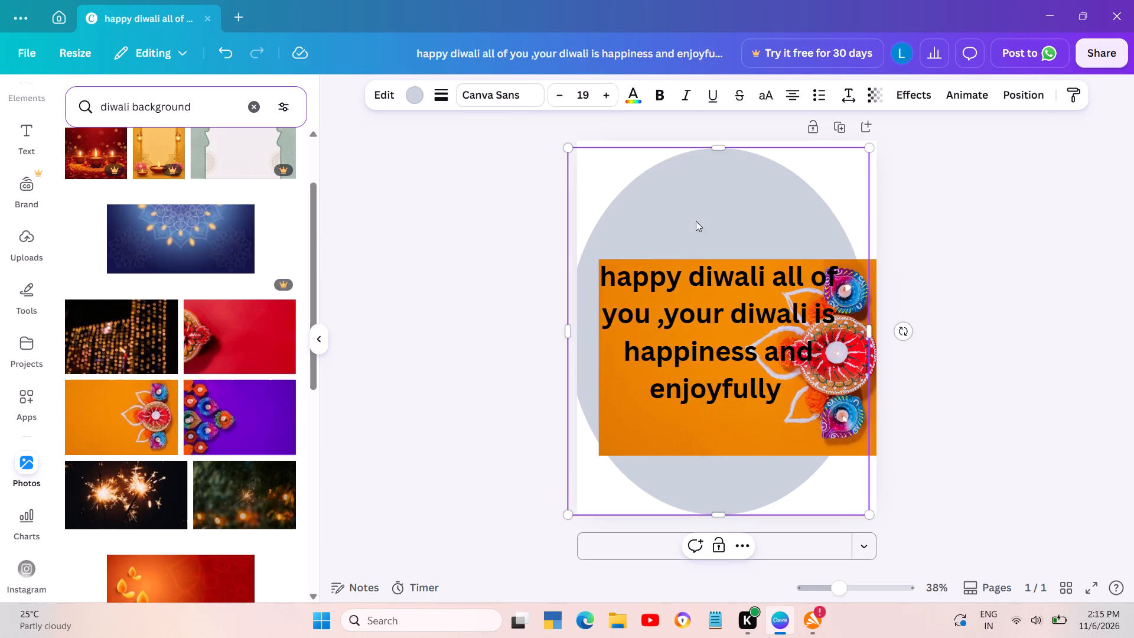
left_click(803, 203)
Enlarge the orange photo proportionally from its upper-left corner to about 1,376 wide, past the page's left edge.
left_click(763, 431)
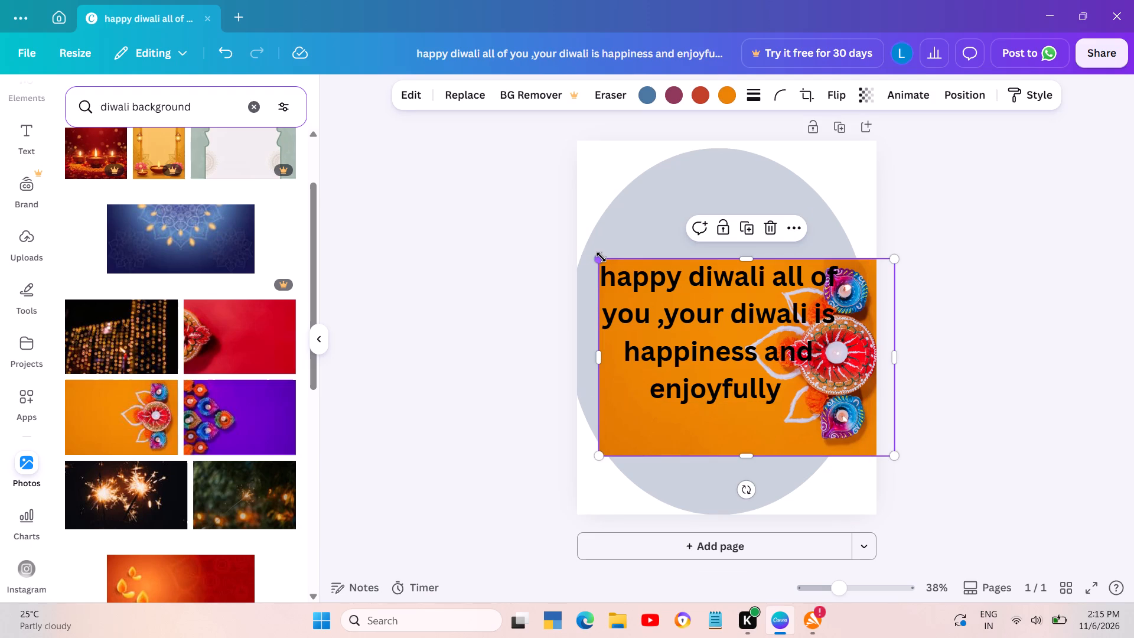
left_click_drag(600, 255, 581, 103)
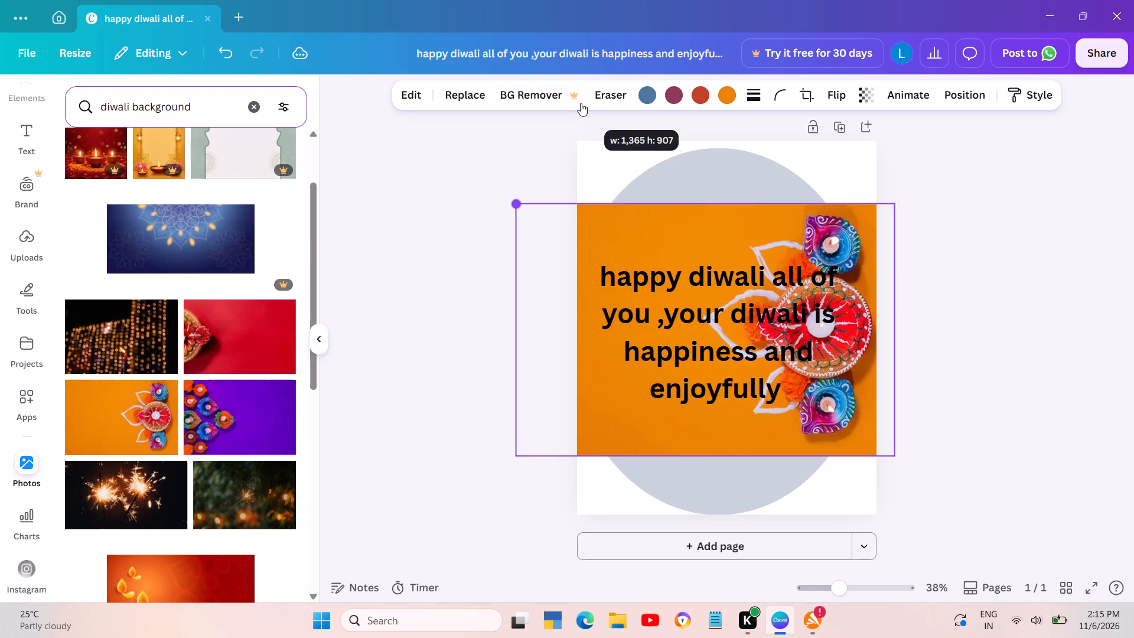
left_click_drag(581, 103, 579, 99)
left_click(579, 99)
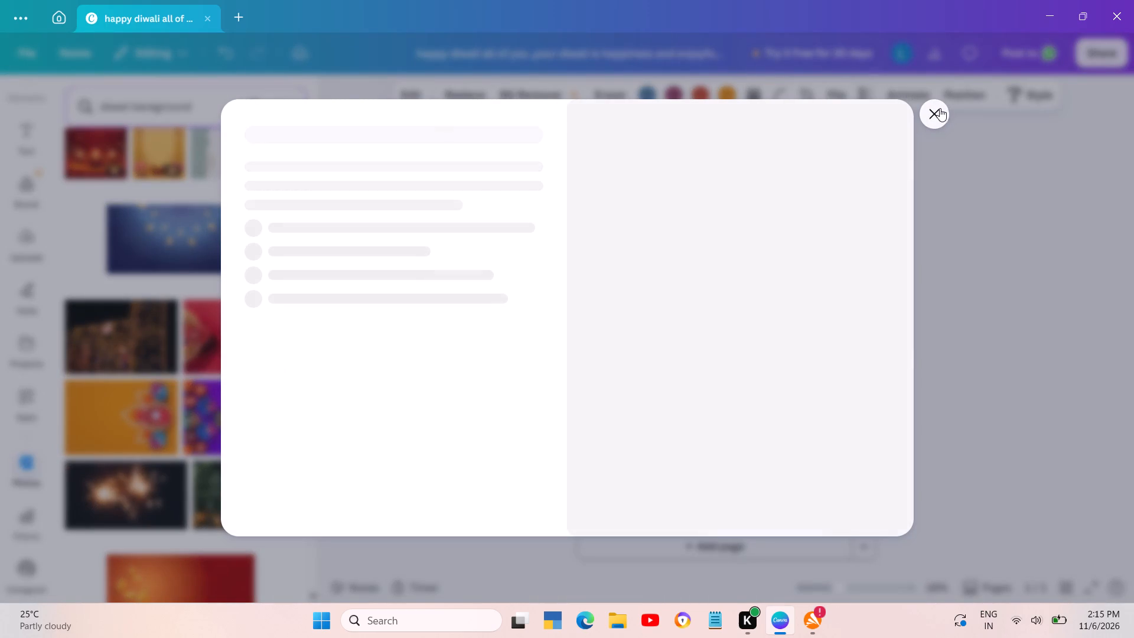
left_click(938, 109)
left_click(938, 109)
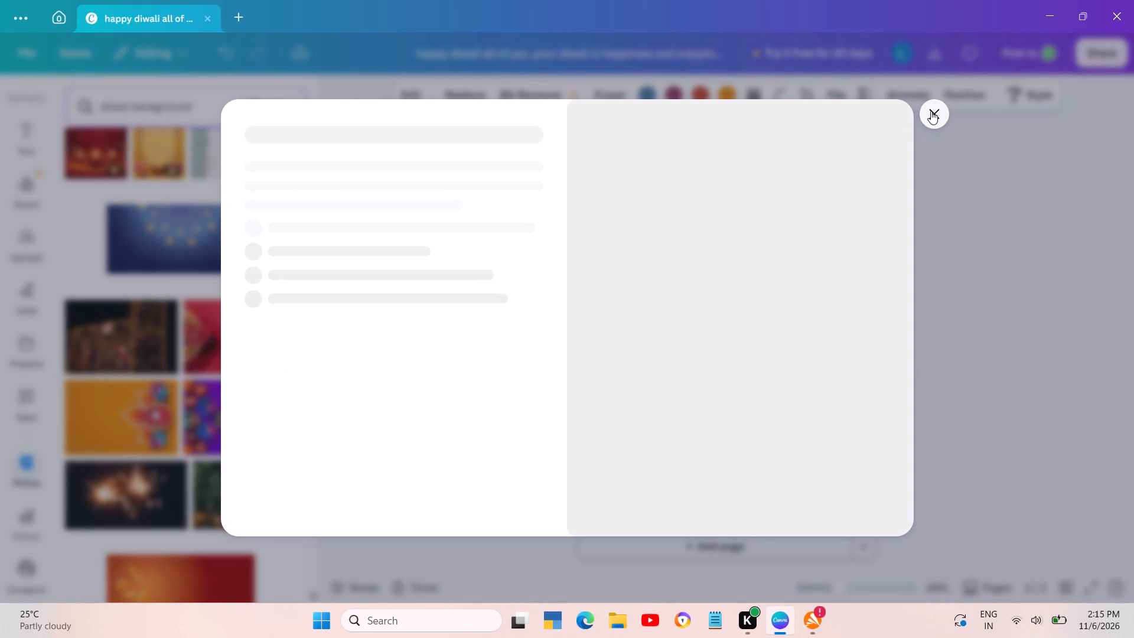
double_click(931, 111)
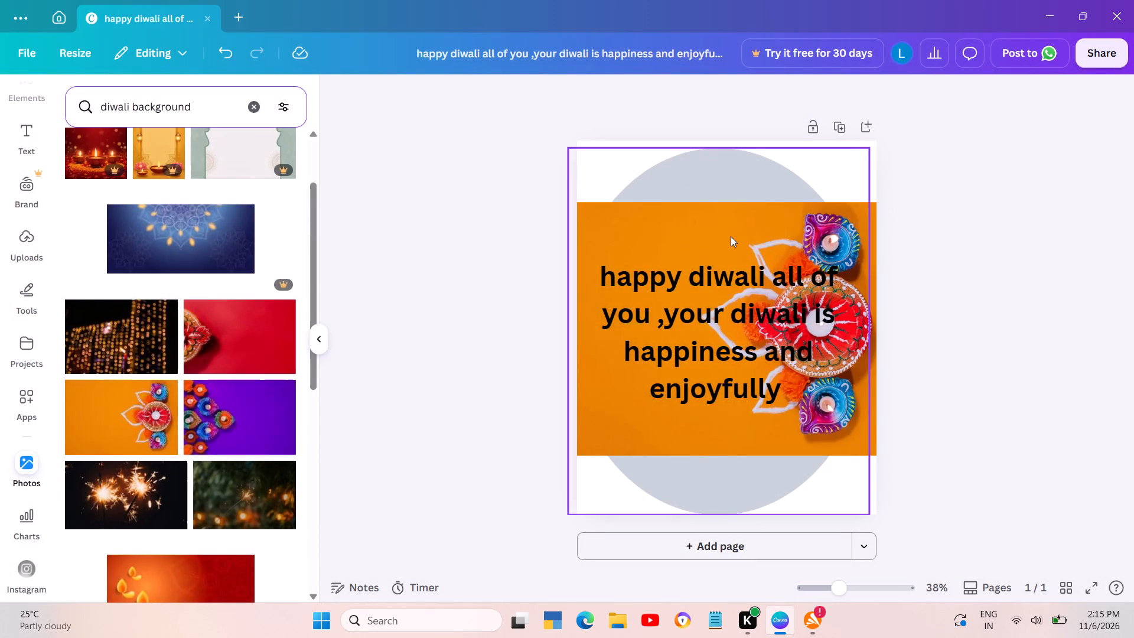
Extend the orange photo's top edge almost to the page's top and its bottom edge past the page's bottom.
left_click(731, 236)
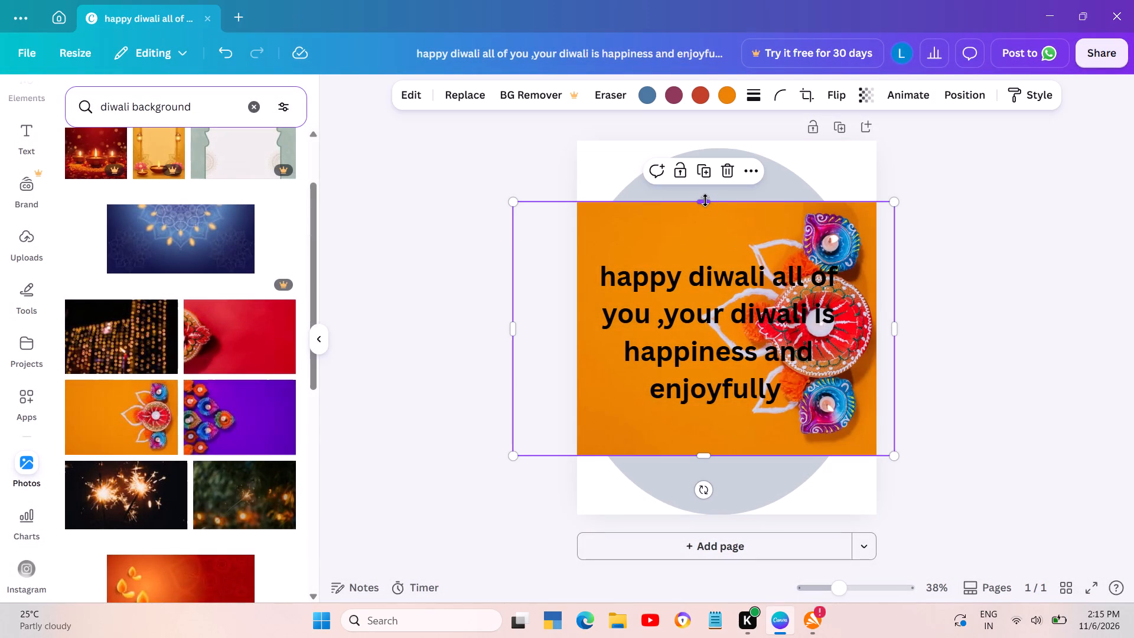
left_click_drag(705, 200, 701, 147)
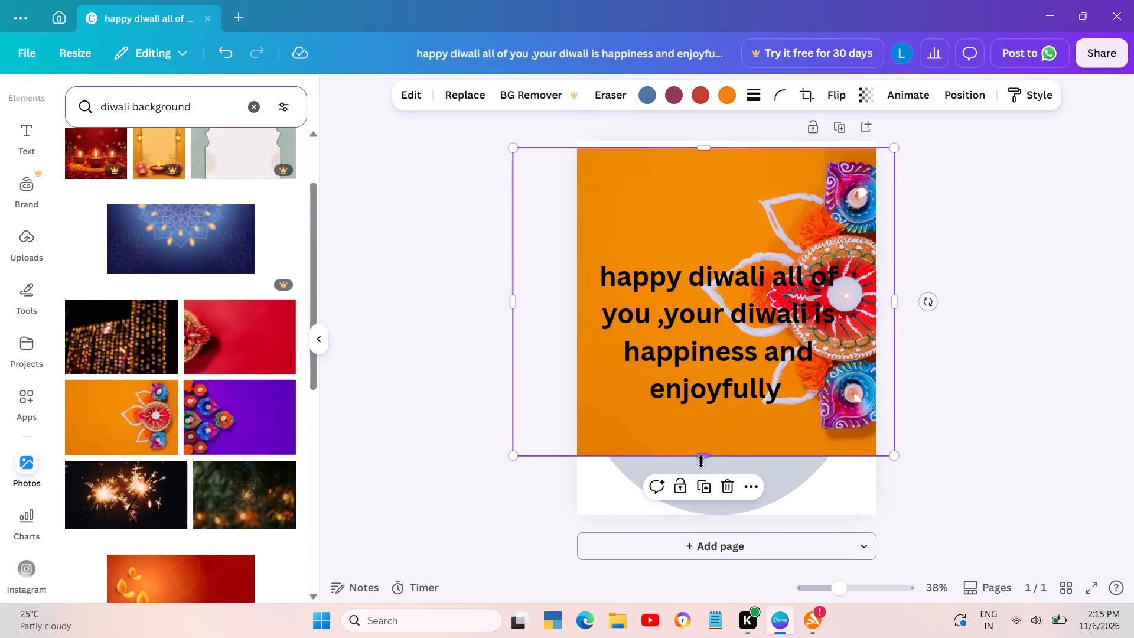
left_click_drag(700, 459, 700, 510)
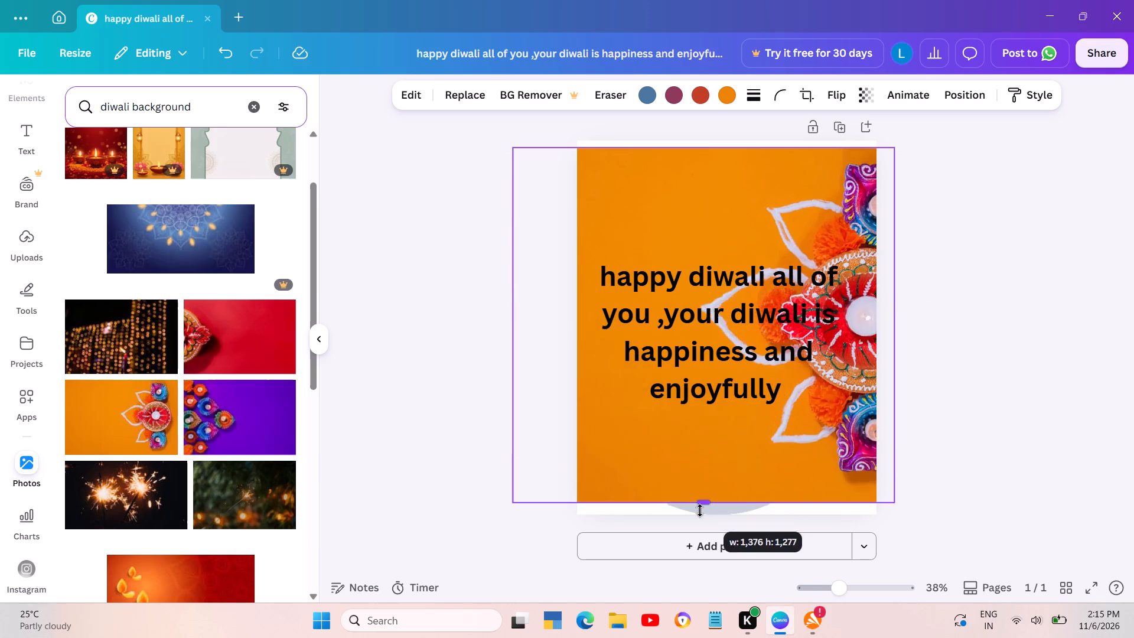
left_click_drag(700, 510, 705, 538)
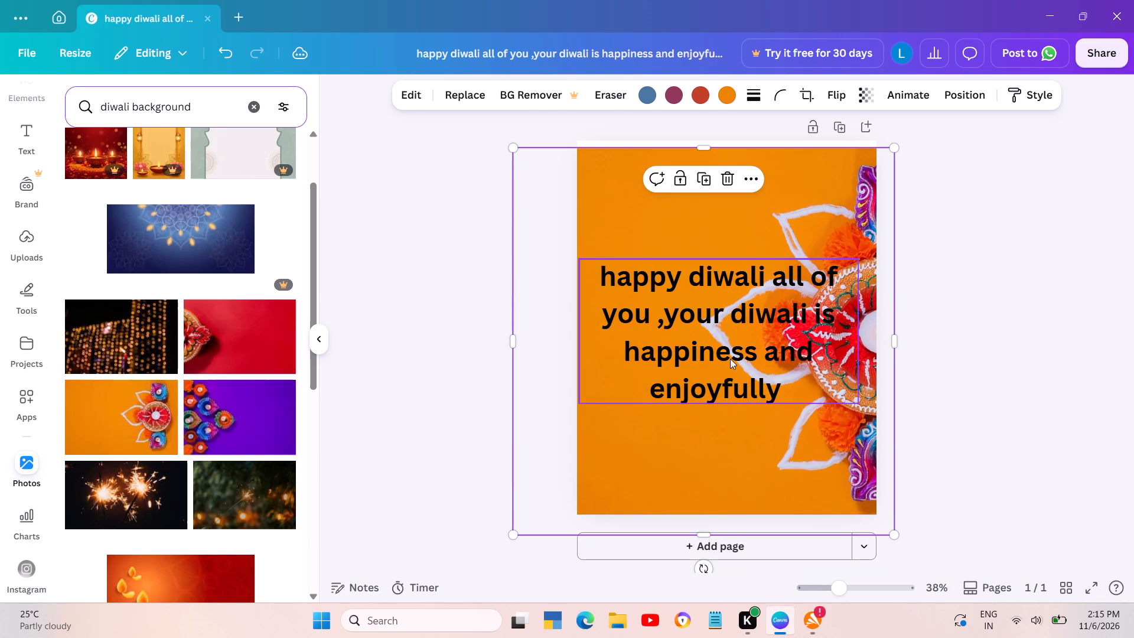
Move the Diwali heading down and to the left, towards the plain orange area of the photo.
left_click(730, 359)
left_click_drag(730, 359, 692, 381)
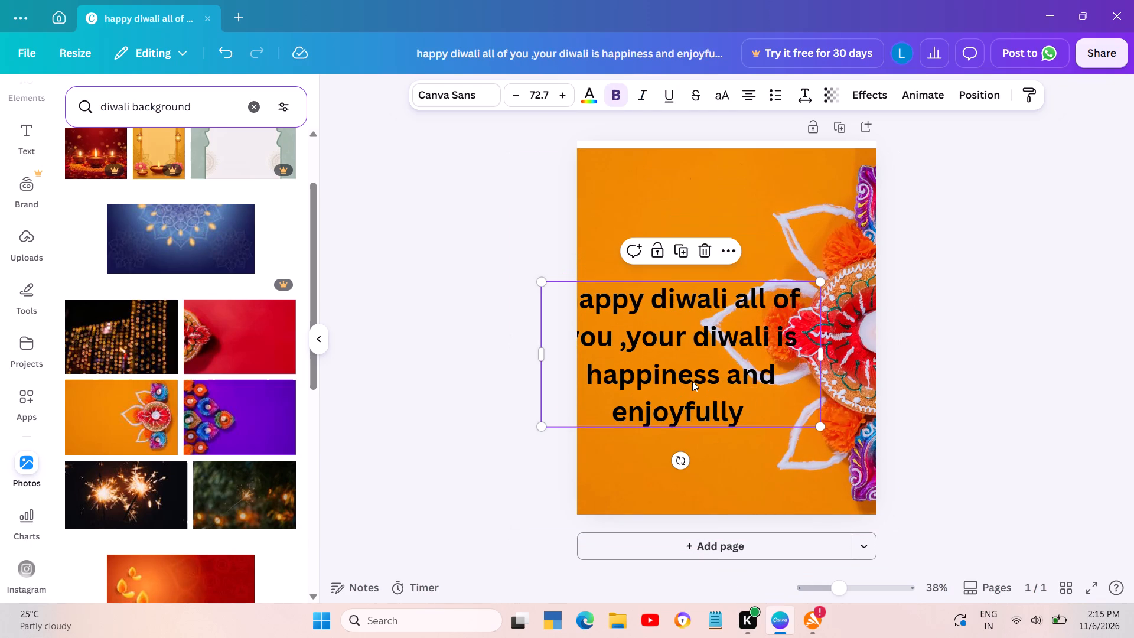
Shift the orange photo left until its right edge meets the page's right edge, keeping its top near the page's top.
left_click(849, 323)
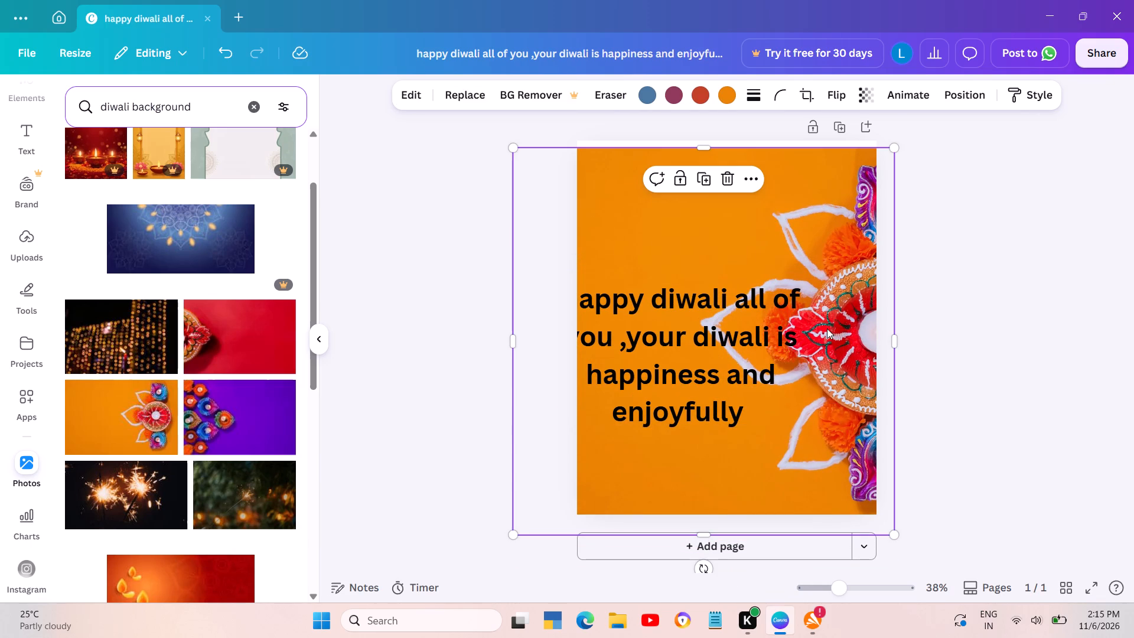
left_click_drag(827, 328, 804, 332)
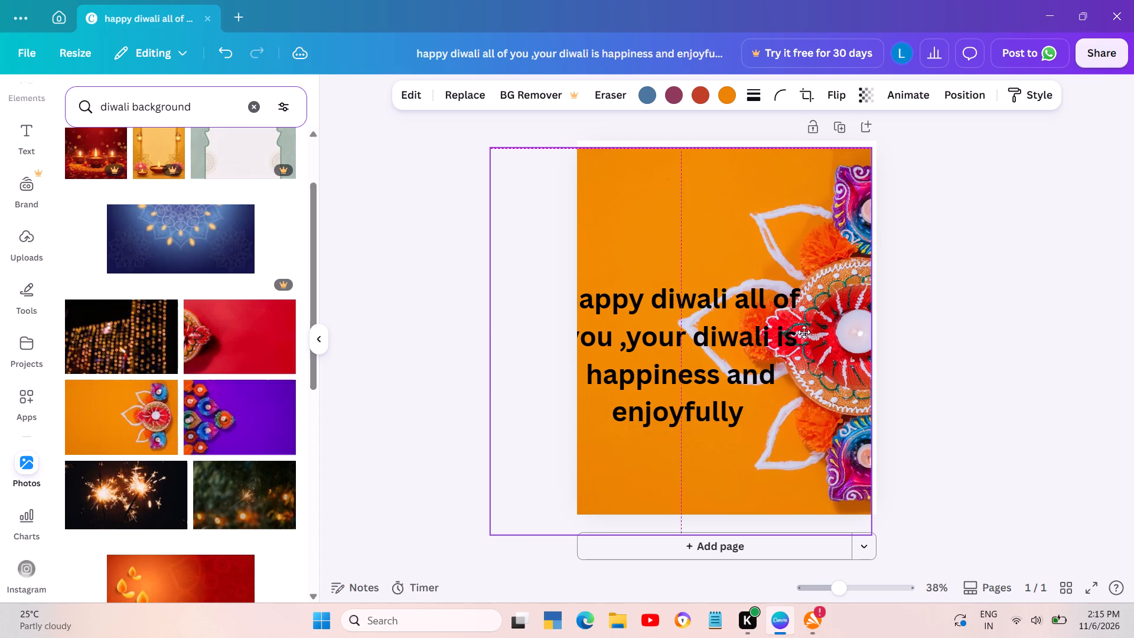
left_click_drag(804, 332, 810, 327)
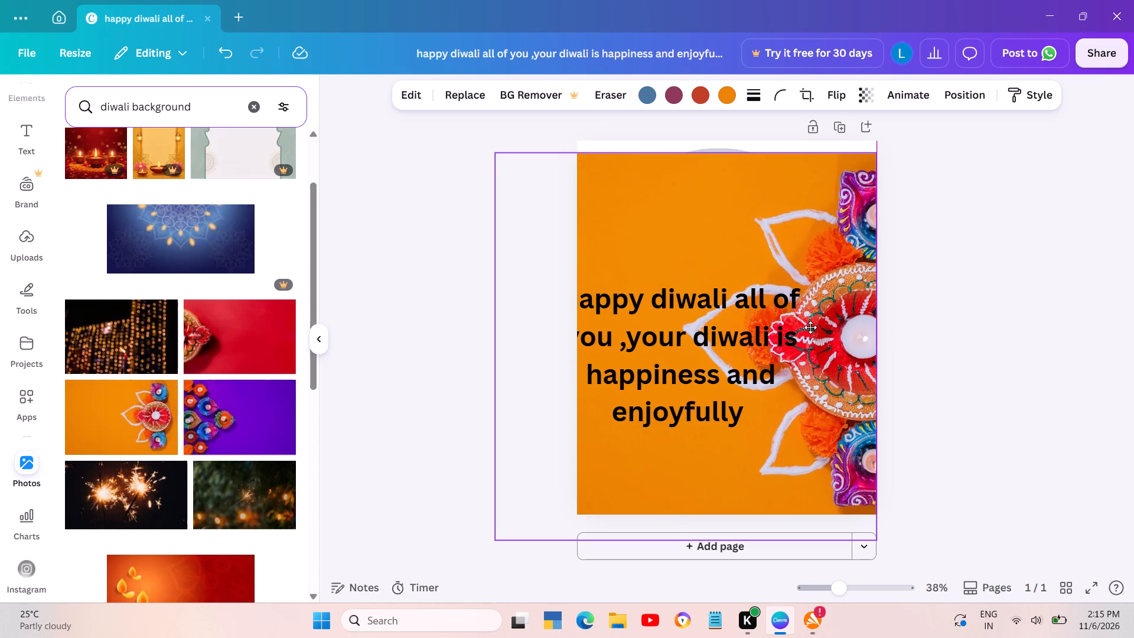
left_click_drag(810, 327, 809, 327)
Move the Diwali heading right so all its text is inside the page, and scale it down to font size 68.8.
left_click_drag(710, 336, 729, 338)
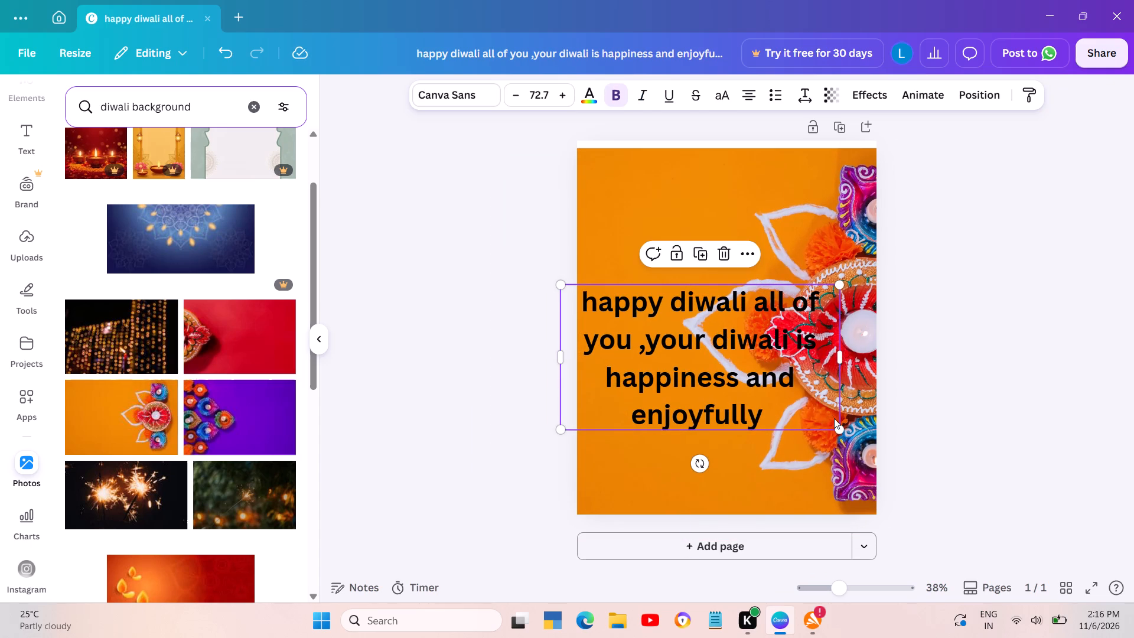
left_click_drag(840, 425, 826, 416)
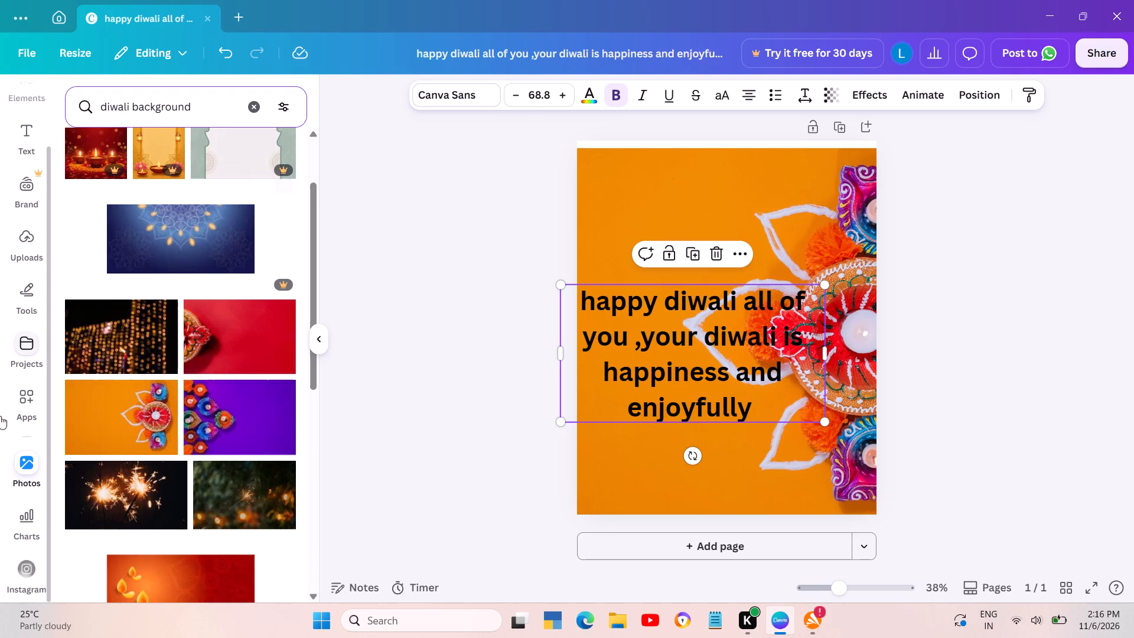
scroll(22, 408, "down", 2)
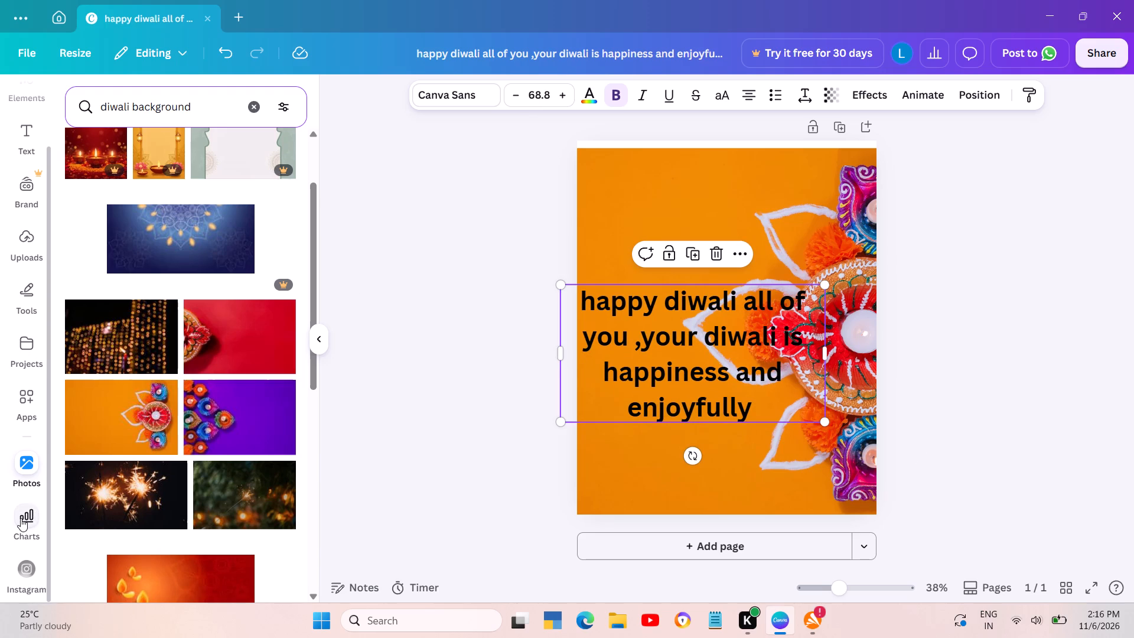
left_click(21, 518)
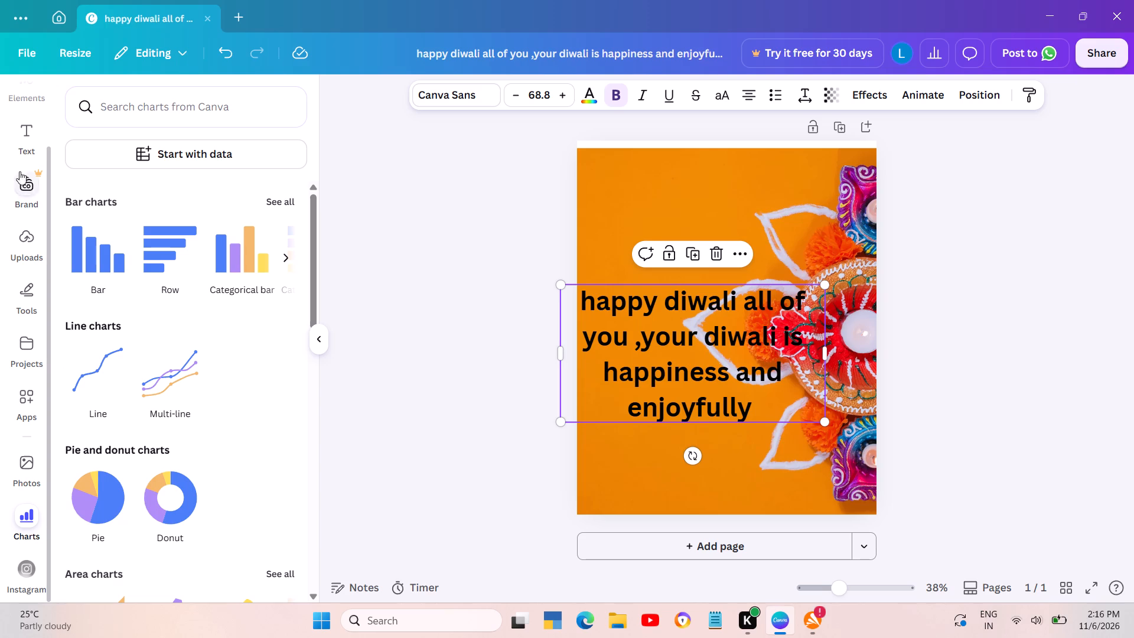
Add a five-pointed star shape and place it above the Diwali heading, near the page's upper-left corner.
left_click(22, 88)
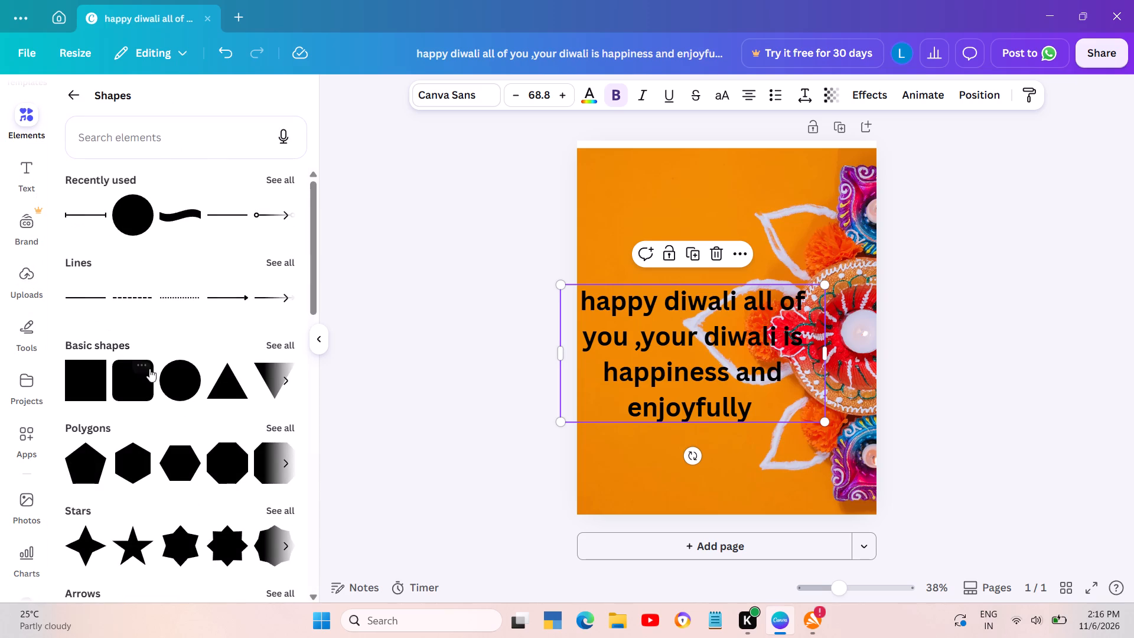
left_click(129, 542)
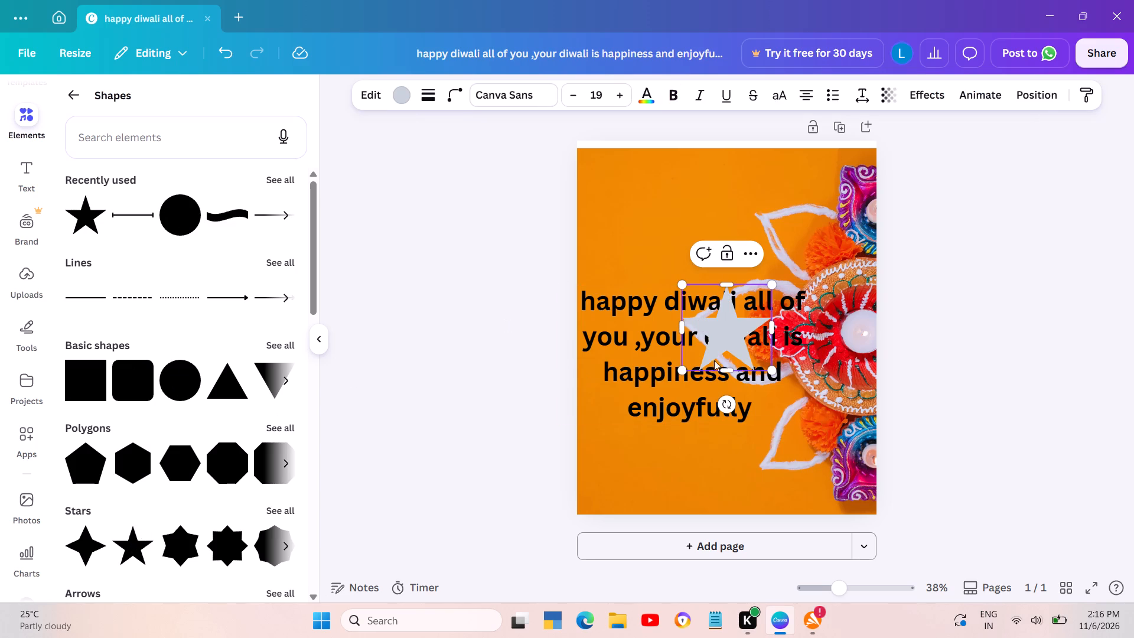
left_click_drag(729, 351, 648, 227)
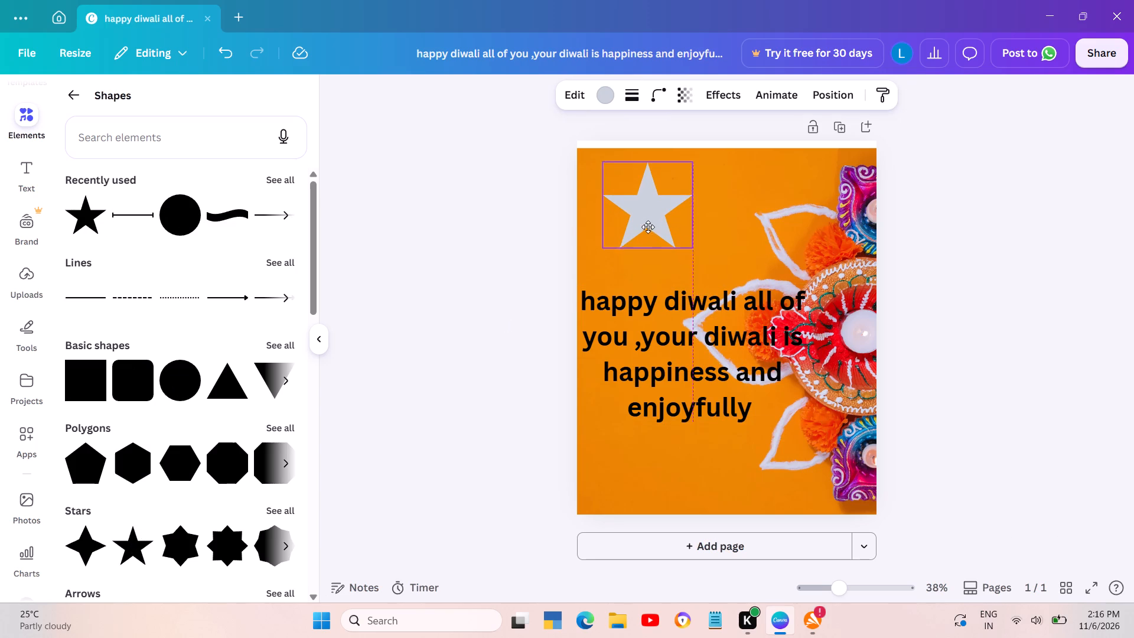
left_click_drag(648, 227, 647, 226)
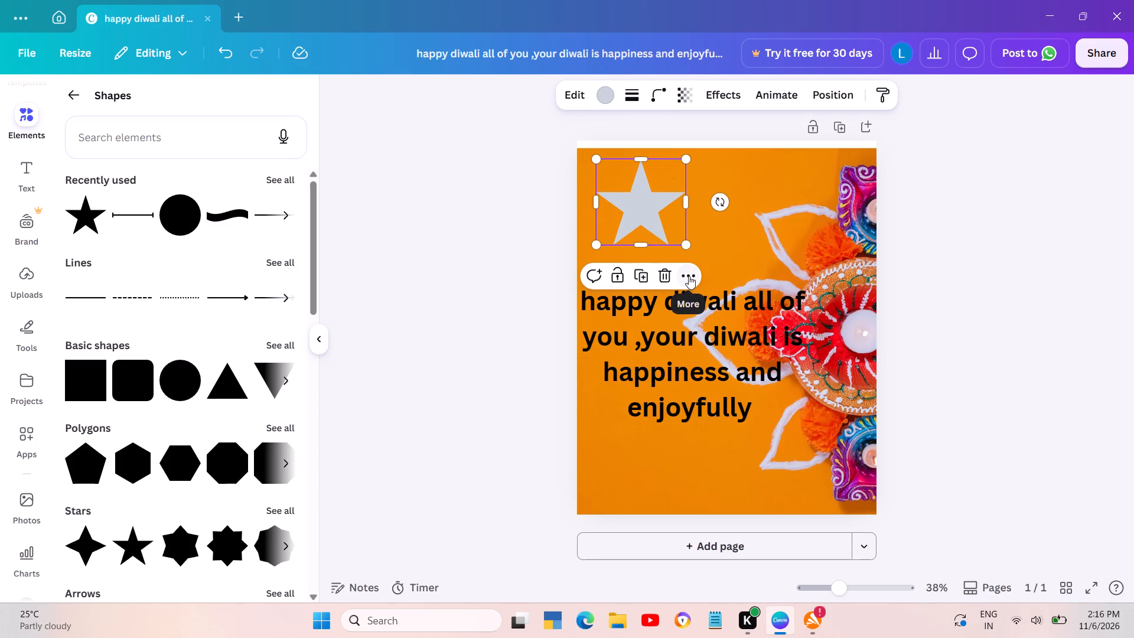
Convert the star shape into a frame.
left_click(689, 276)
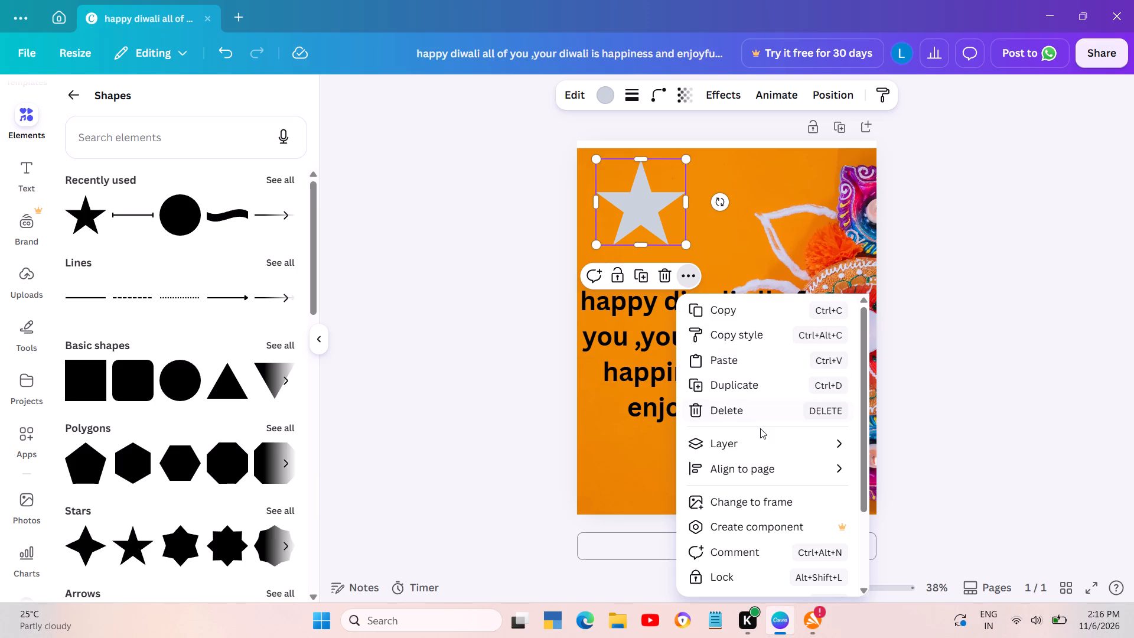
scroll(764, 494, "down", 1)
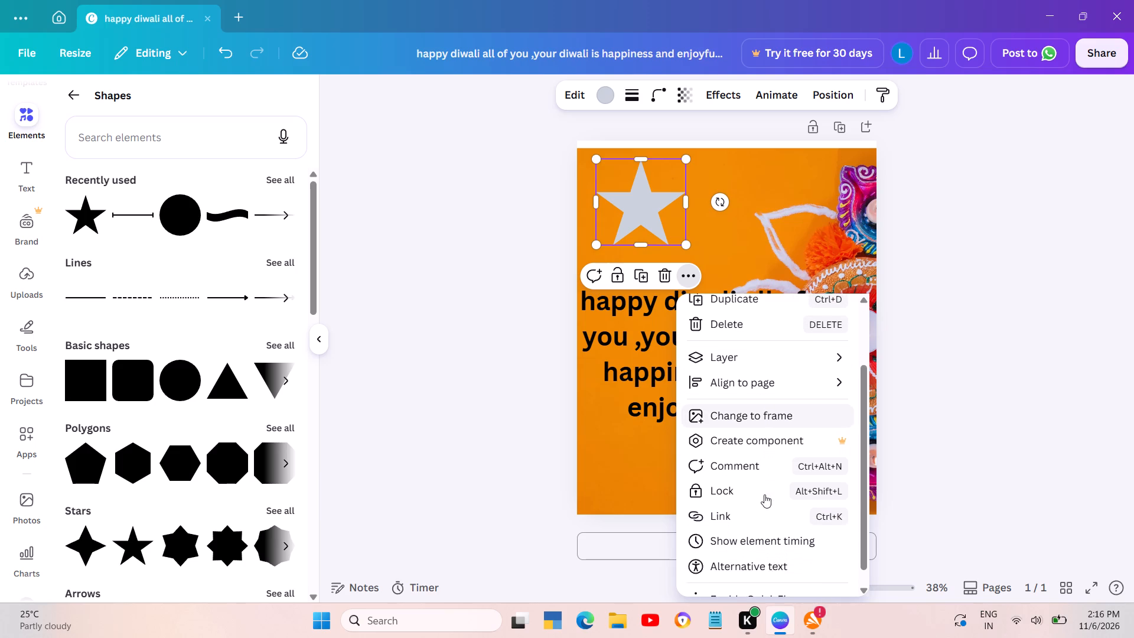
scroll(764, 494, "down", 2)
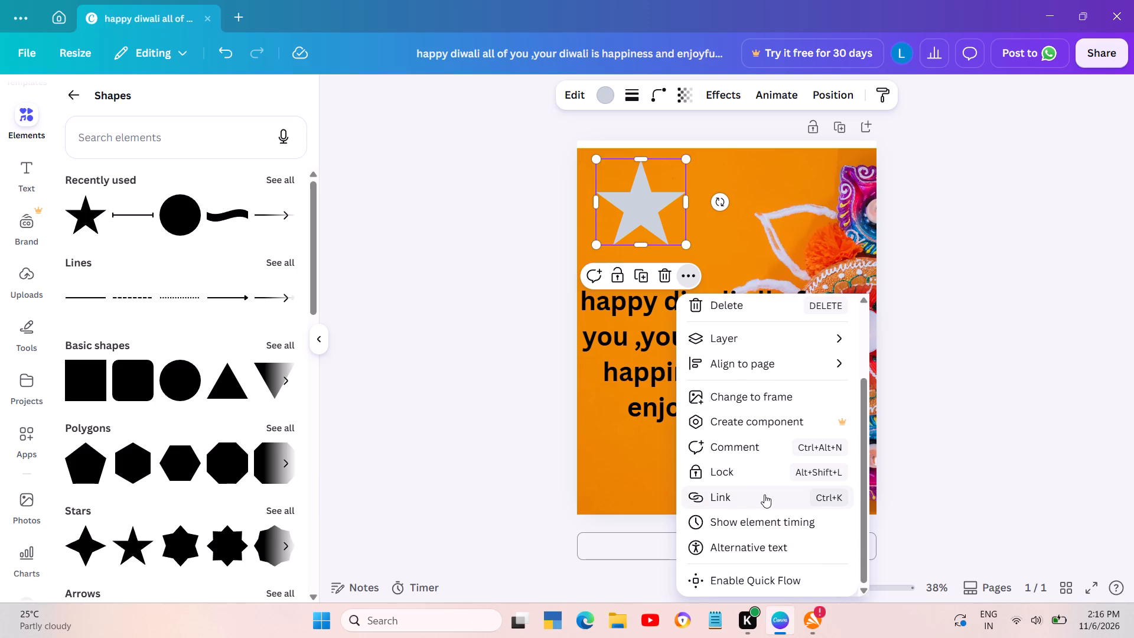
scroll(764, 494, "up", 2)
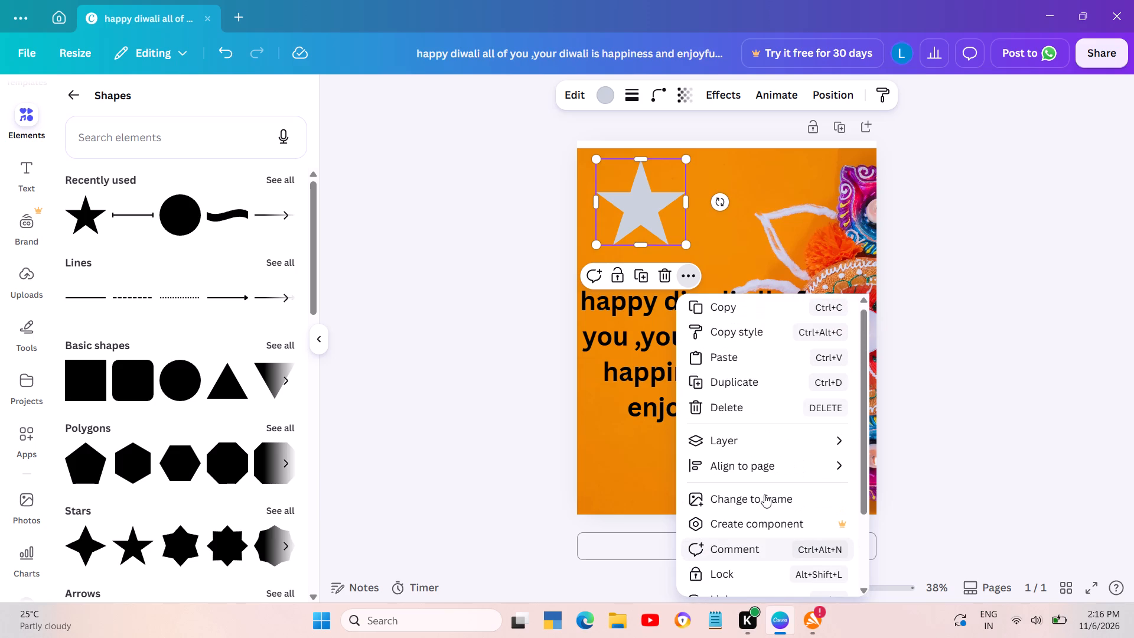
left_click(758, 500)
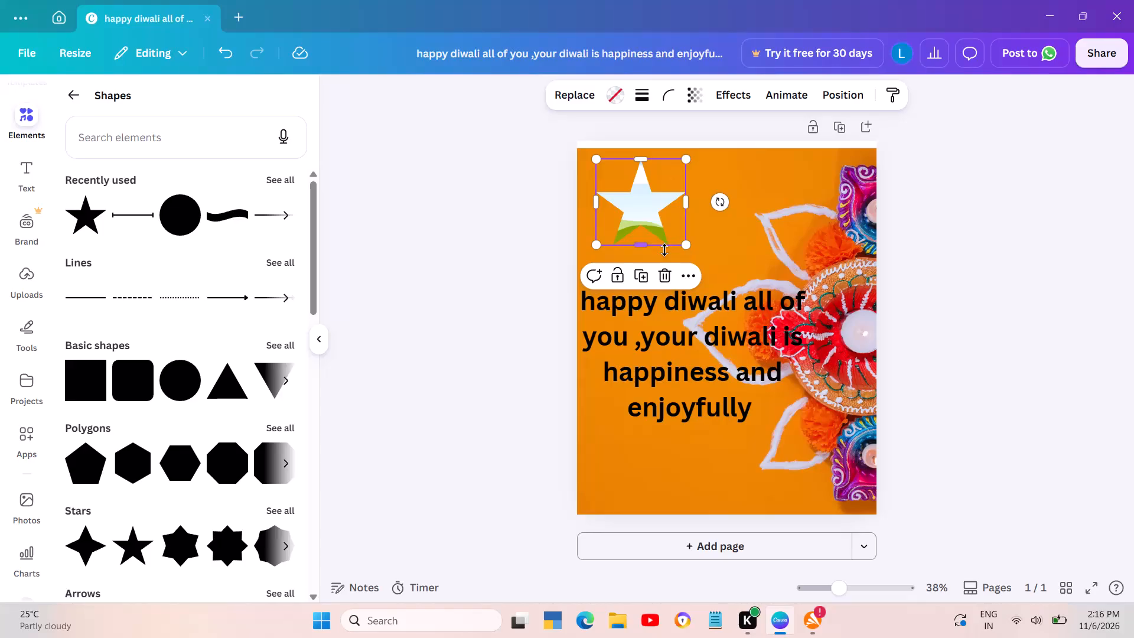
Show the element timing for the star frame.
left_click(683, 275)
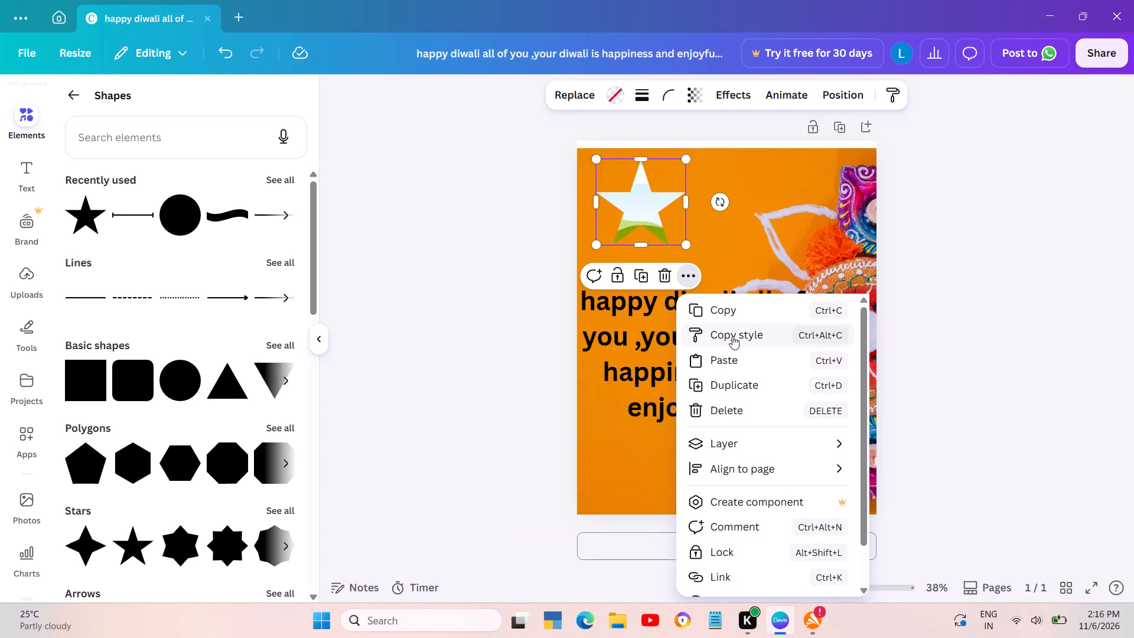
left_click(780, 441)
scroll(762, 523, "down", 2)
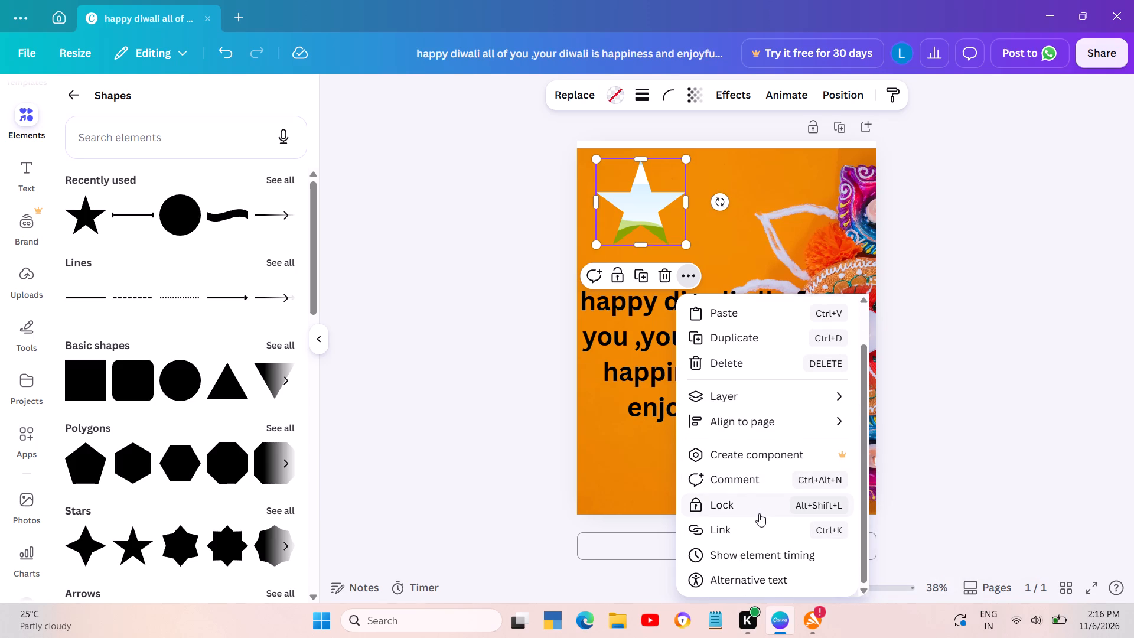
left_click(751, 558)
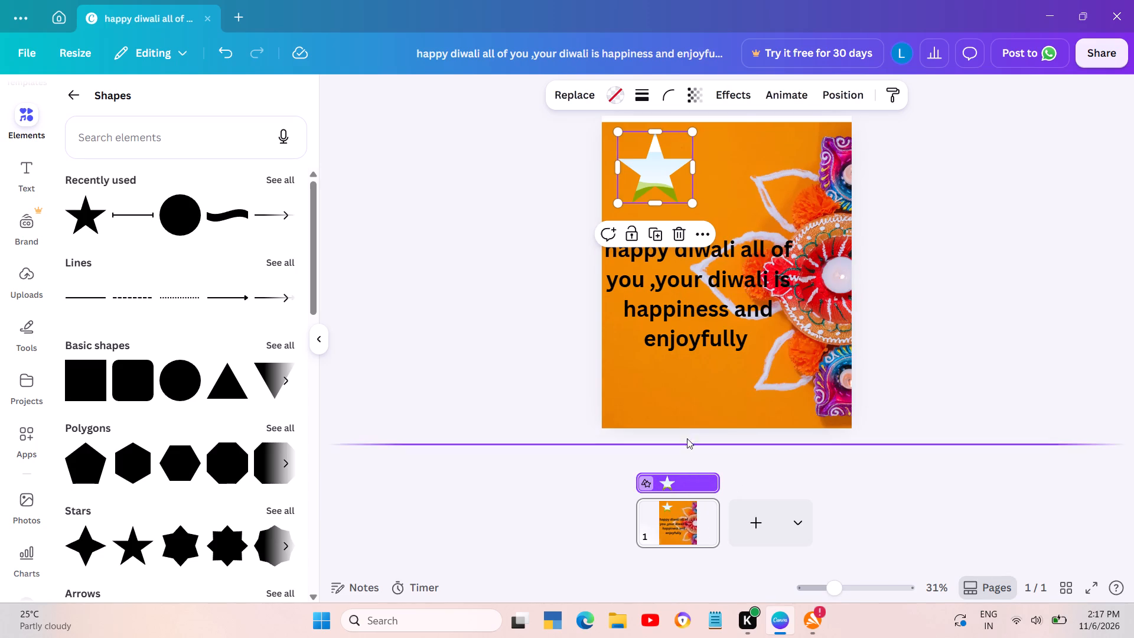
Replace the blue colour in the orange photo with white (#ffffff).
left_click(669, 395)
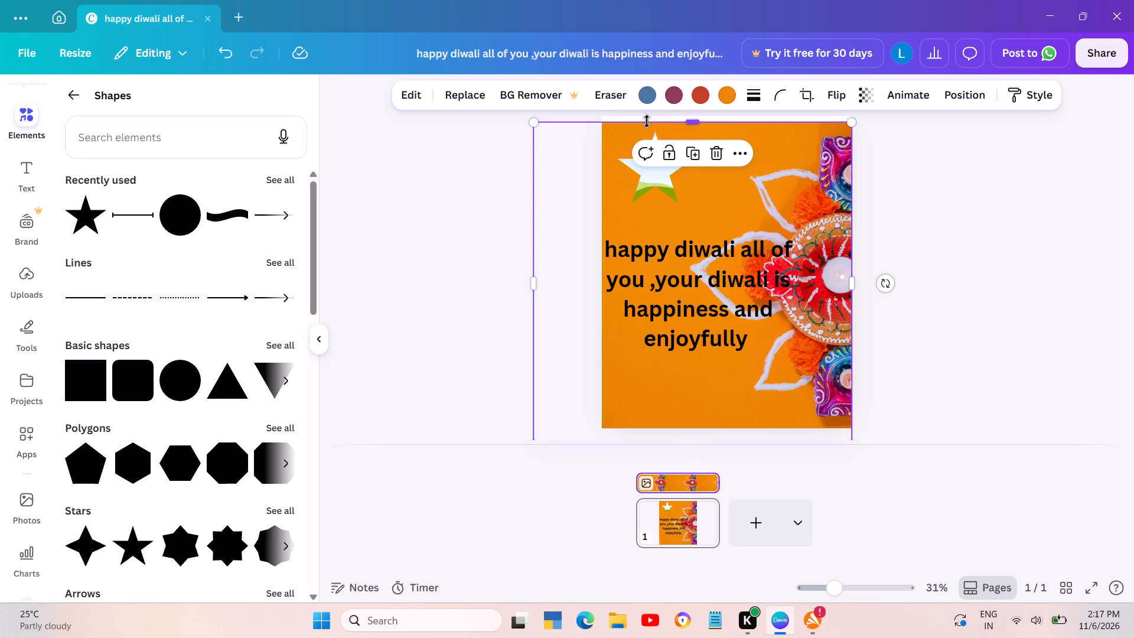
left_click(640, 96)
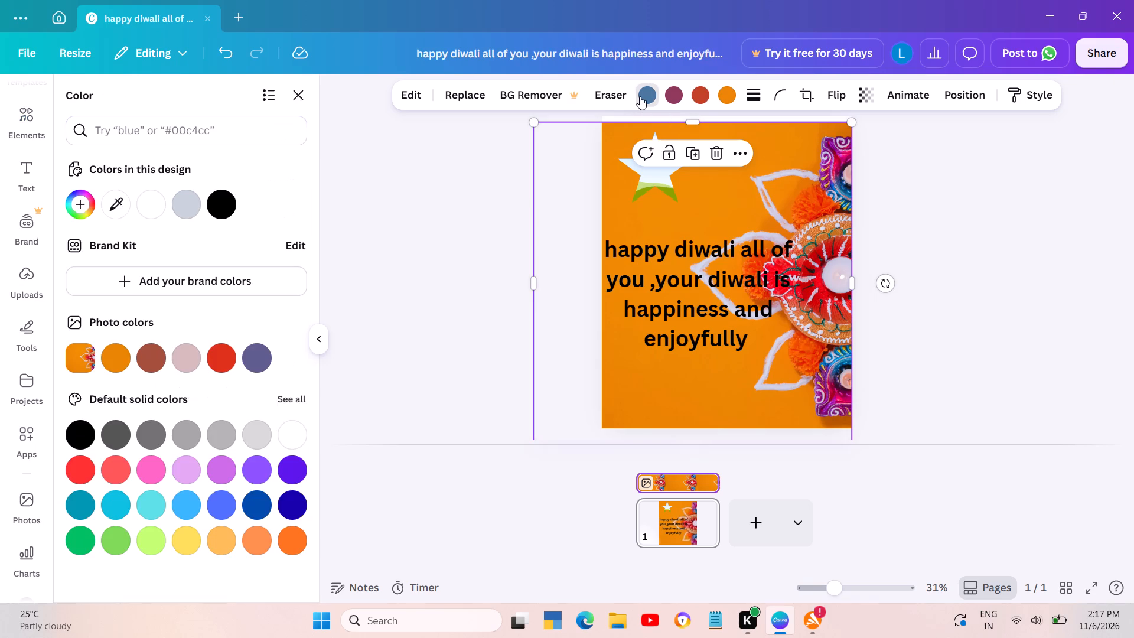
left_click(286, 437)
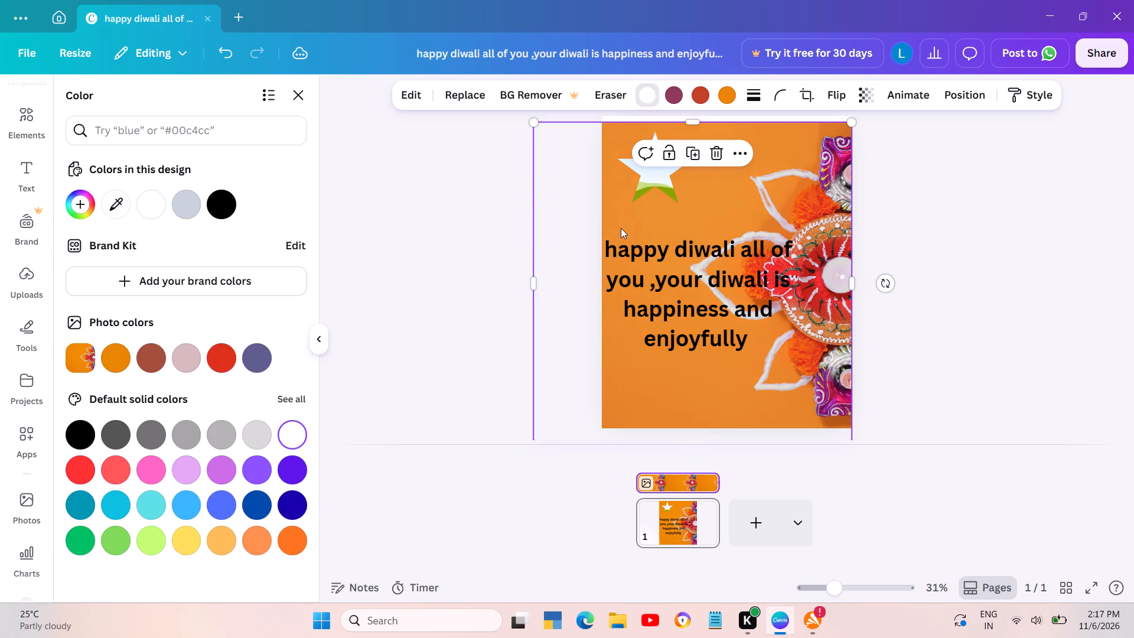
Fill the star frame with solid white.
left_click(662, 170)
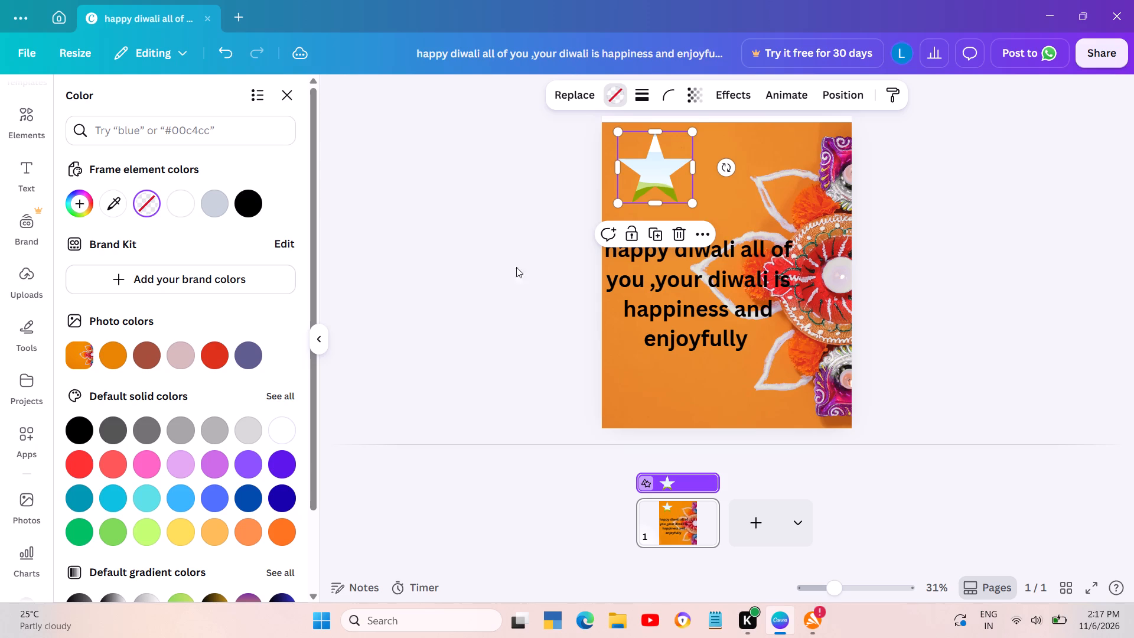
left_click(284, 427)
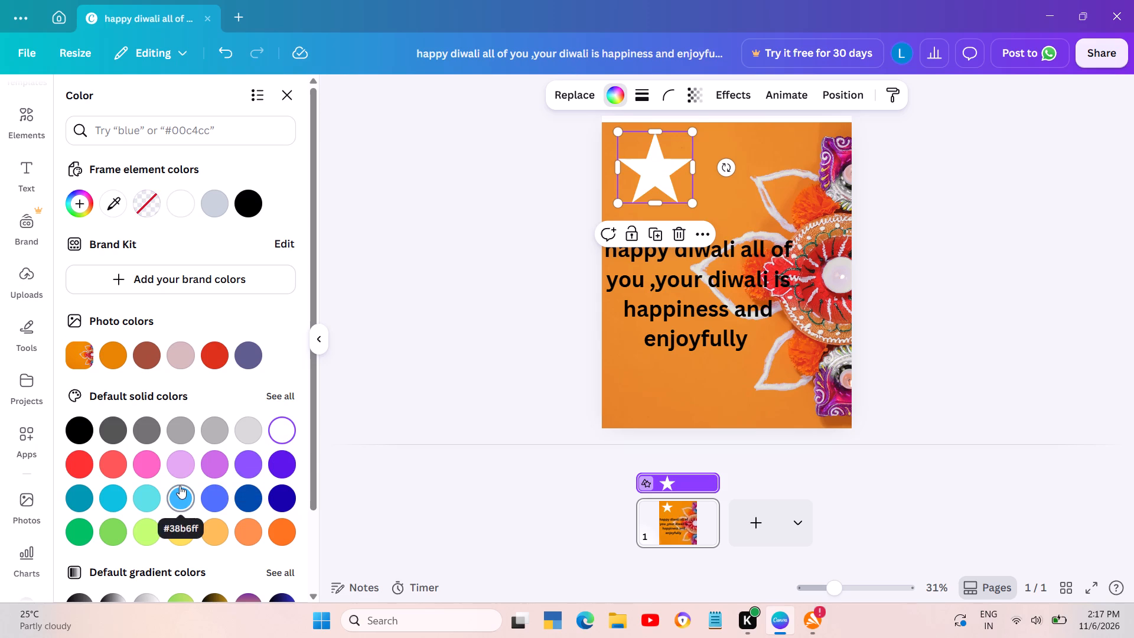
Move the white star down to just above the Diwali message and tilt it about -23°.
scroll(180, 486, "down", 2)
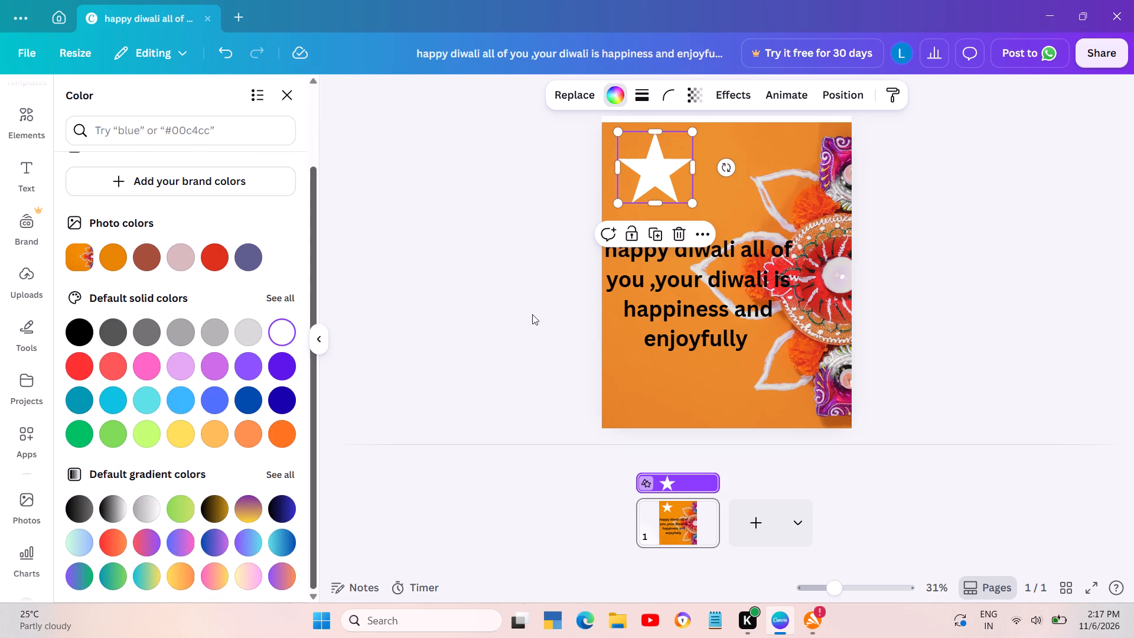
left_click_drag(657, 172, 658, 201)
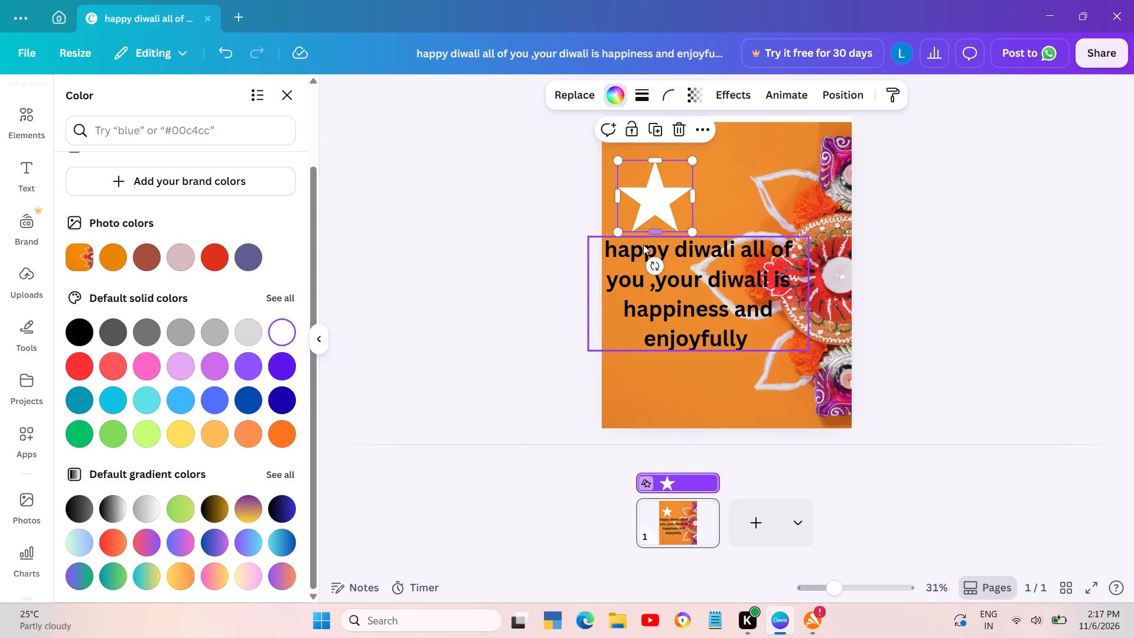
left_click_drag(653, 265, 680, 262)
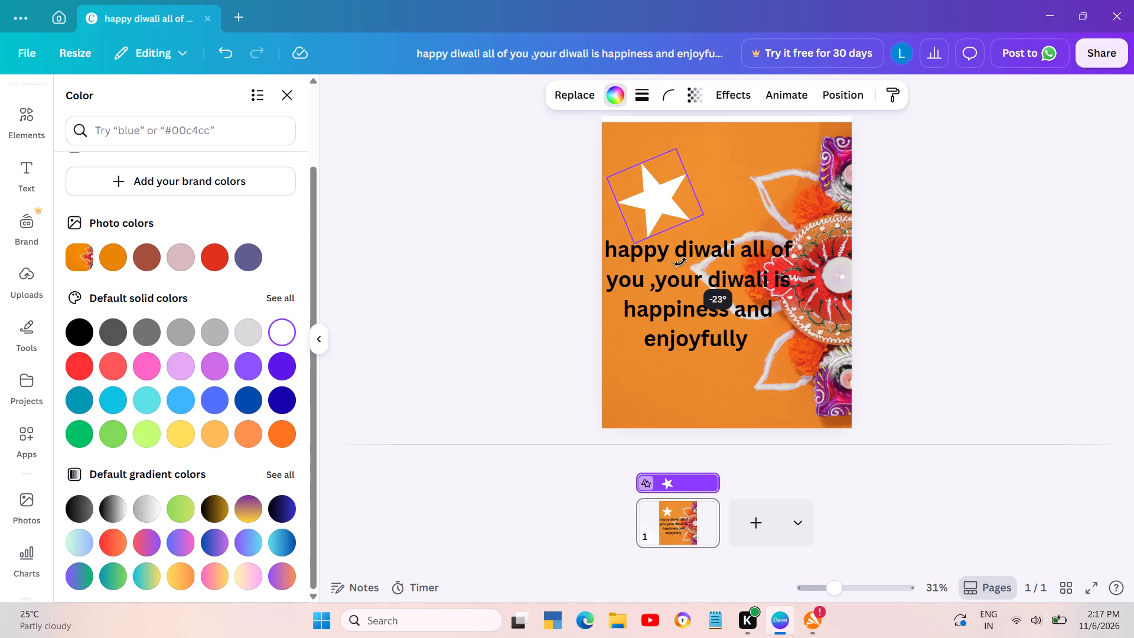
left_click_drag(680, 262, 677, 250)
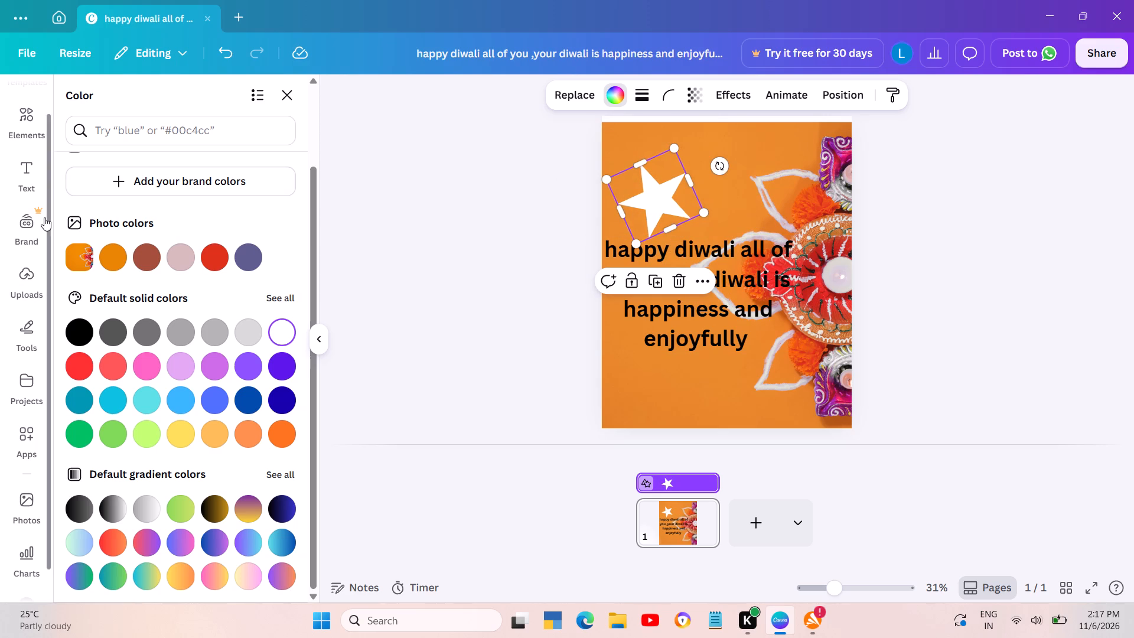
Set the star frame's corner rounding to 34.
scroll(115, 167, "up", 3)
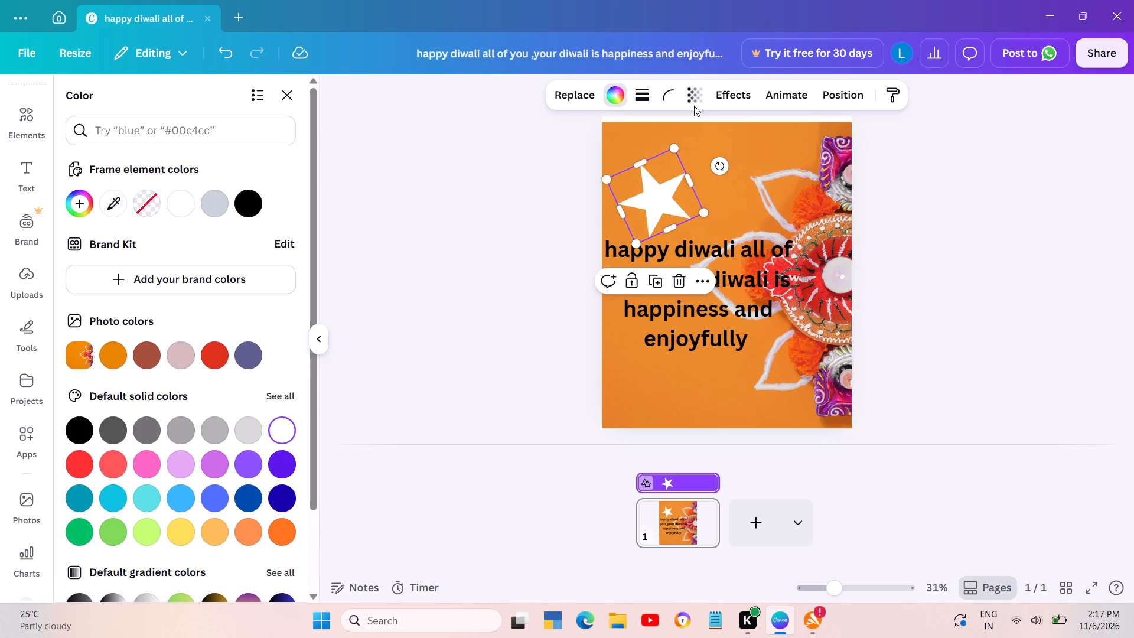
left_click(670, 93)
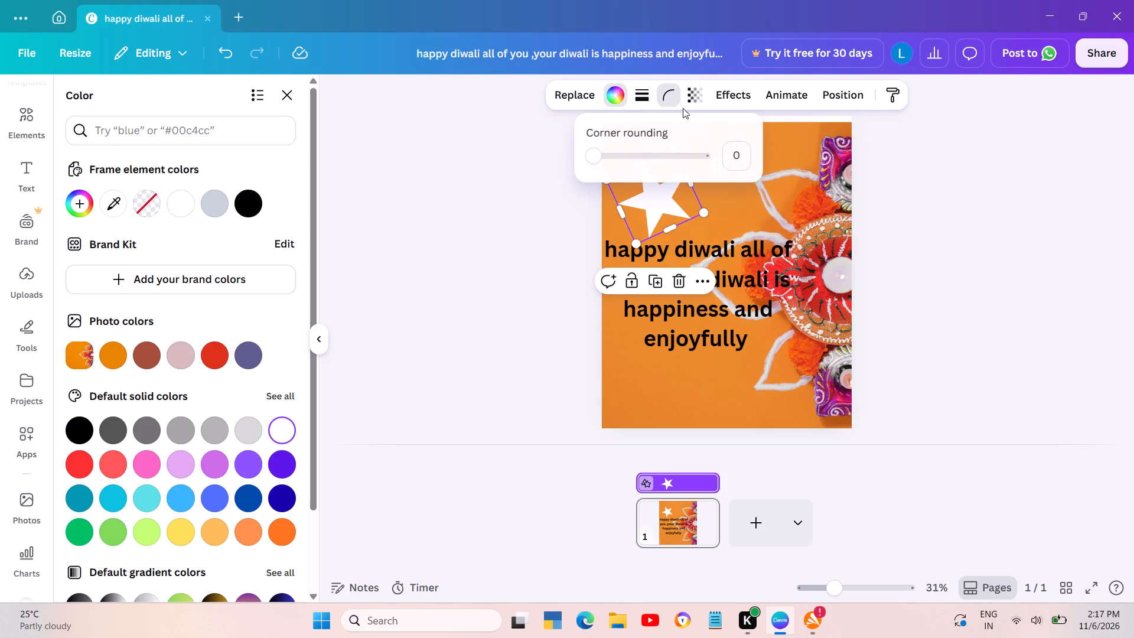
left_click_drag(599, 152, 604, 153)
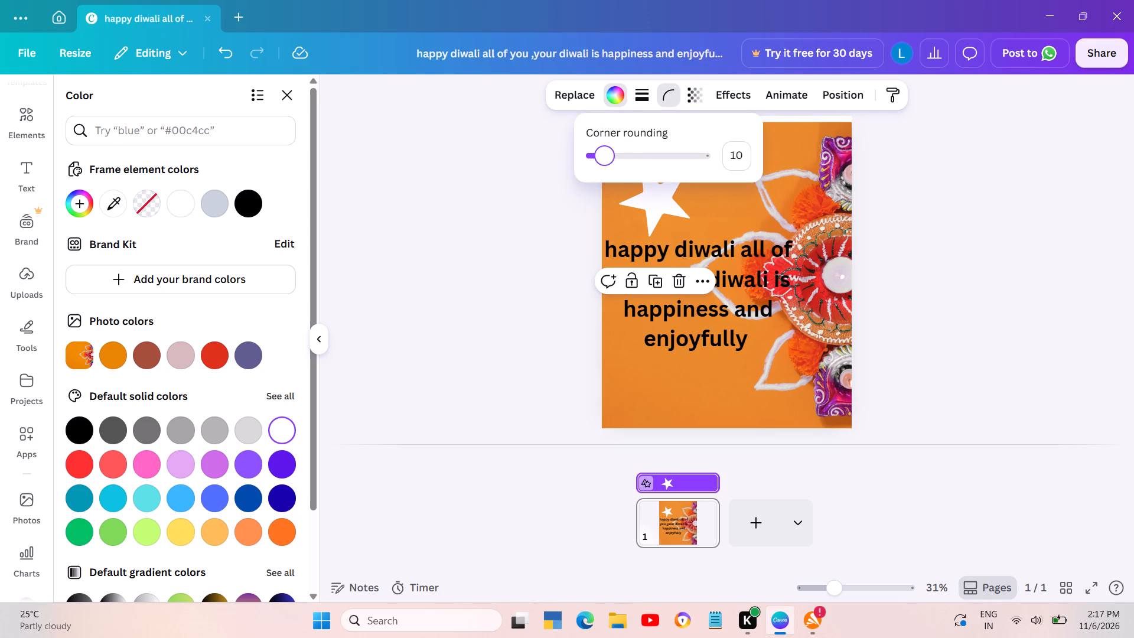
left_click_drag(604, 153, 635, 160)
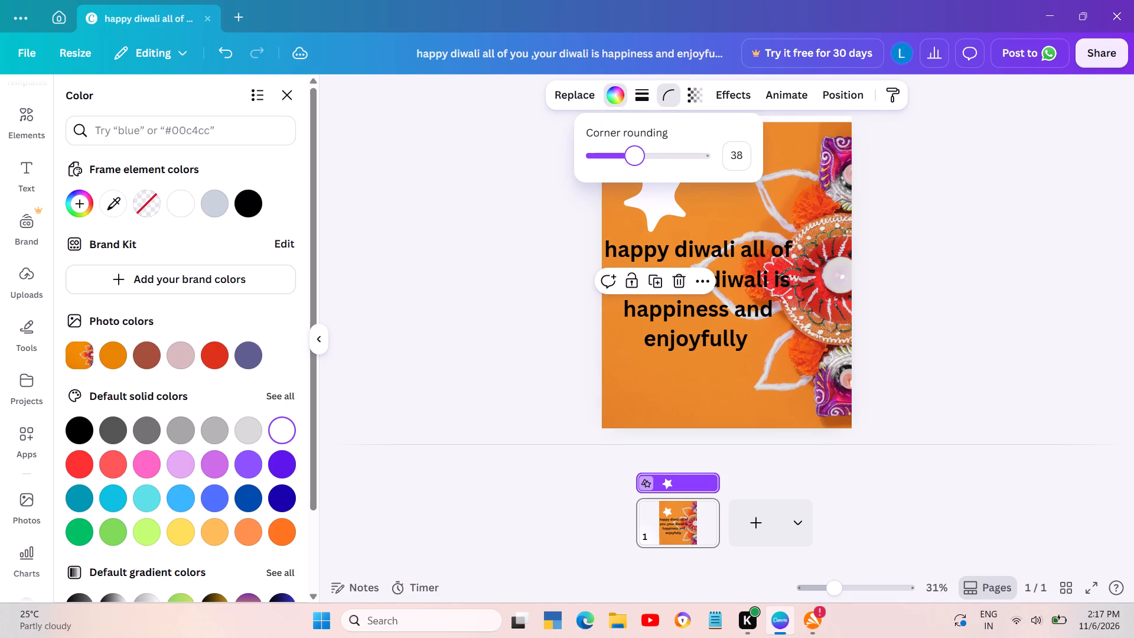
left_click_drag(635, 160, 630, 159)
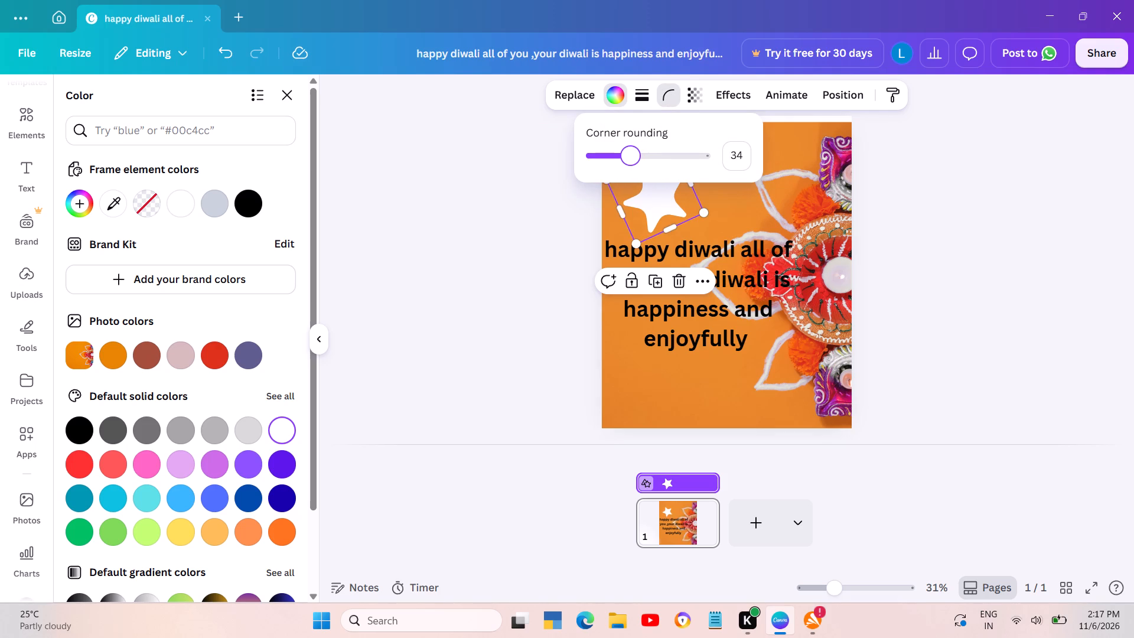
left_click(610, 216)
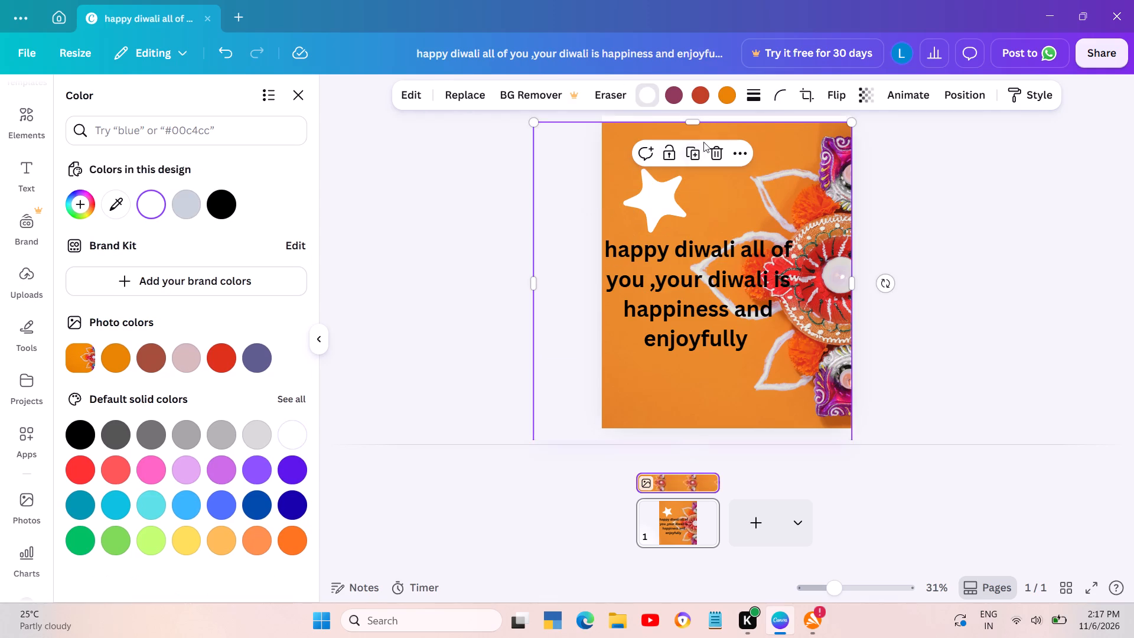
Show the effects available for the star frame.
left_click(651, 187)
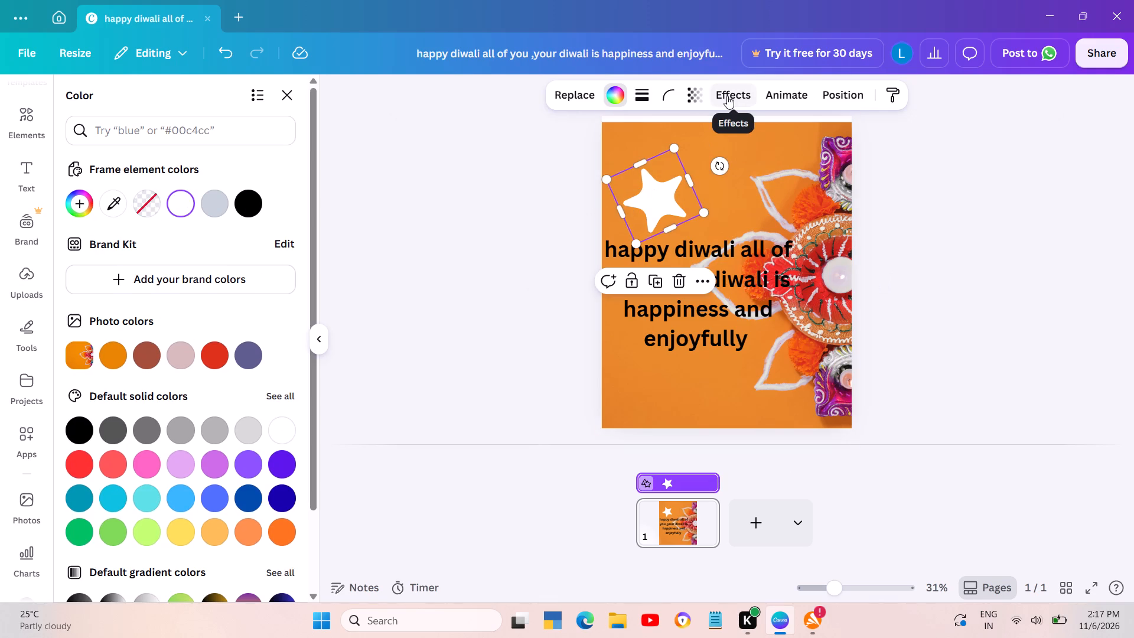
left_click(727, 96)
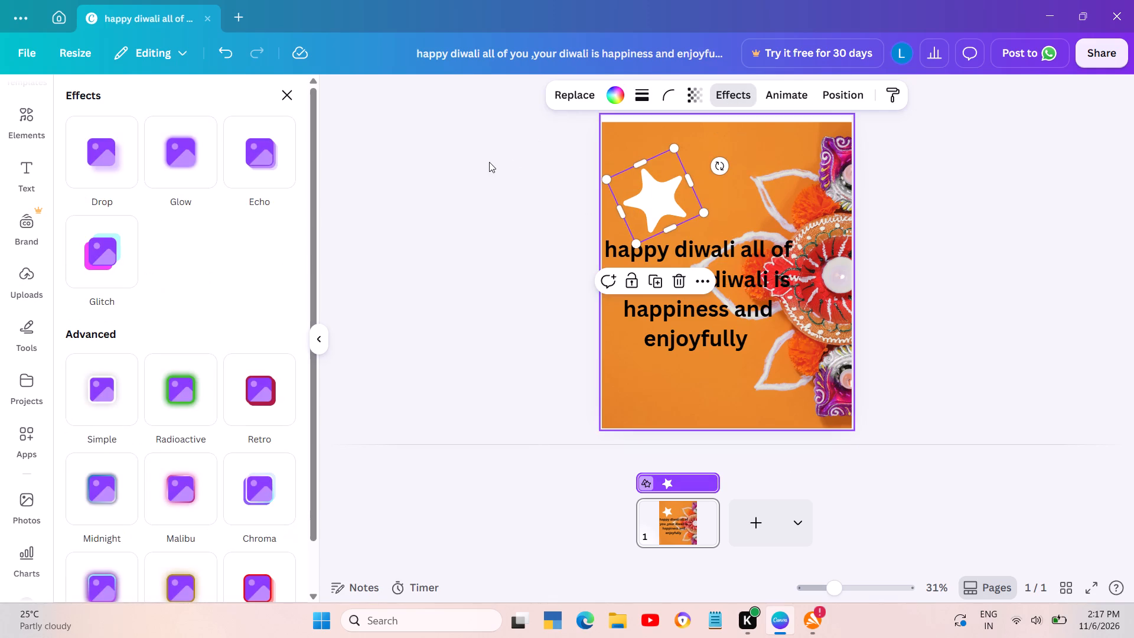
left_click(610, 222)
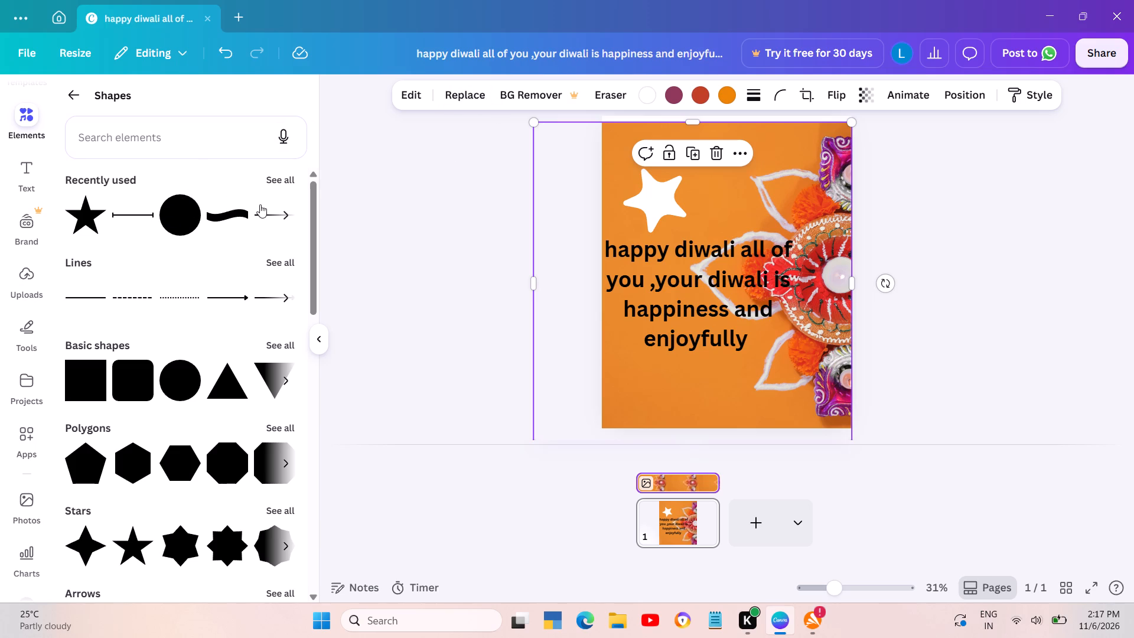
Add a dotted line from the Lines shapes to the page.
scroll(207, 292, "down", 1)
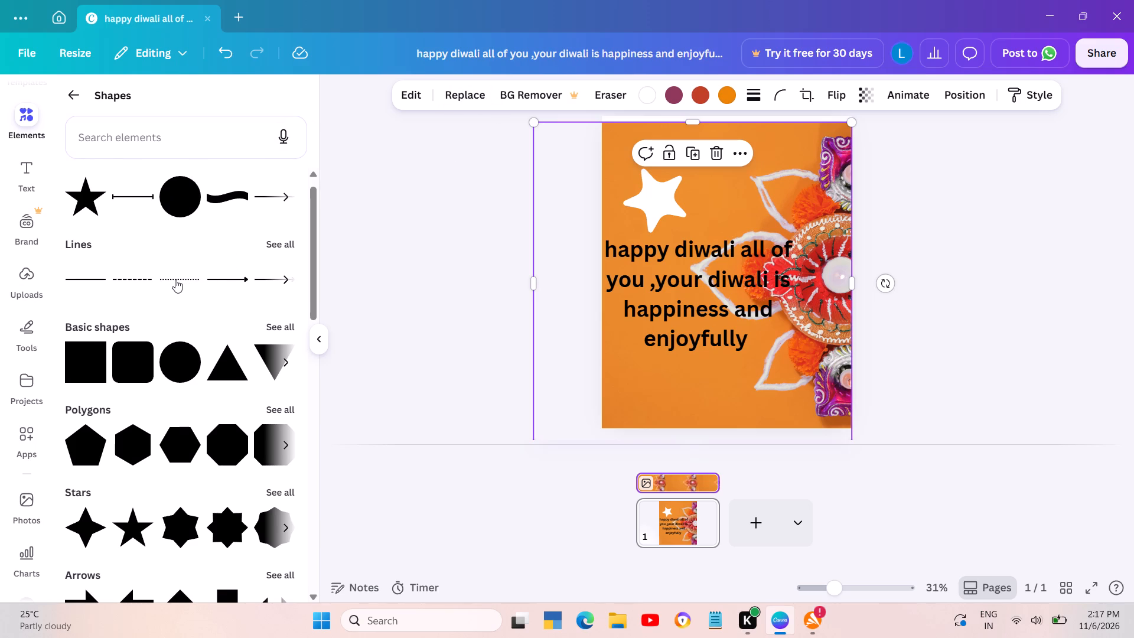
left_click(286, 244)
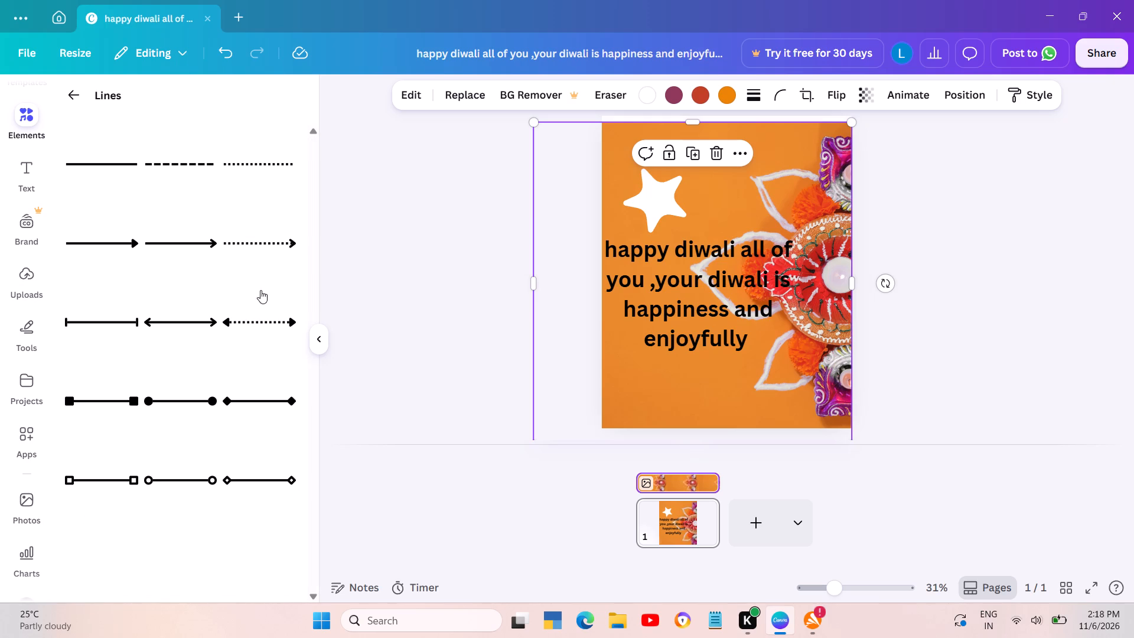
left_click(256, 159)
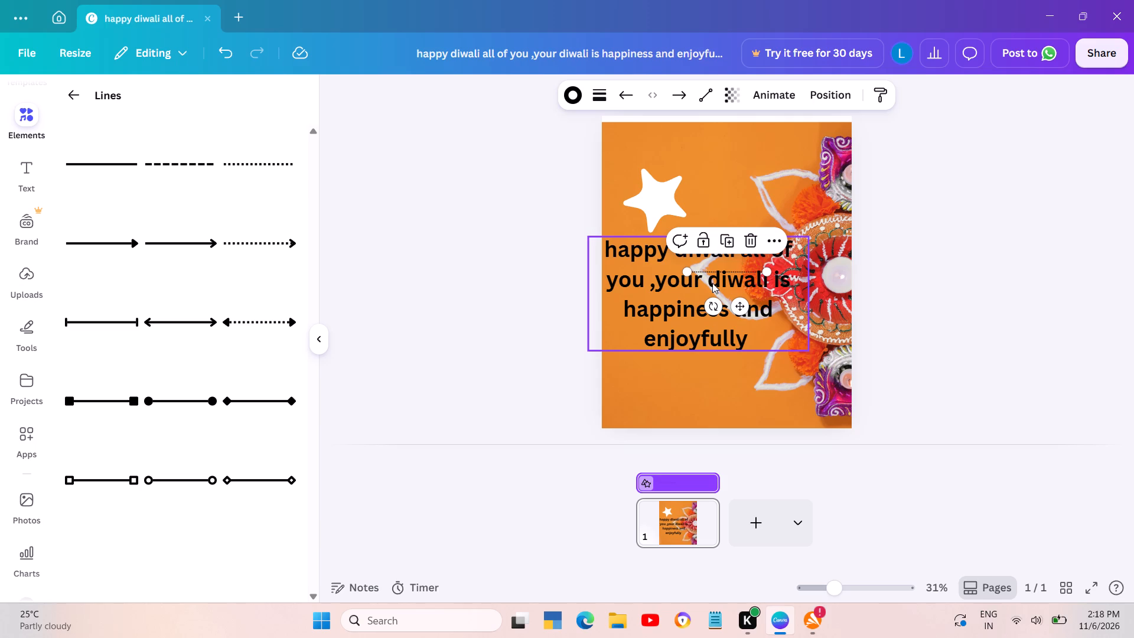
Tilt the dotted line diagonally and position it from the page's top-left corner to the star's upper tip.
left_click_drag(716, 304, 678, 312)
left_click_drag(725, 277, 709, 256)
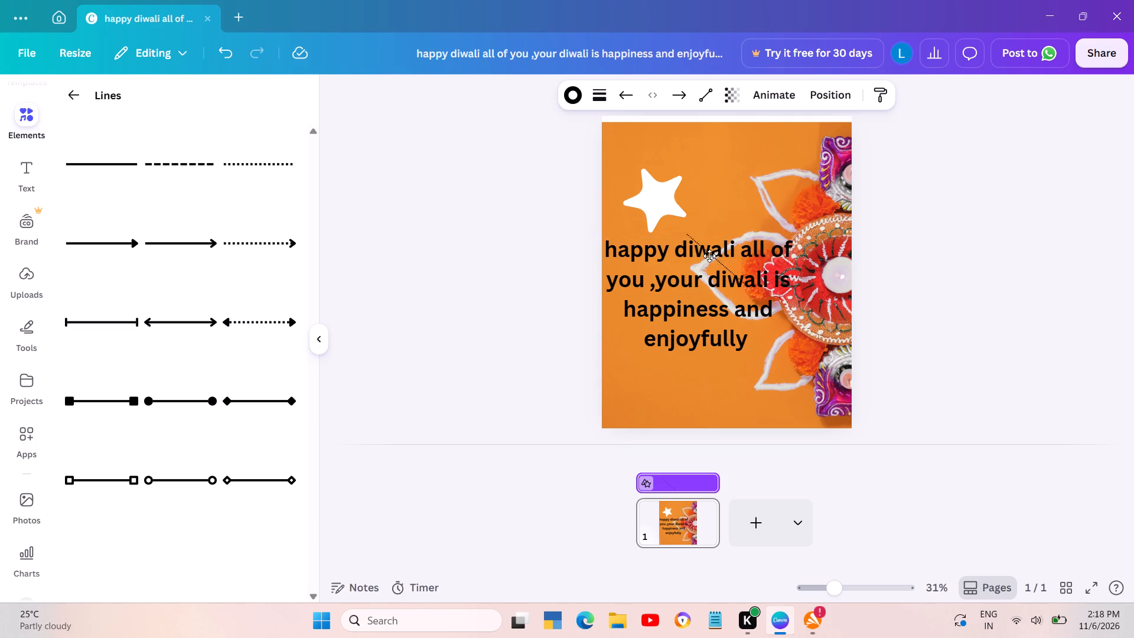
left_click_drag(709, 256, 632, 171)
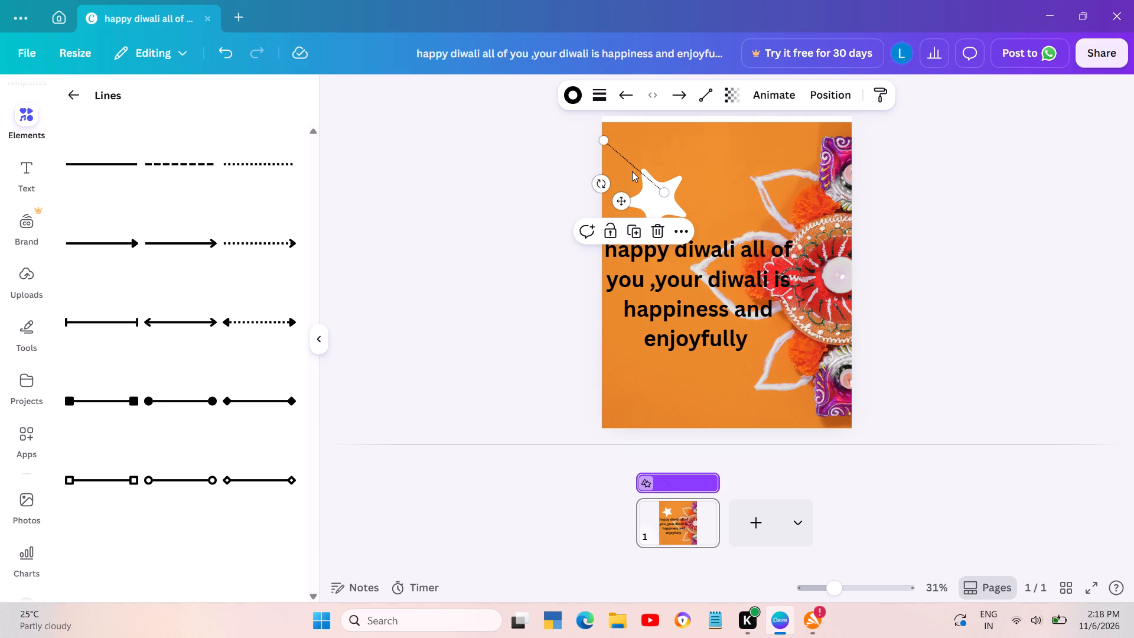
left_click_drag(632, 171, 631, 157)
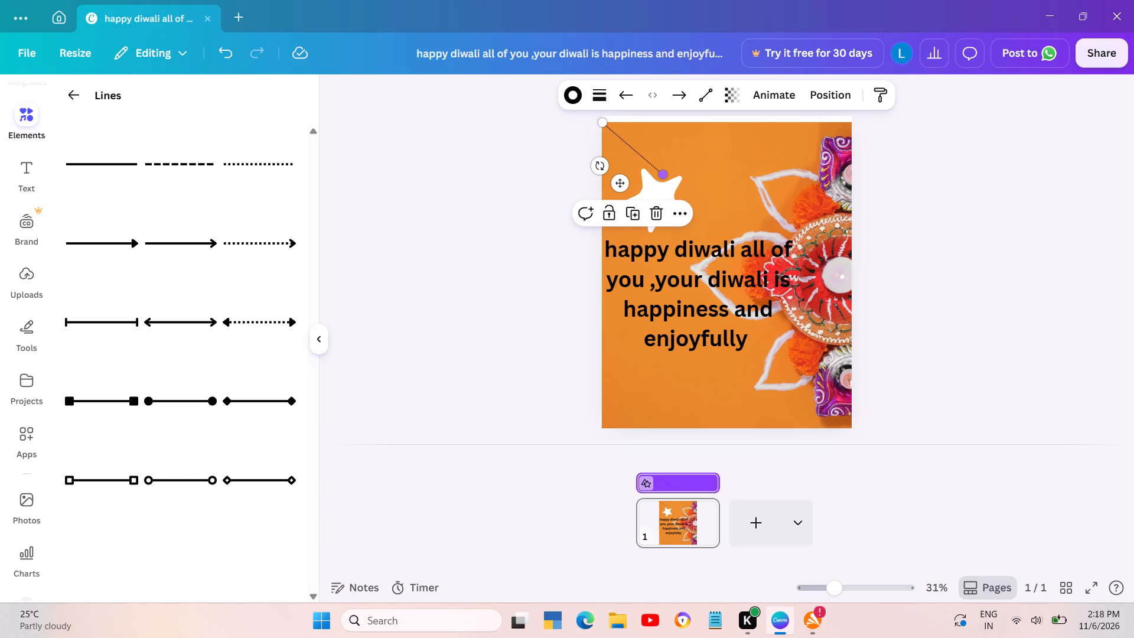
left_click_drag(662, 172, 621, 171)
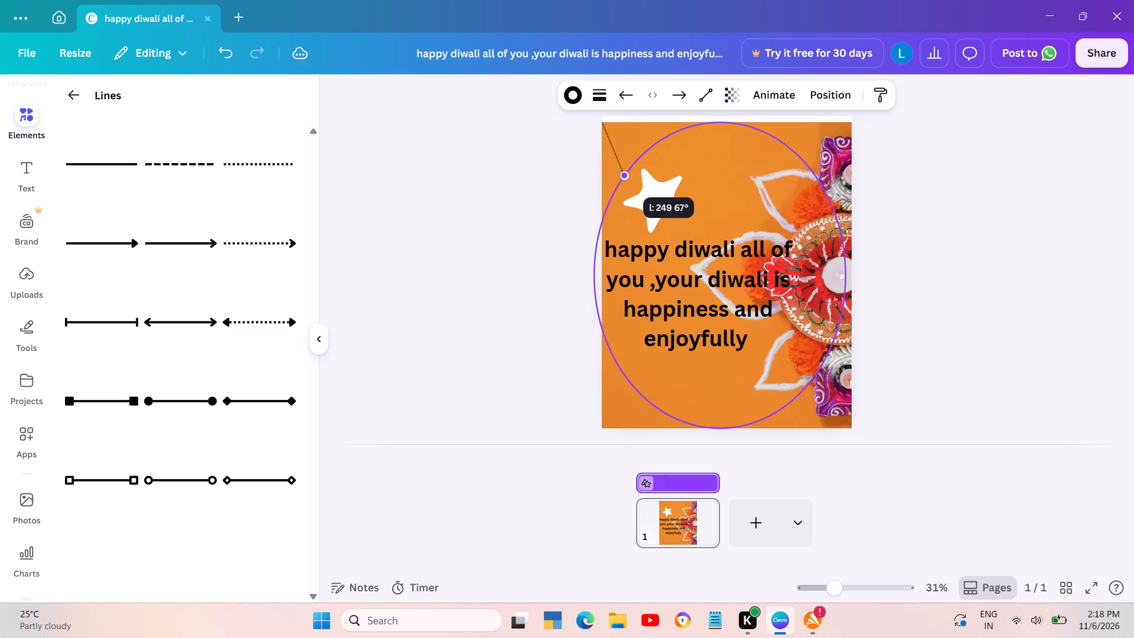
left_click_drag(621, 171, 637, 171)
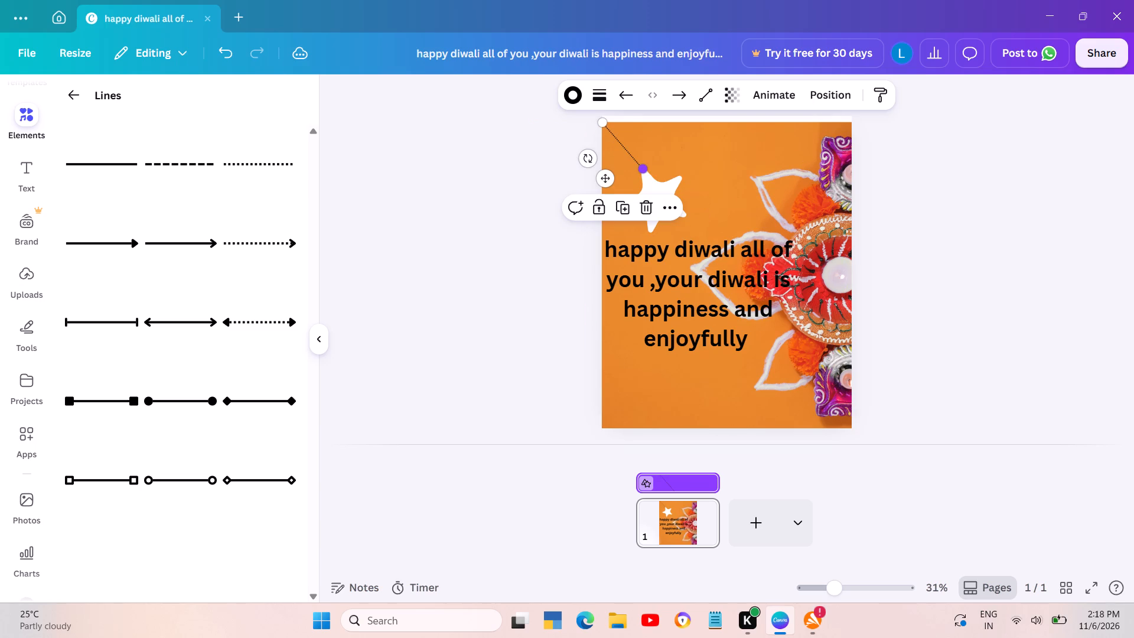
left_click(704, 155)
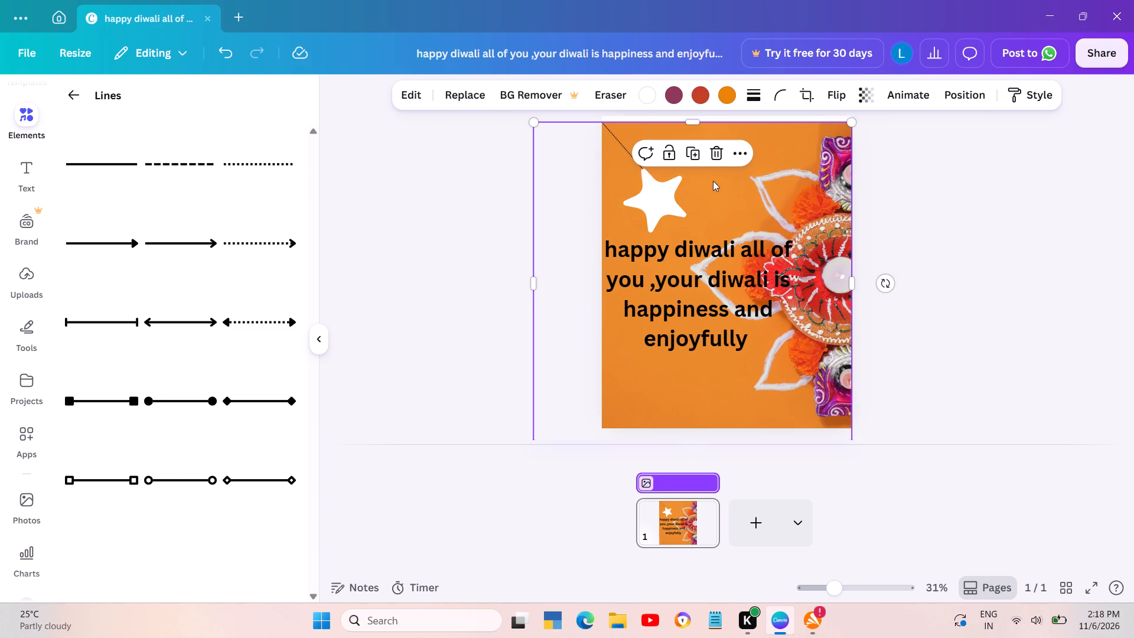
left_click(713, 181)
Shorten the dotted line so it starts at the page's top-left corner and ends a little above the star.
left_click(651, 196)
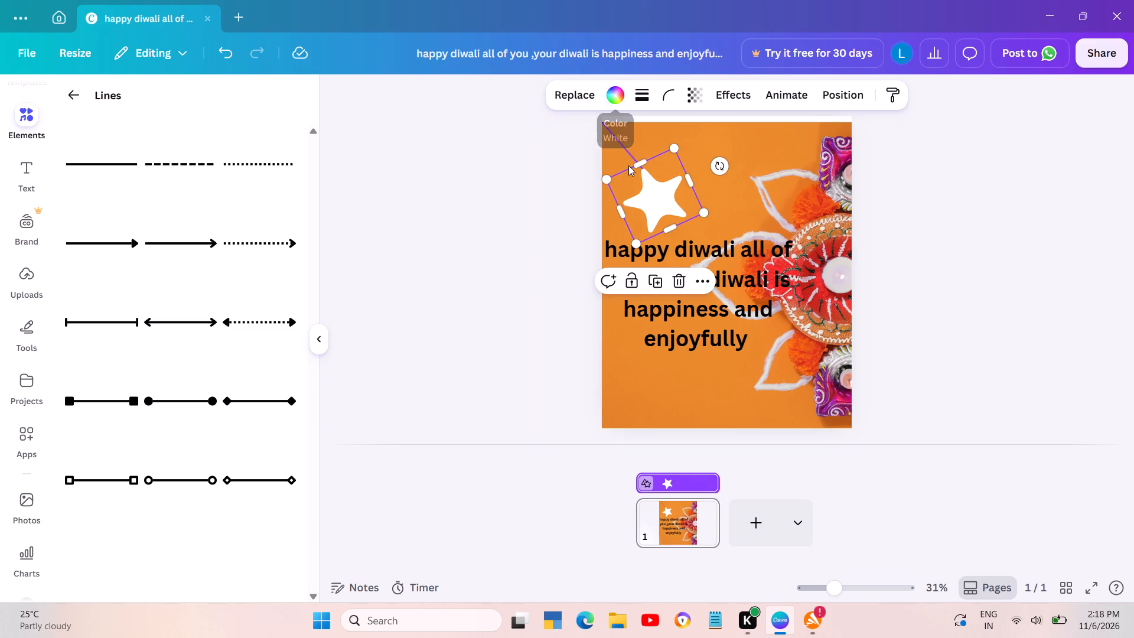
left_click(647, 184)
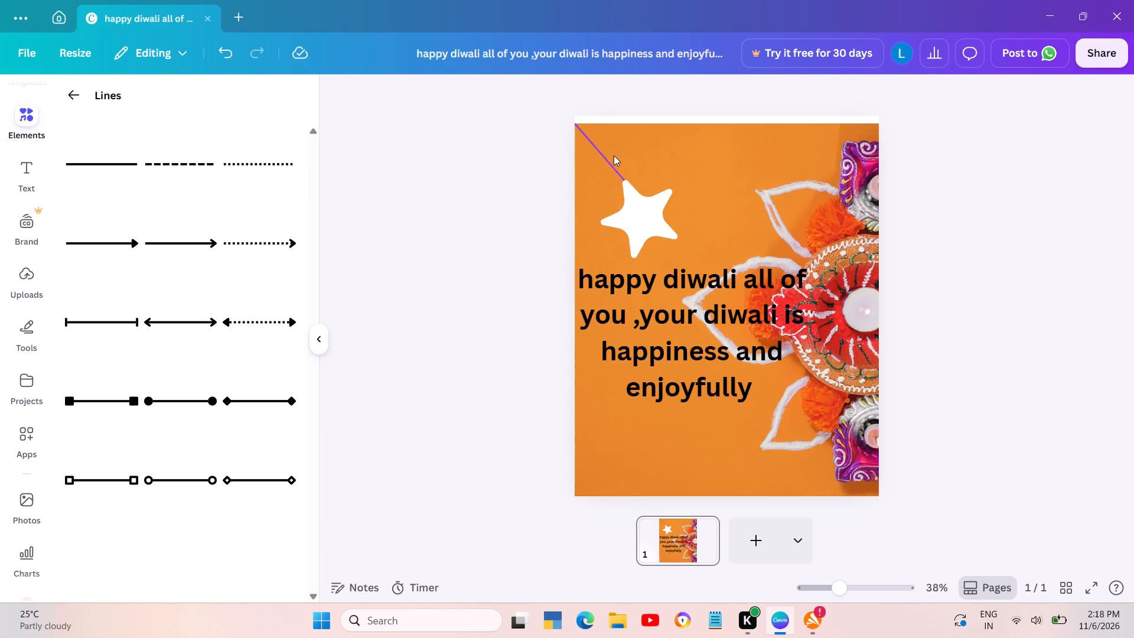
left_click(610, 156)
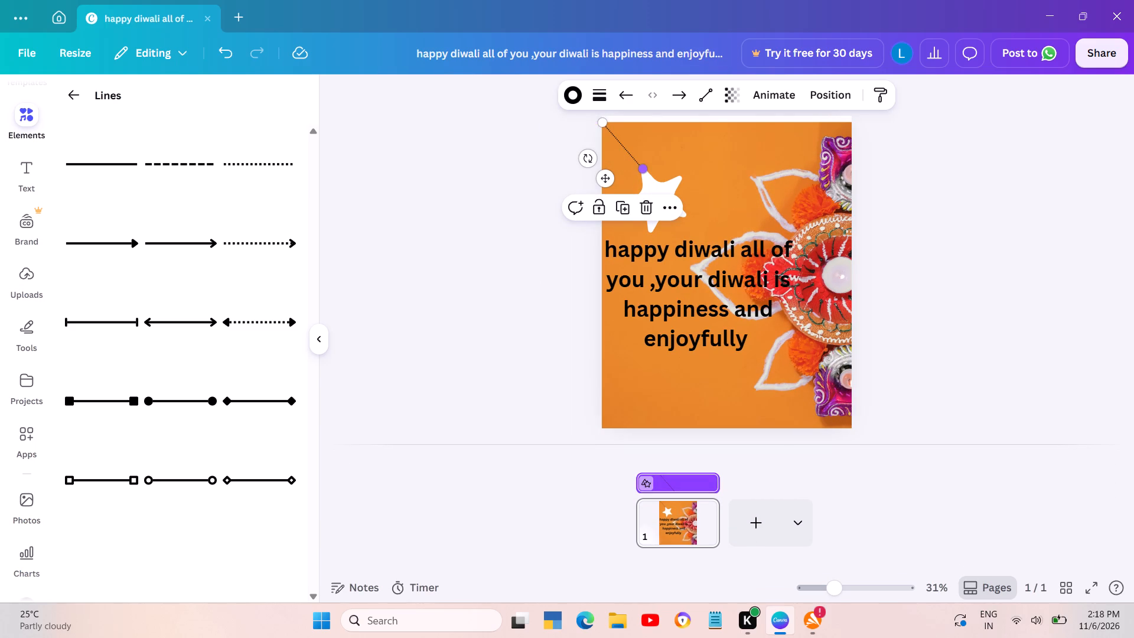
left_click_drag(639, 164, 562, 147)
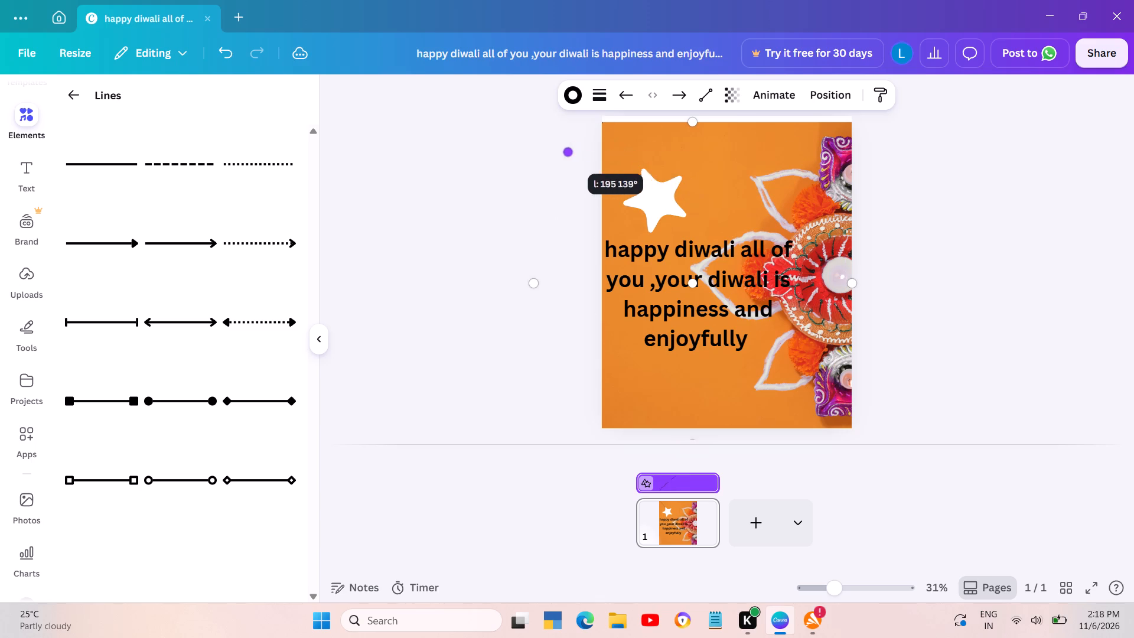
left_click_drag(562, 147, 615, 138)
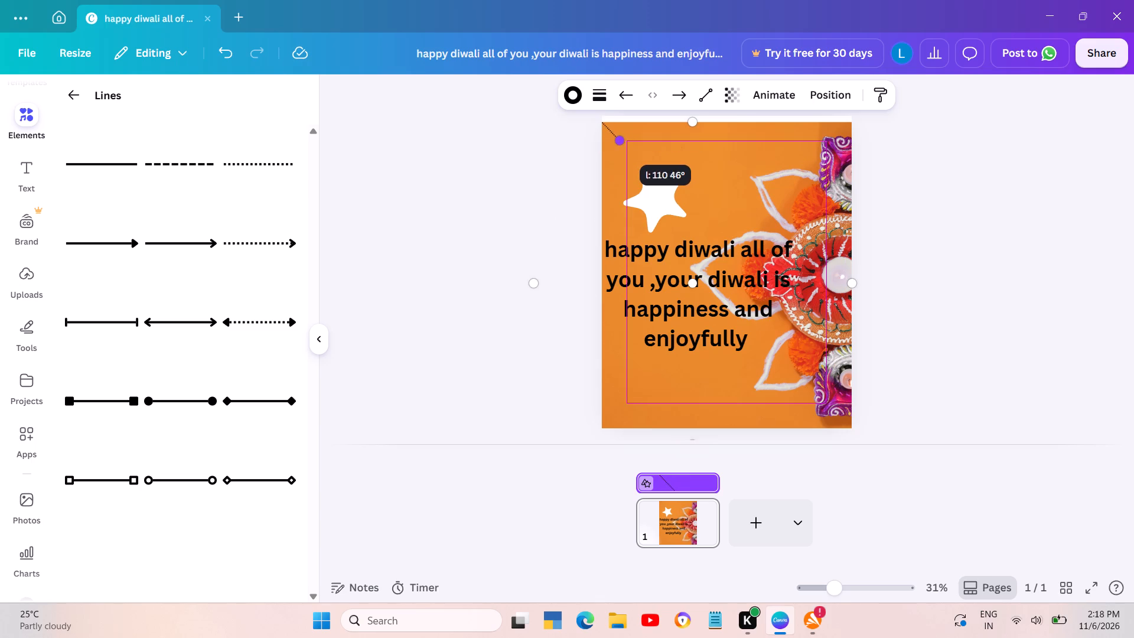
left_click_drag(615, 138, 619, 147)
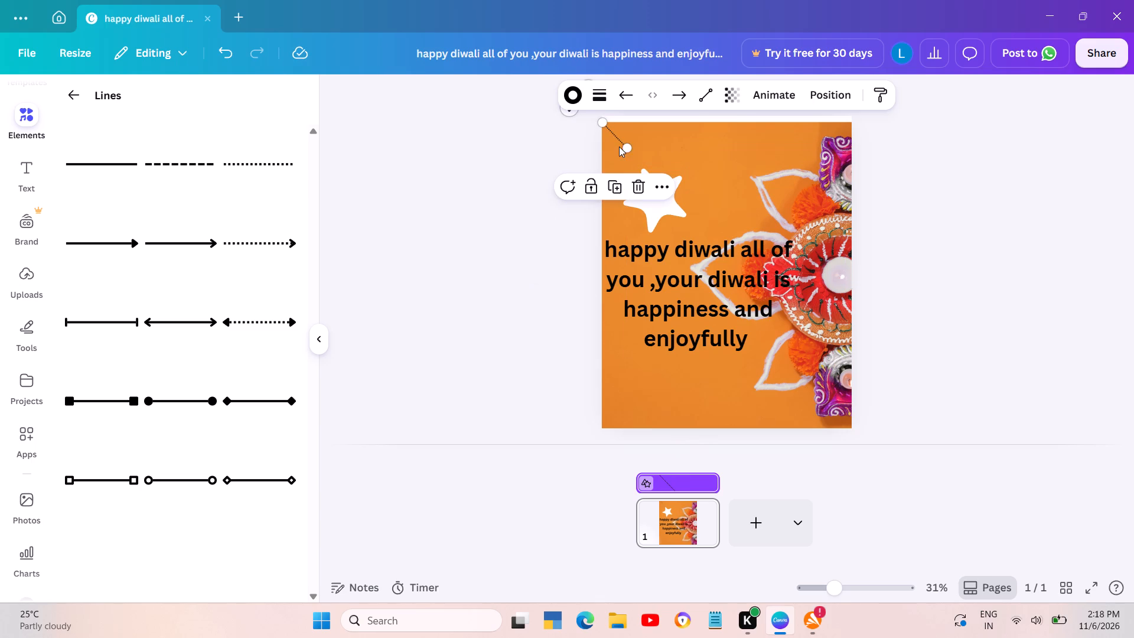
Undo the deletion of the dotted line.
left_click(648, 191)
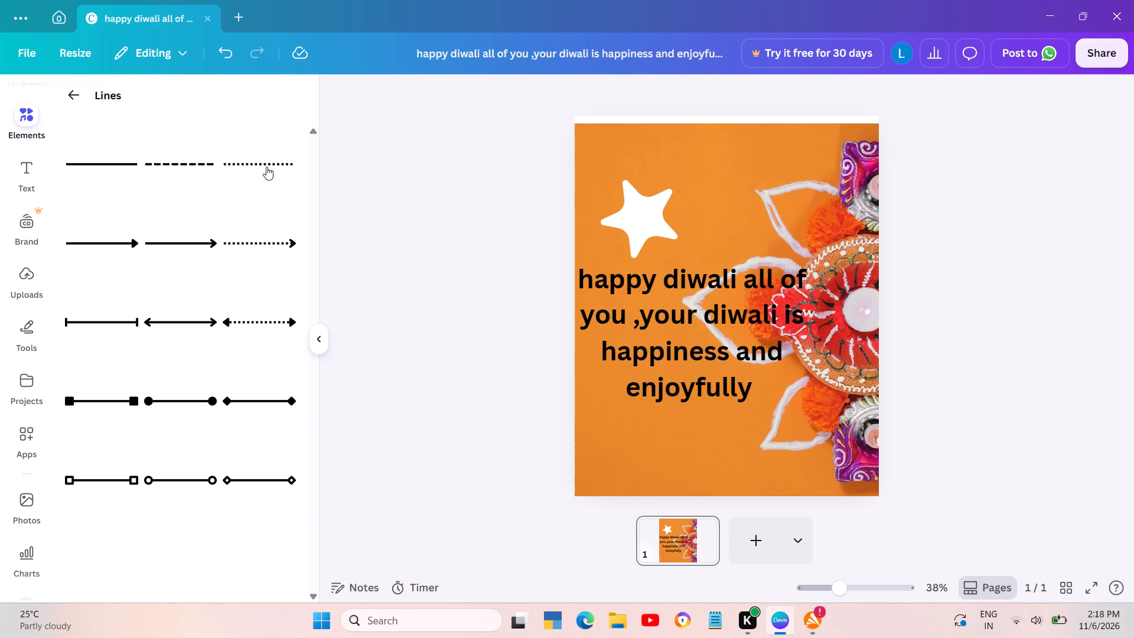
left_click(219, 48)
Move the star up toward the page's top-left corner so its upper tip meets the lower end of the dotted line.
left_click(628, 217)
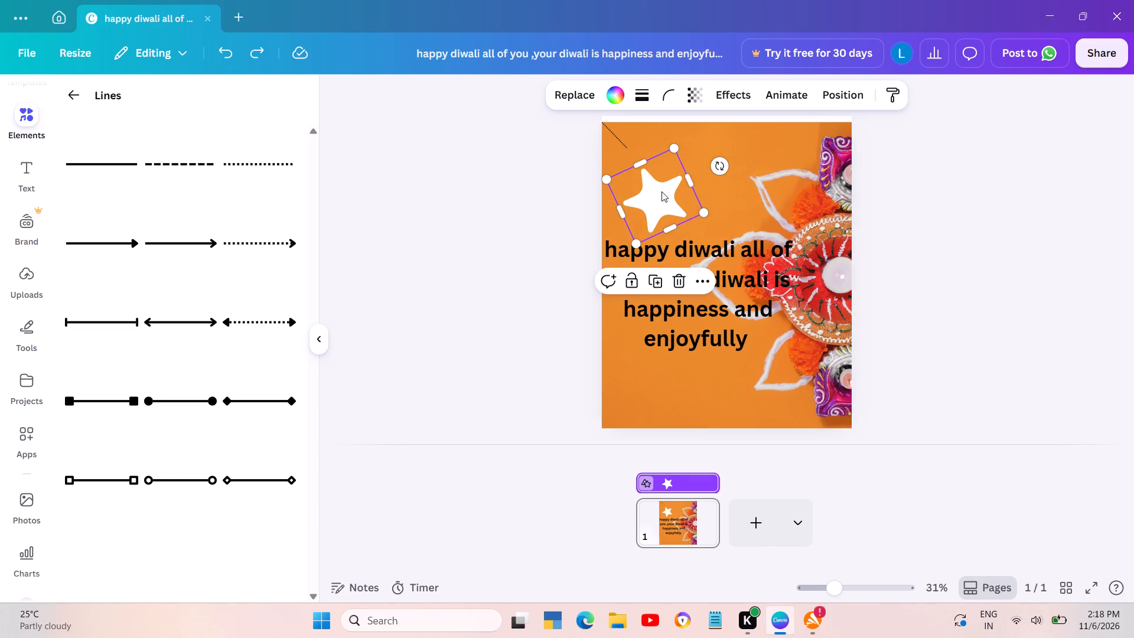
left_click_drag(661, 191, 643, 173)
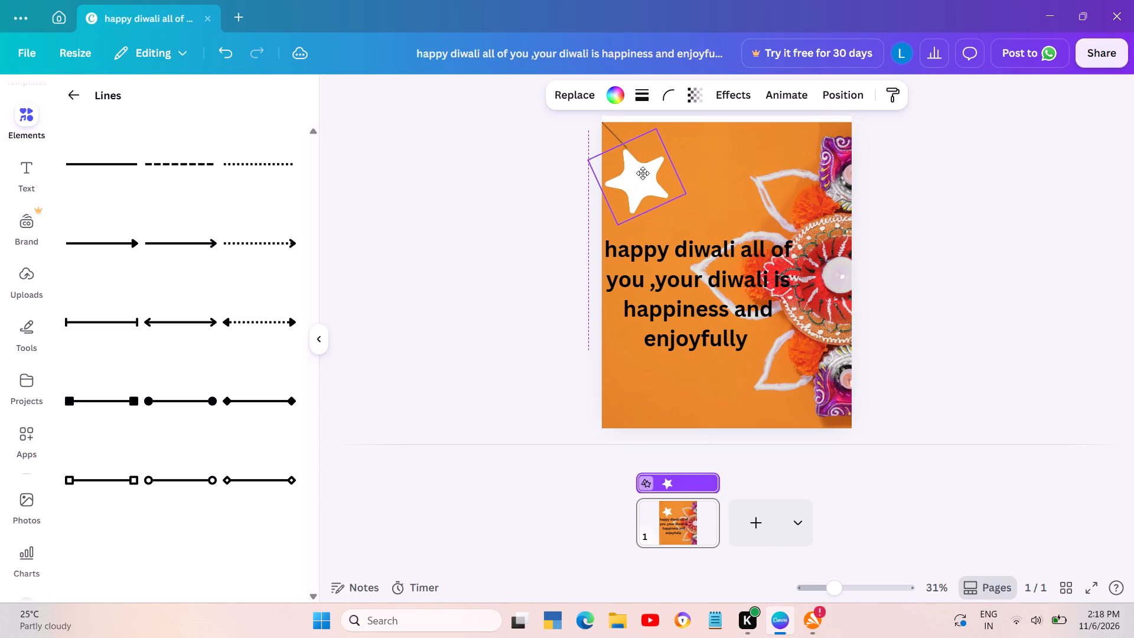
left_click_drag(643, 173, 643, 169)
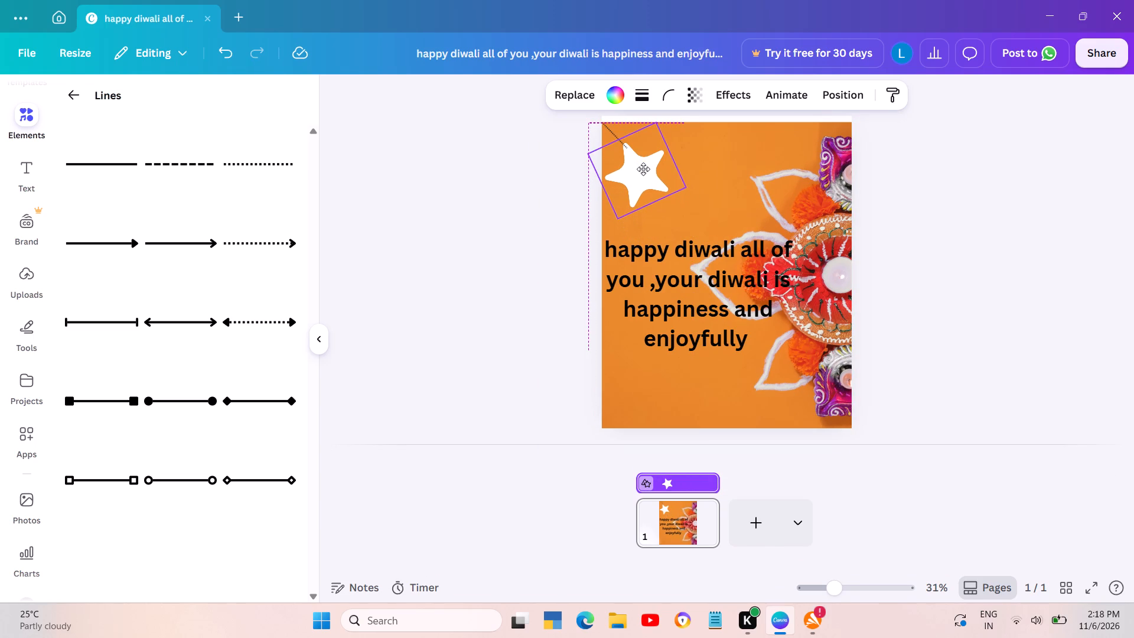
left_click_drag(643, 169, 648, 172)
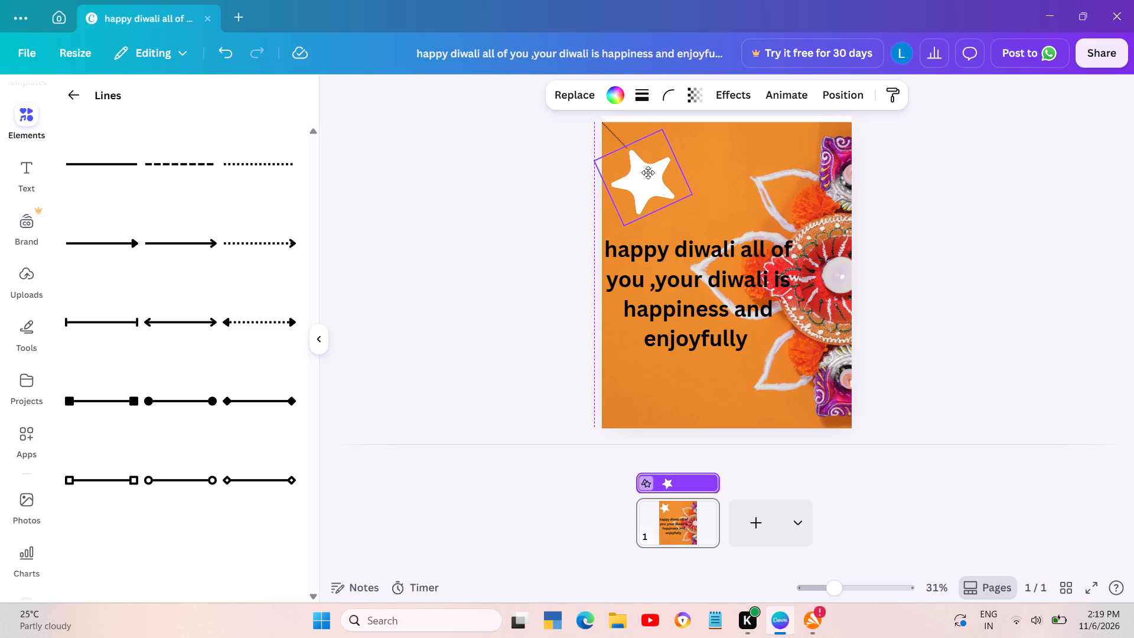
left_click_drag(648, 172, 641, 168)
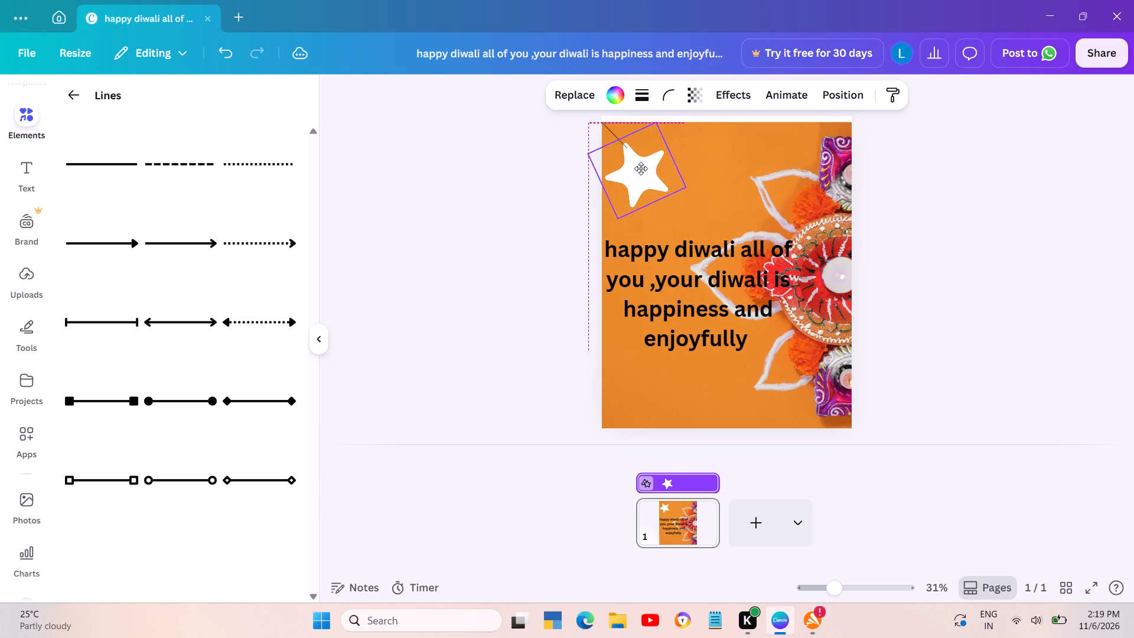
left_click_drag(641, 168, 641, 167)
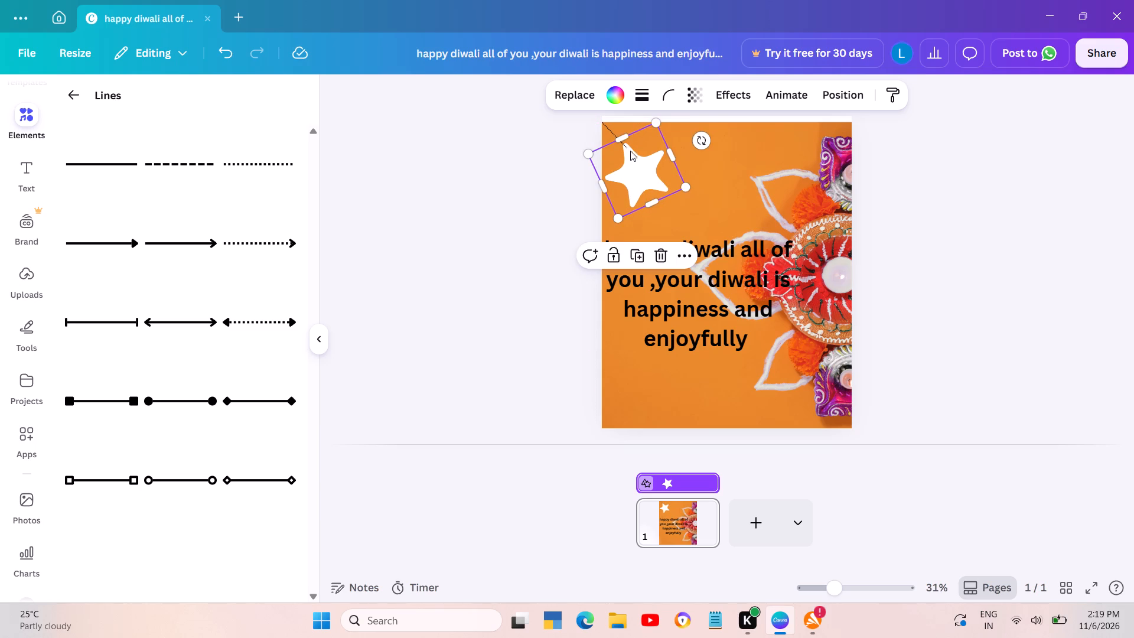
left_click(635, 161)
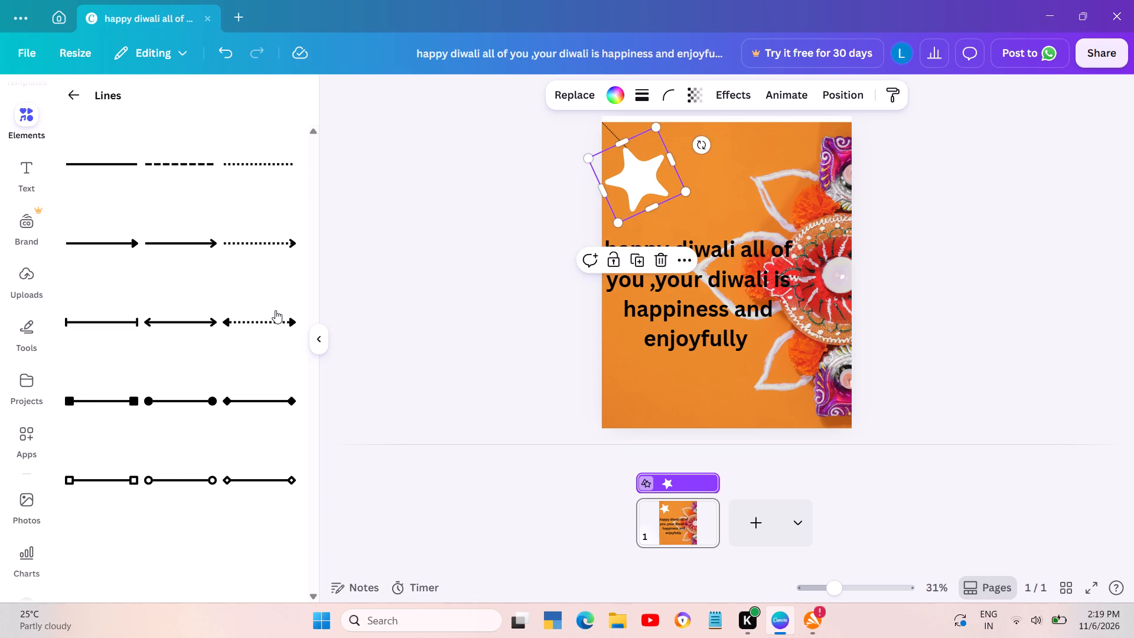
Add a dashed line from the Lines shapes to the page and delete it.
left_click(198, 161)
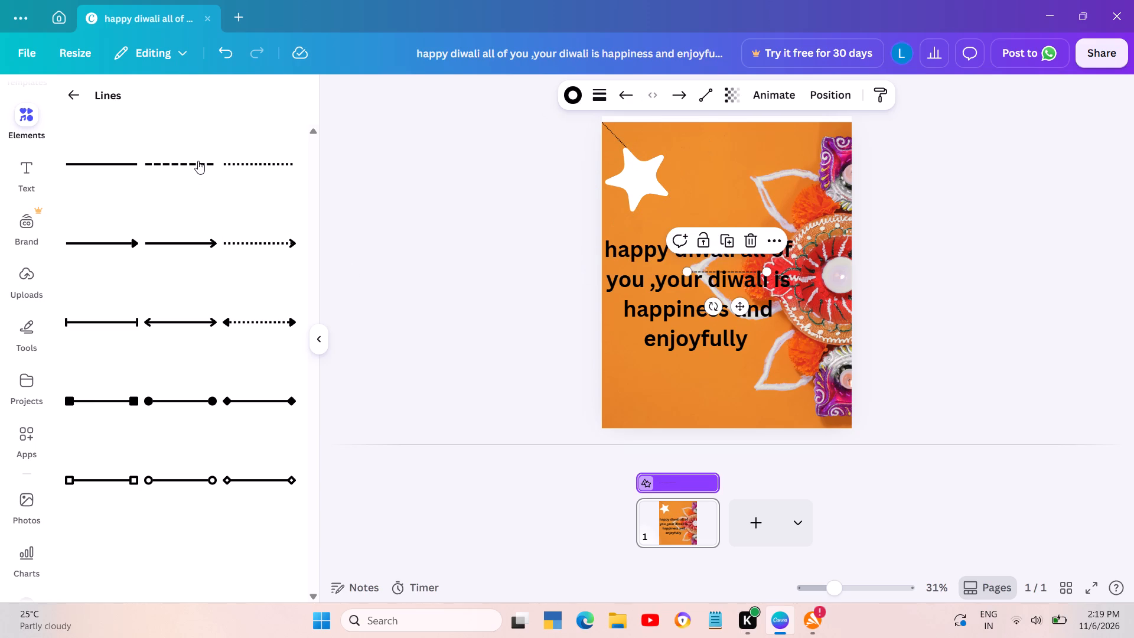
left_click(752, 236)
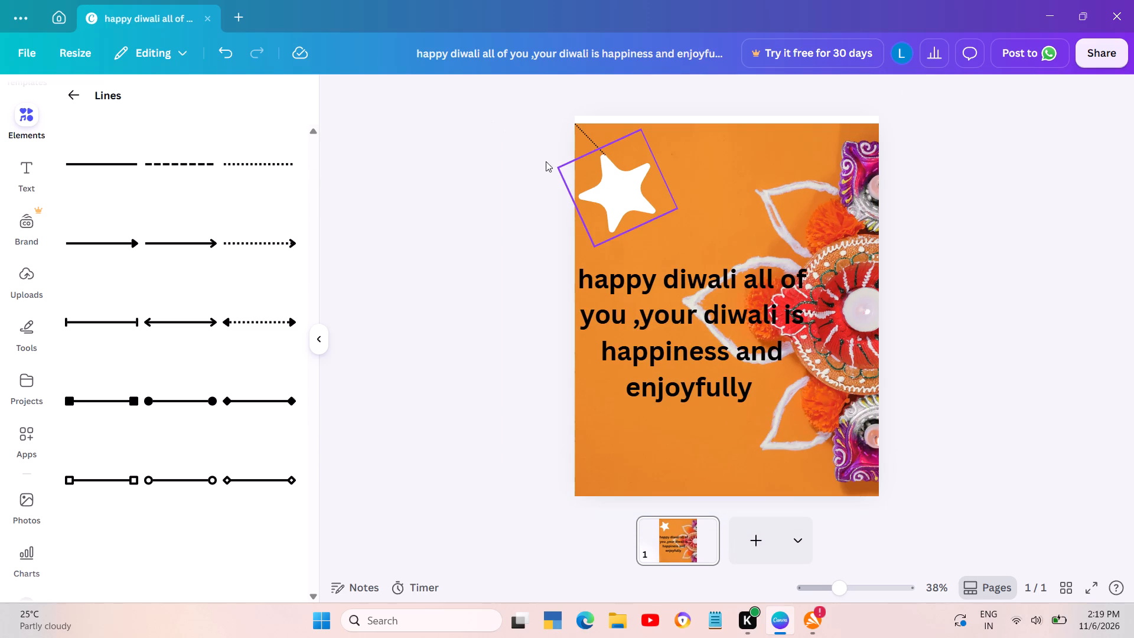
Change the line type of the dotted line above the star from straight to Elbowed.
left_click(590, 135)
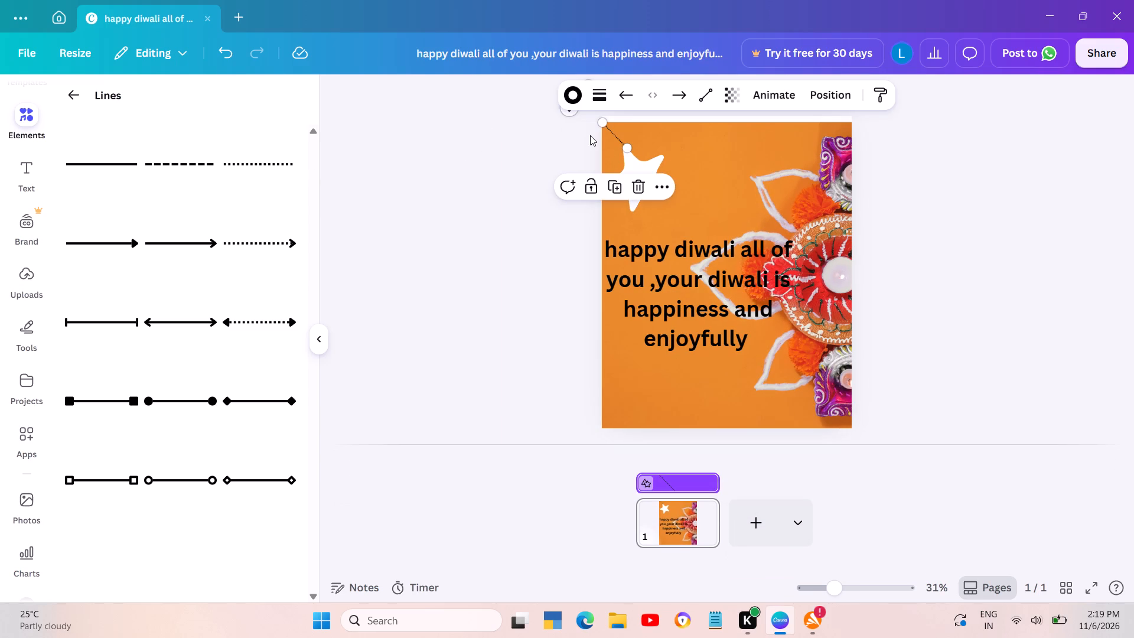
left_click(705, 98)
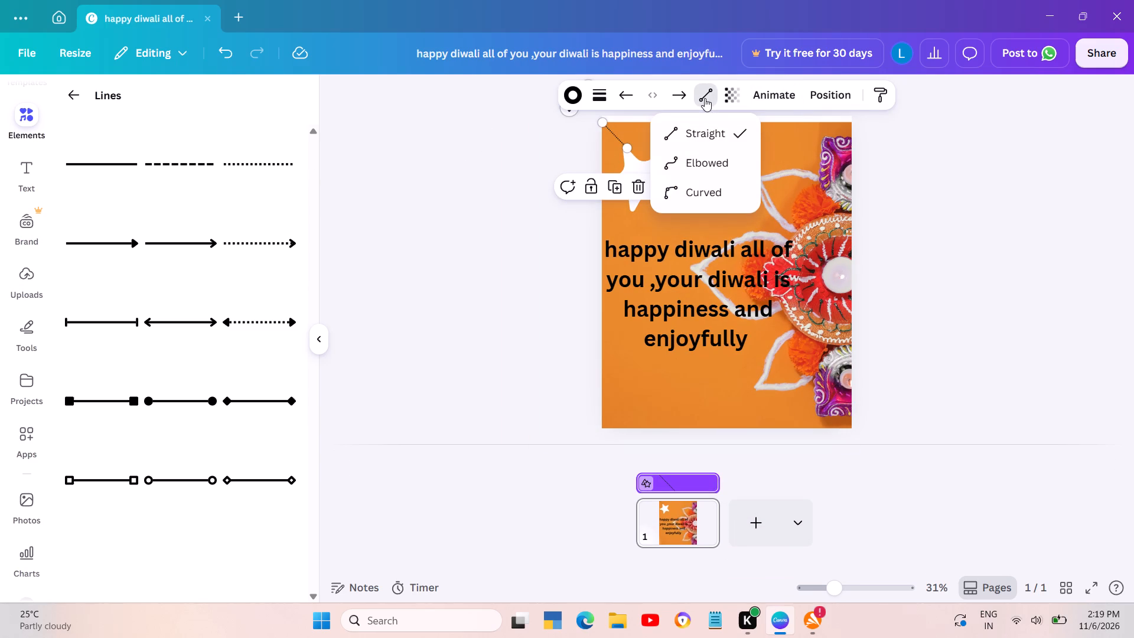
left_click(699, 161)
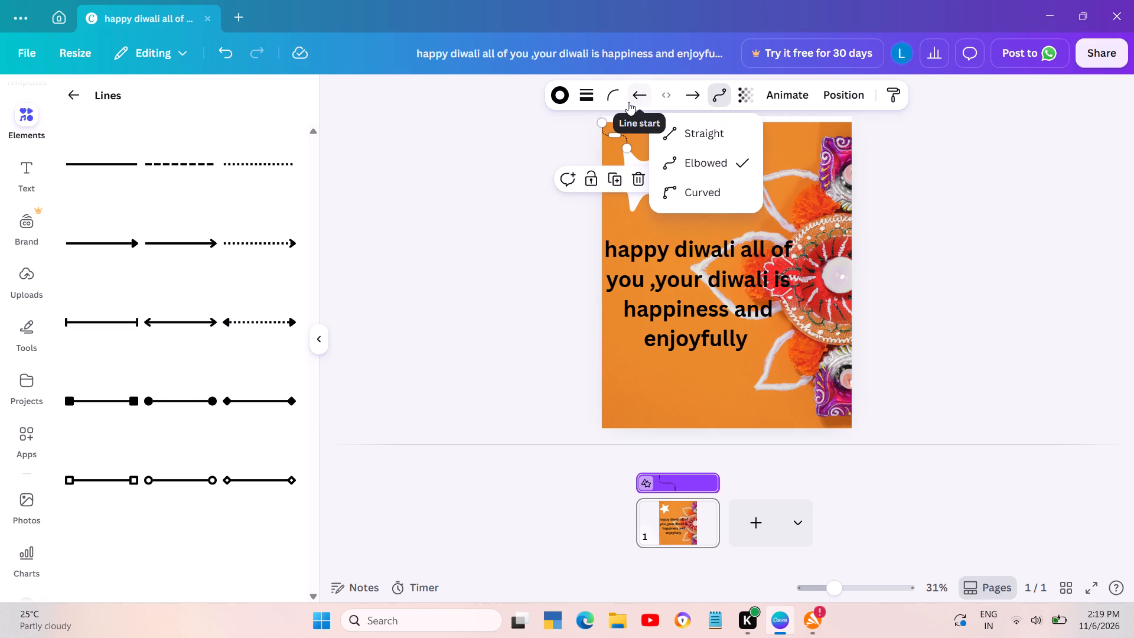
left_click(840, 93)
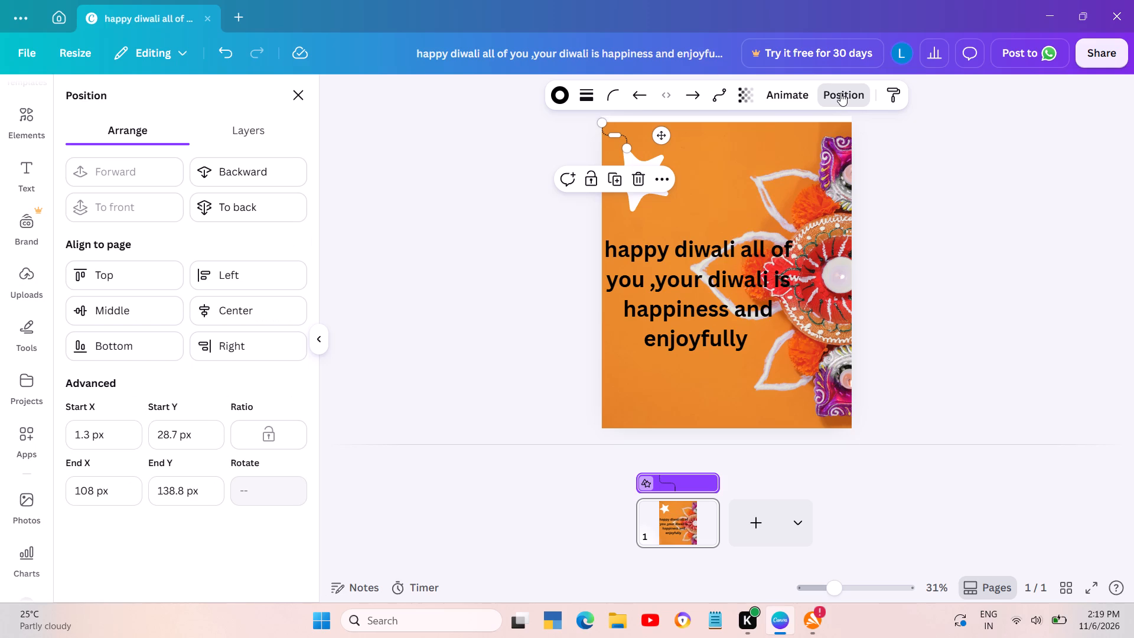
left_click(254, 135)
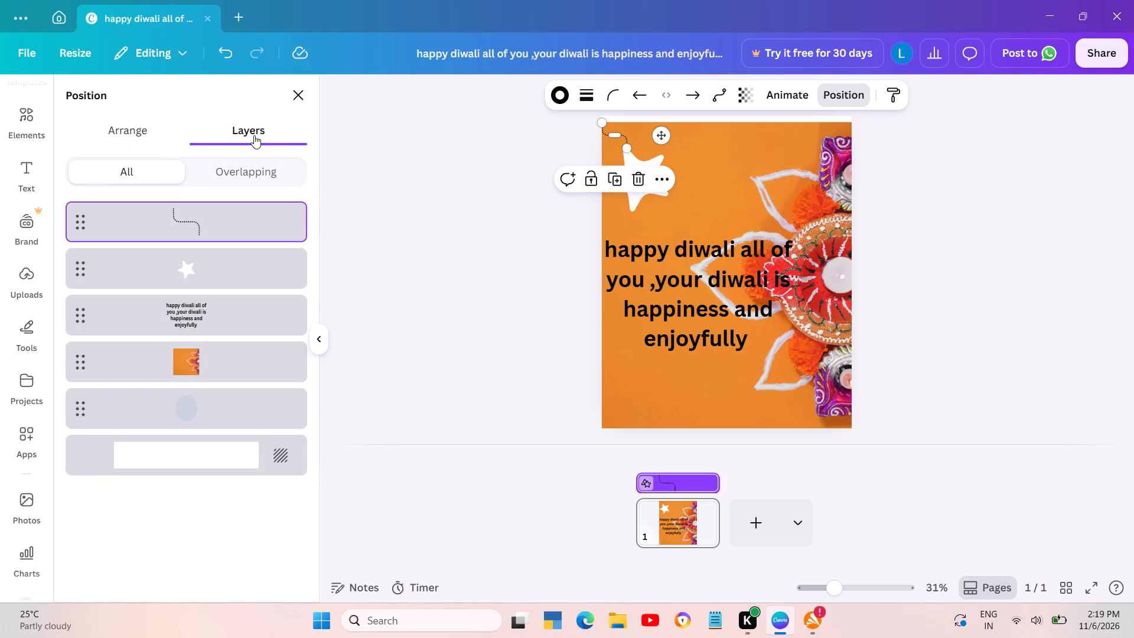
Try the Pan and Fade element animations on the elbowed line, settling on Rise.
left_click(772, 93)
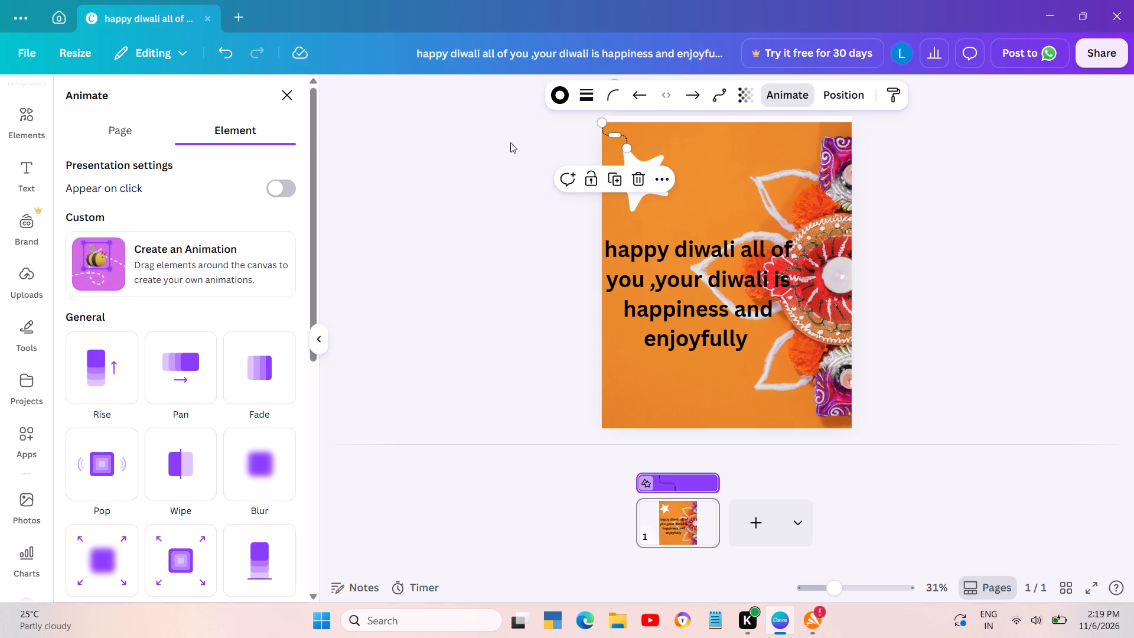
left_click(174, 360)
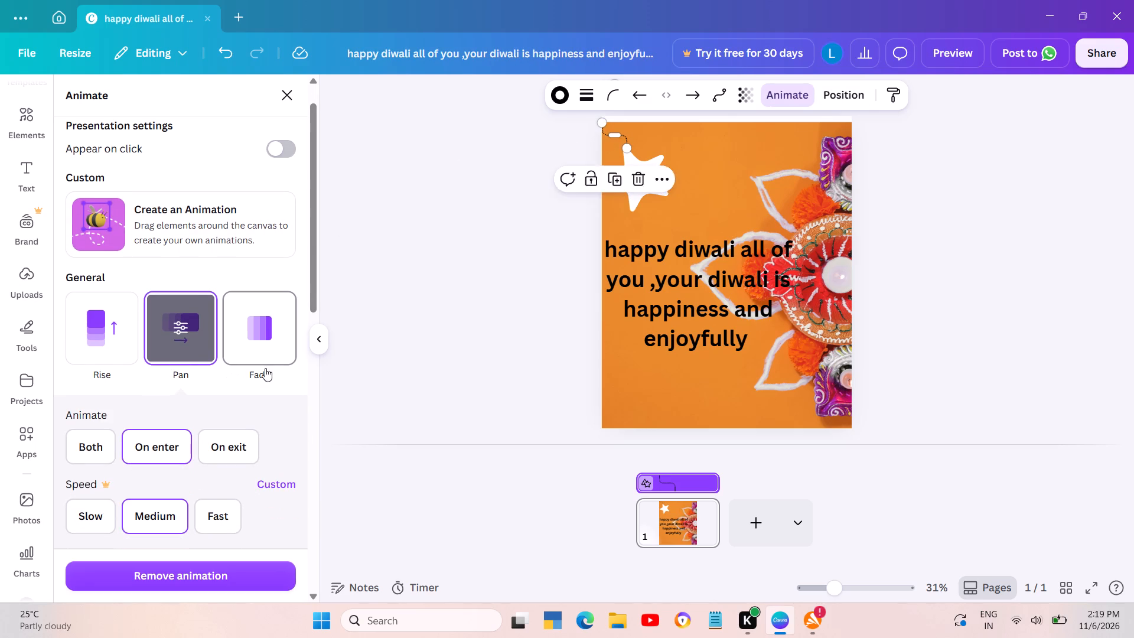
left_click(263, 341)
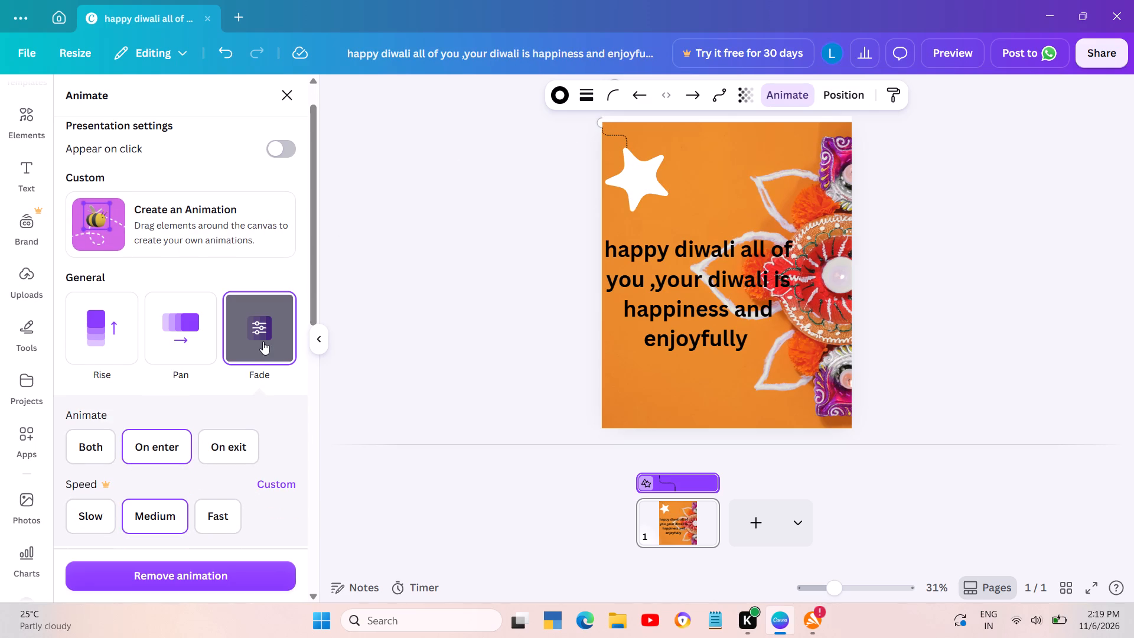
left_click(105, 321)
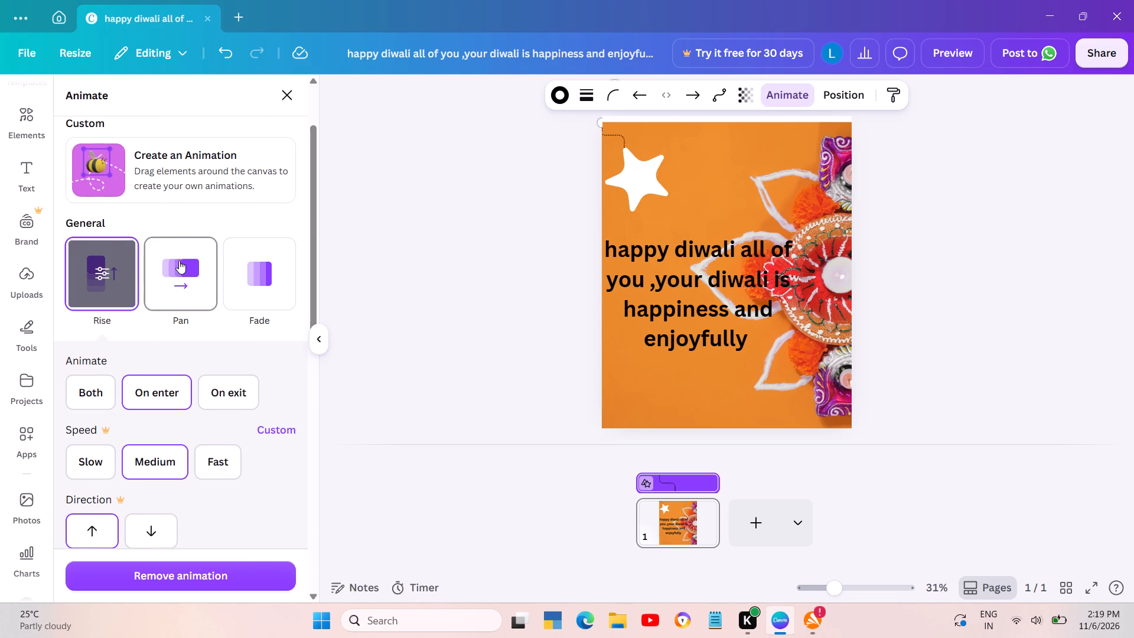
scroll(179, 261, "up", 1)
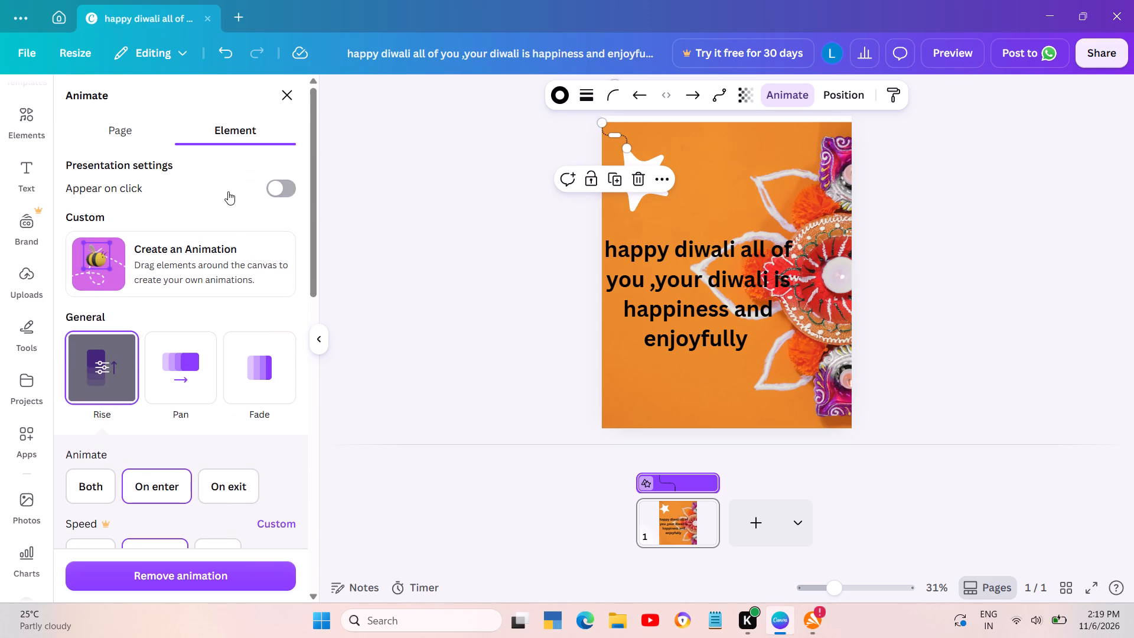
left_click(123, 122)
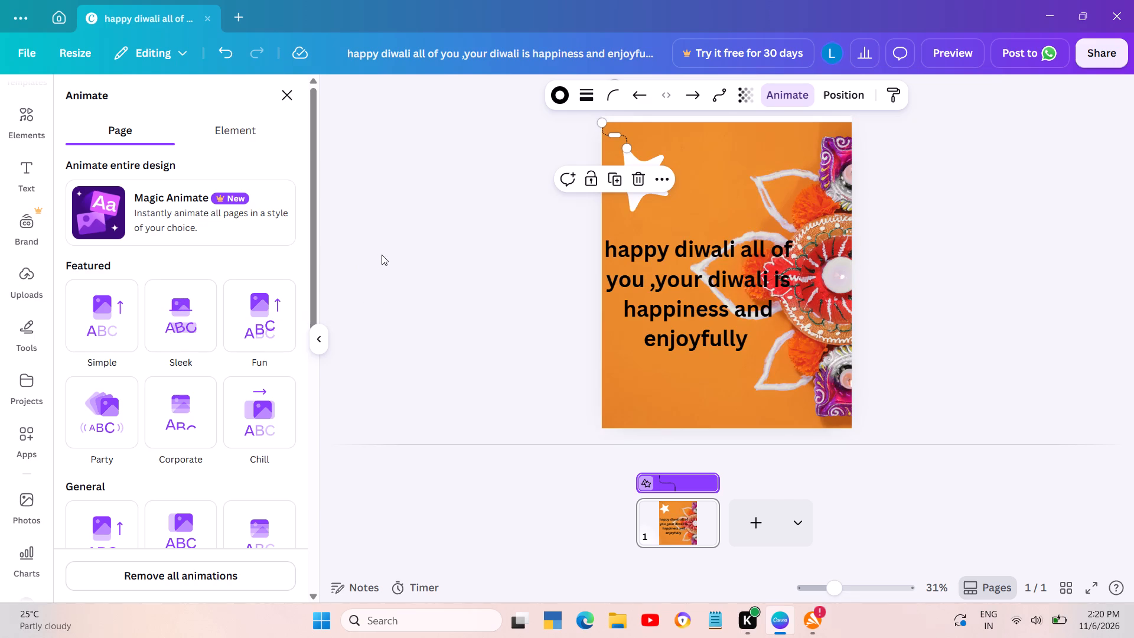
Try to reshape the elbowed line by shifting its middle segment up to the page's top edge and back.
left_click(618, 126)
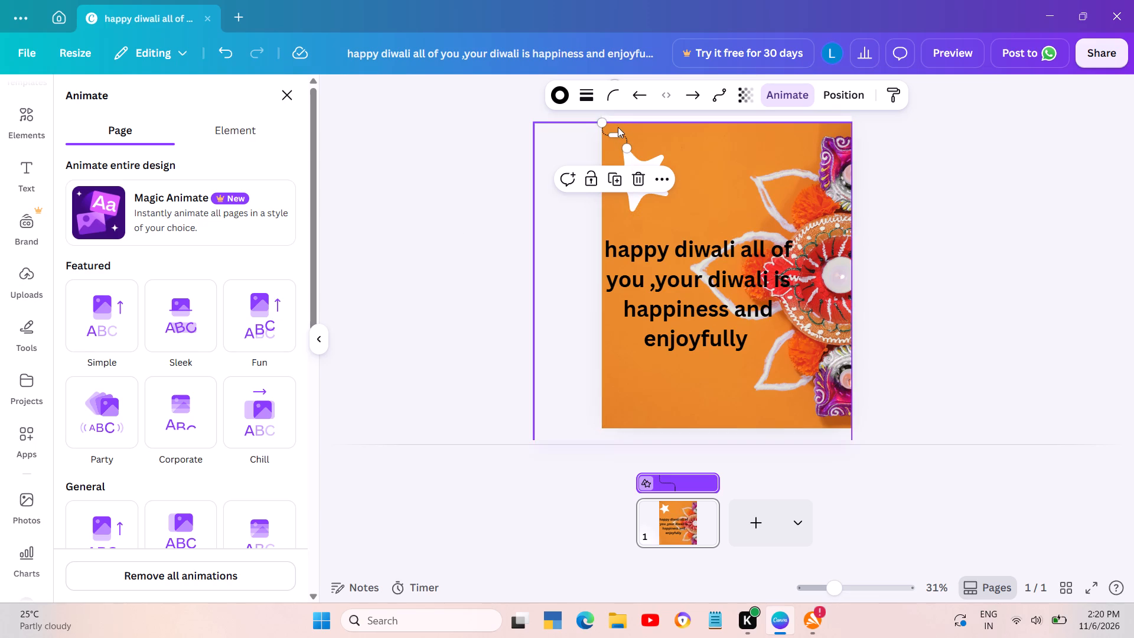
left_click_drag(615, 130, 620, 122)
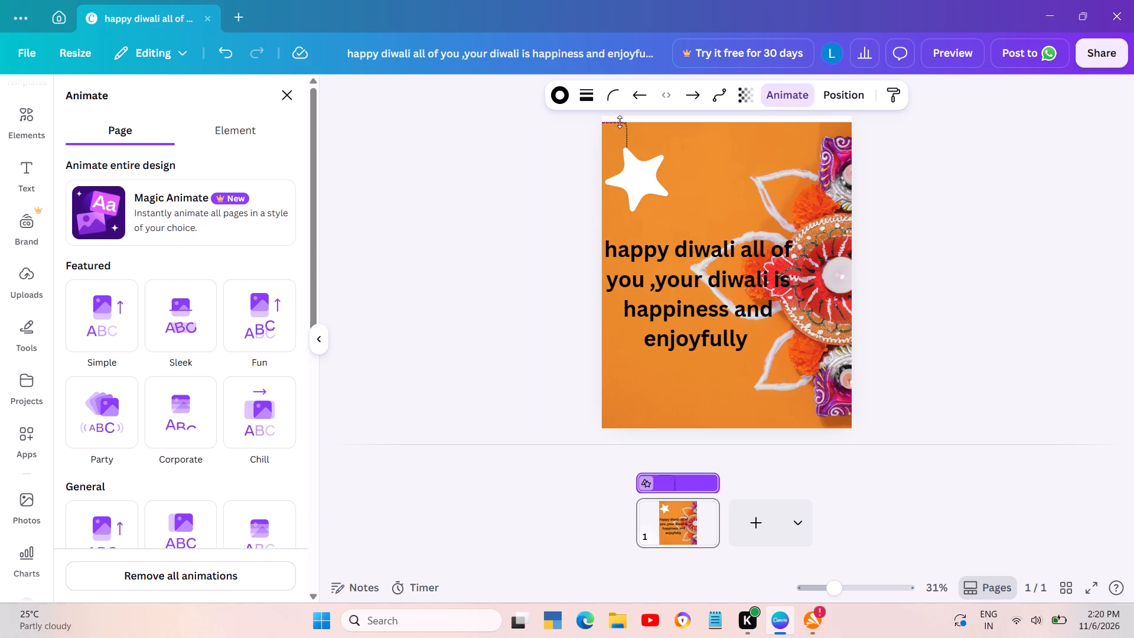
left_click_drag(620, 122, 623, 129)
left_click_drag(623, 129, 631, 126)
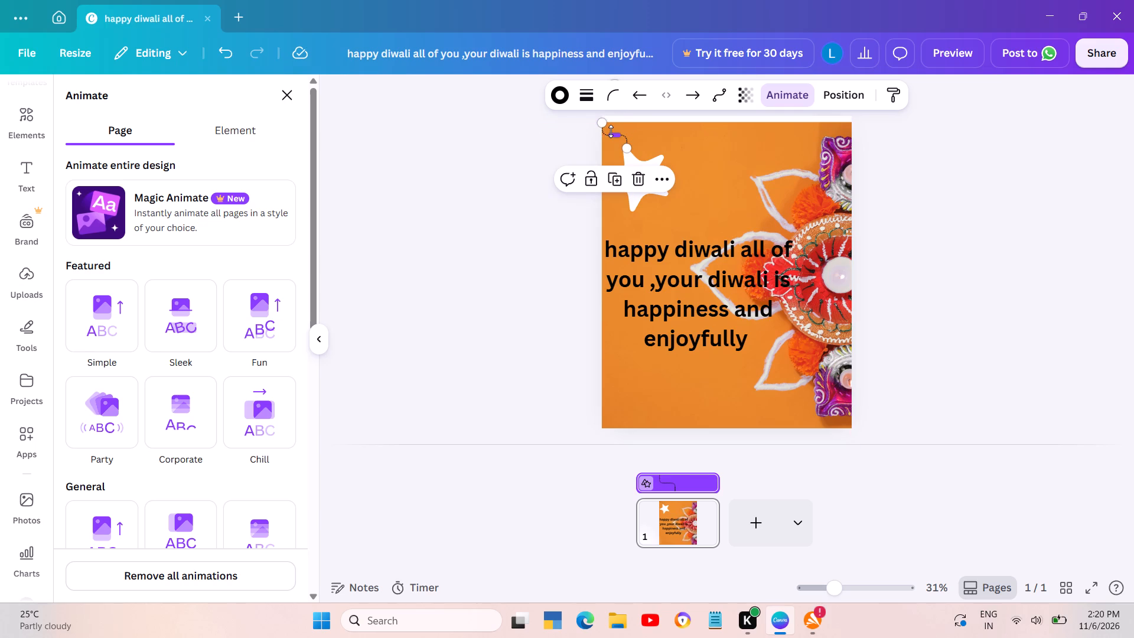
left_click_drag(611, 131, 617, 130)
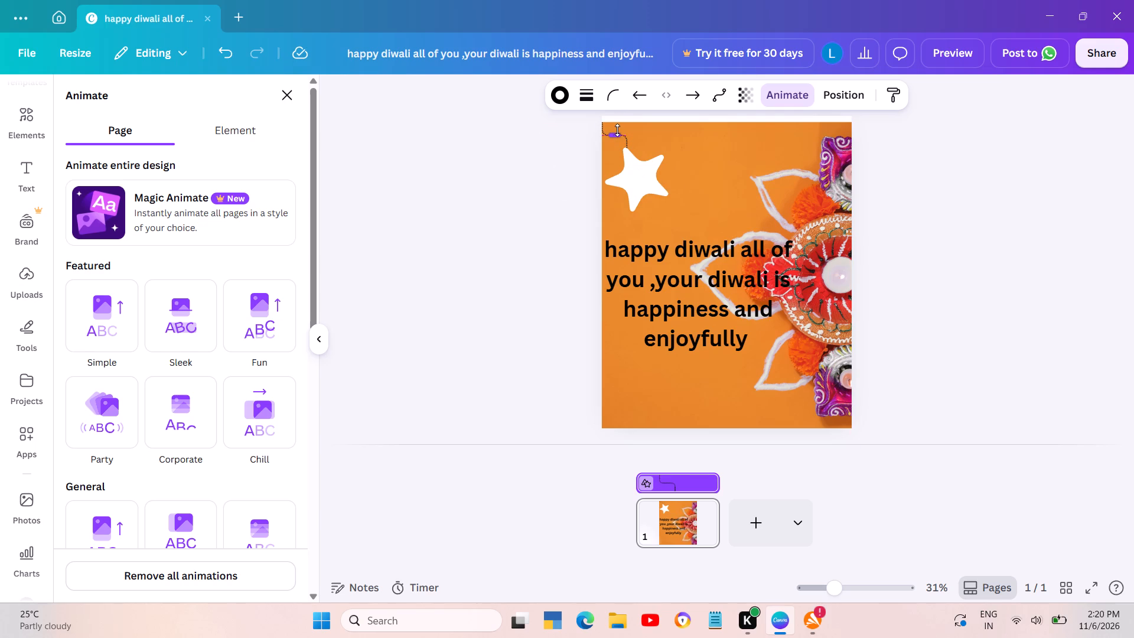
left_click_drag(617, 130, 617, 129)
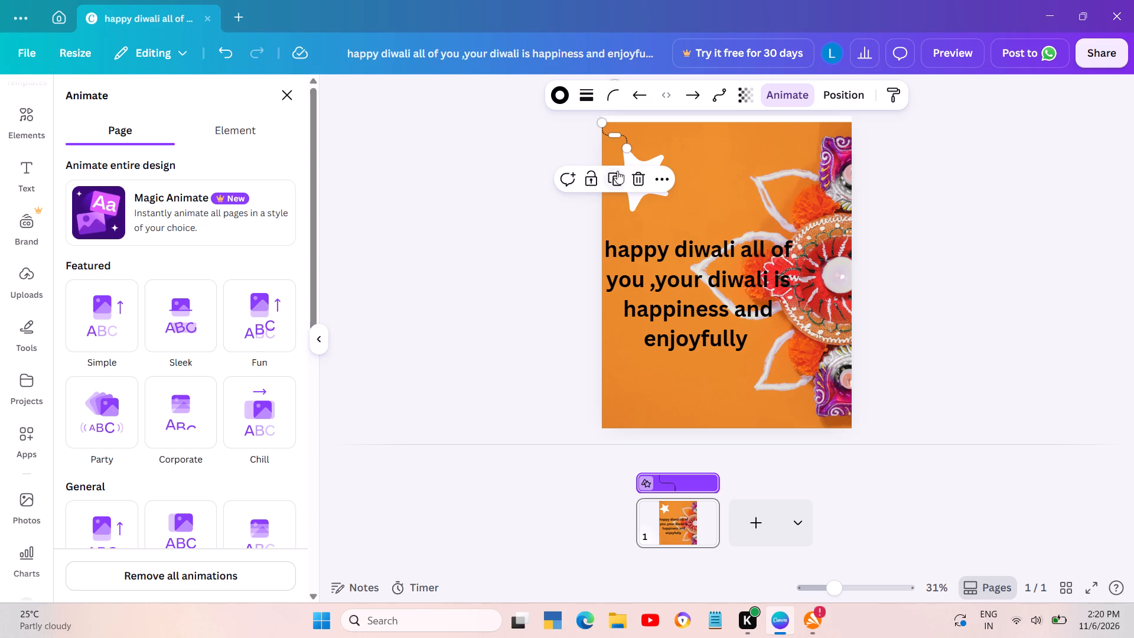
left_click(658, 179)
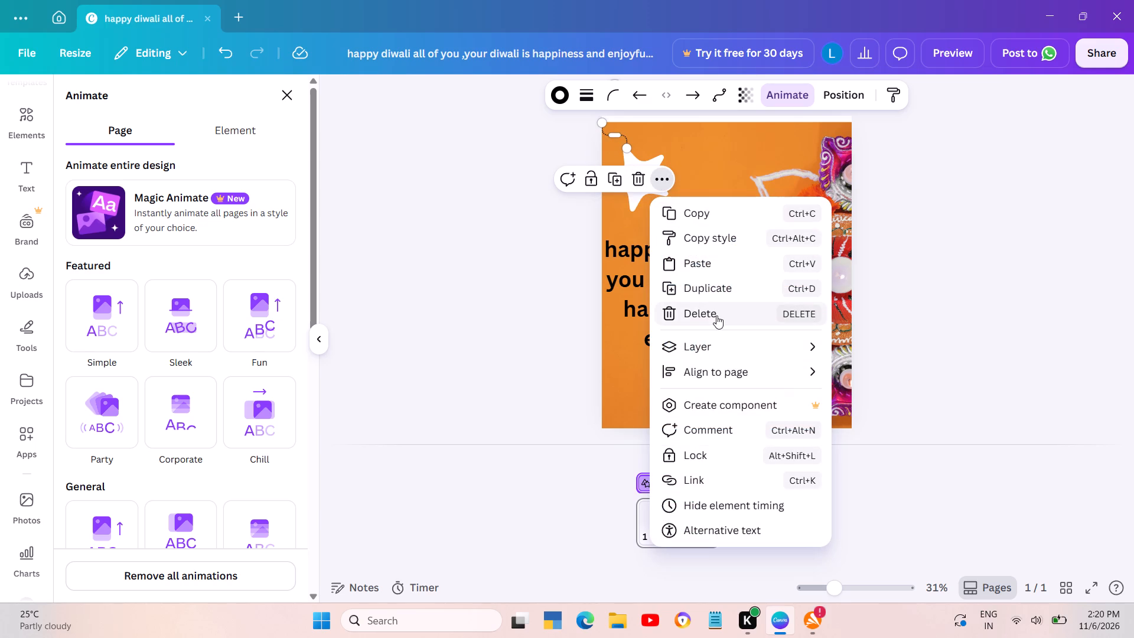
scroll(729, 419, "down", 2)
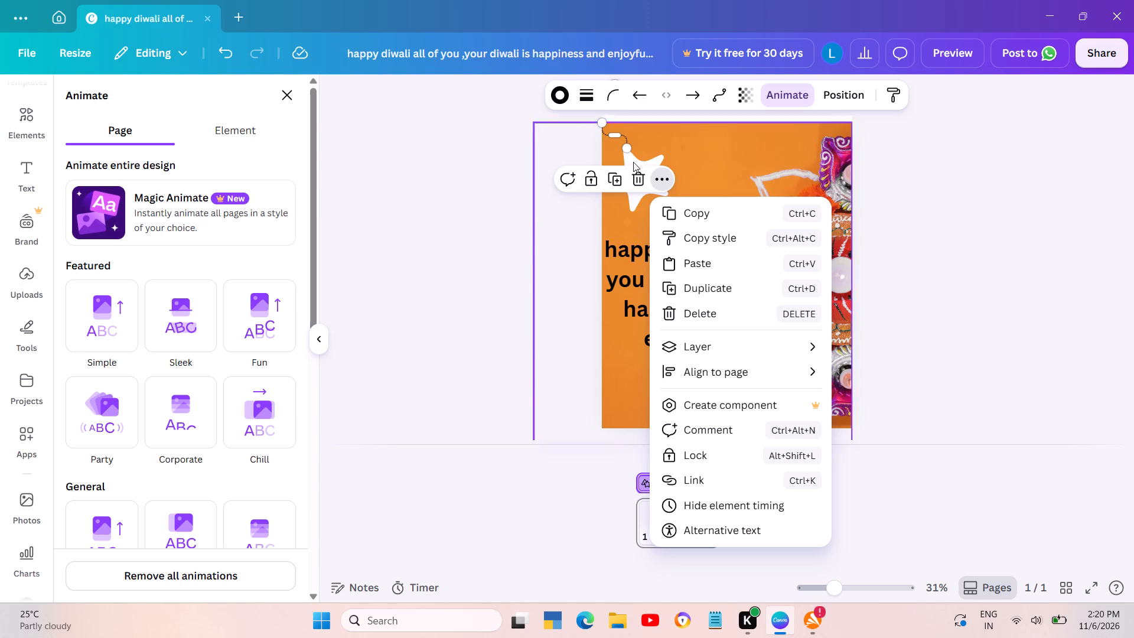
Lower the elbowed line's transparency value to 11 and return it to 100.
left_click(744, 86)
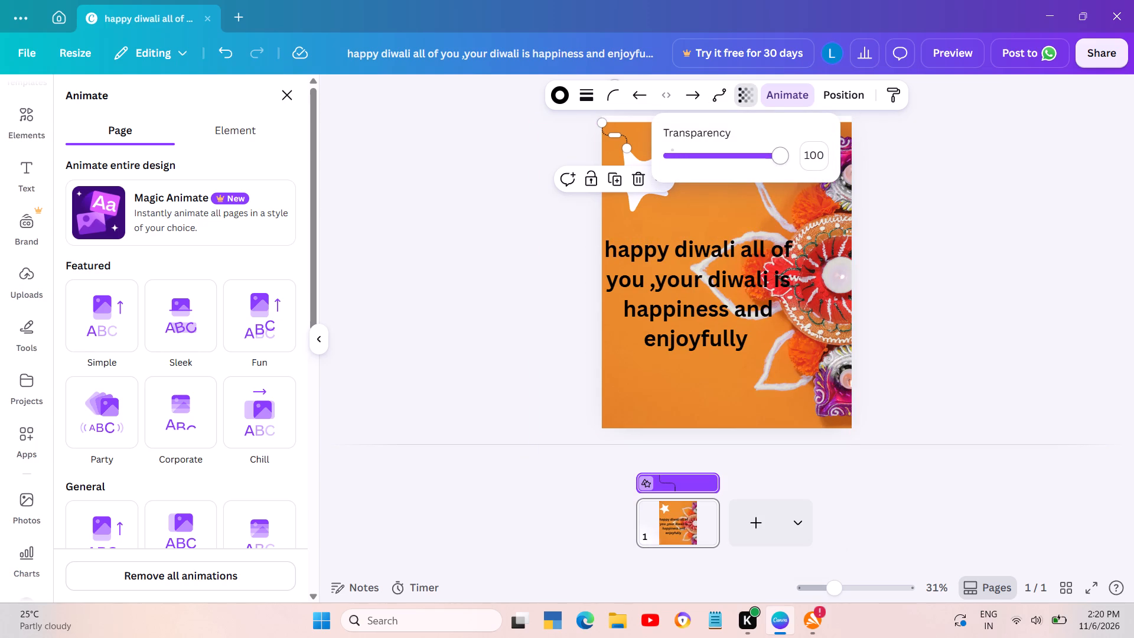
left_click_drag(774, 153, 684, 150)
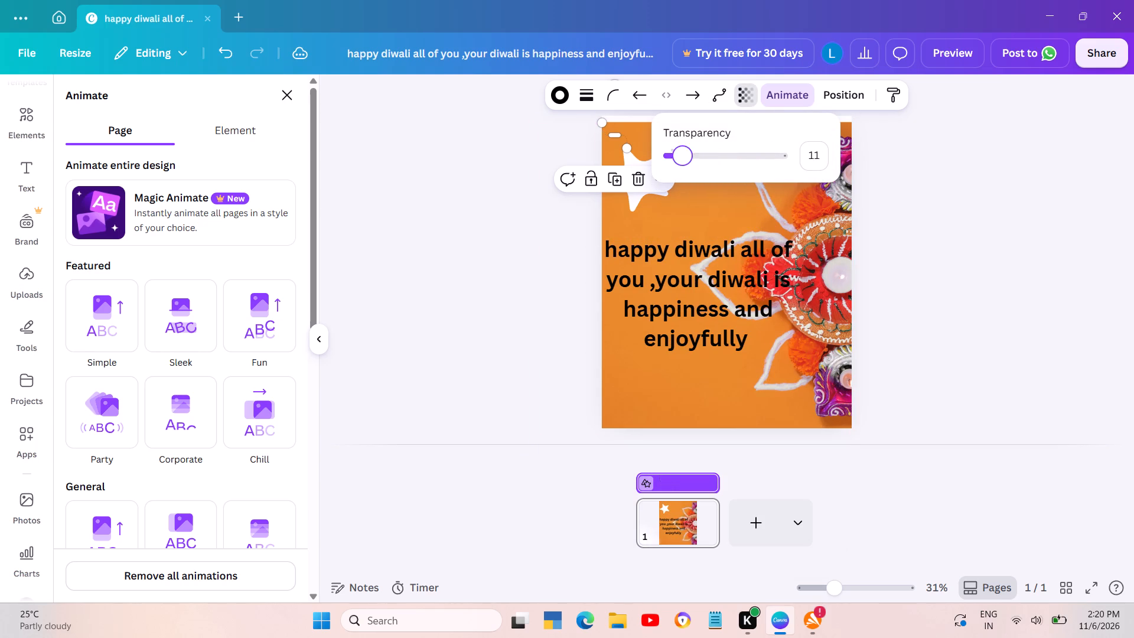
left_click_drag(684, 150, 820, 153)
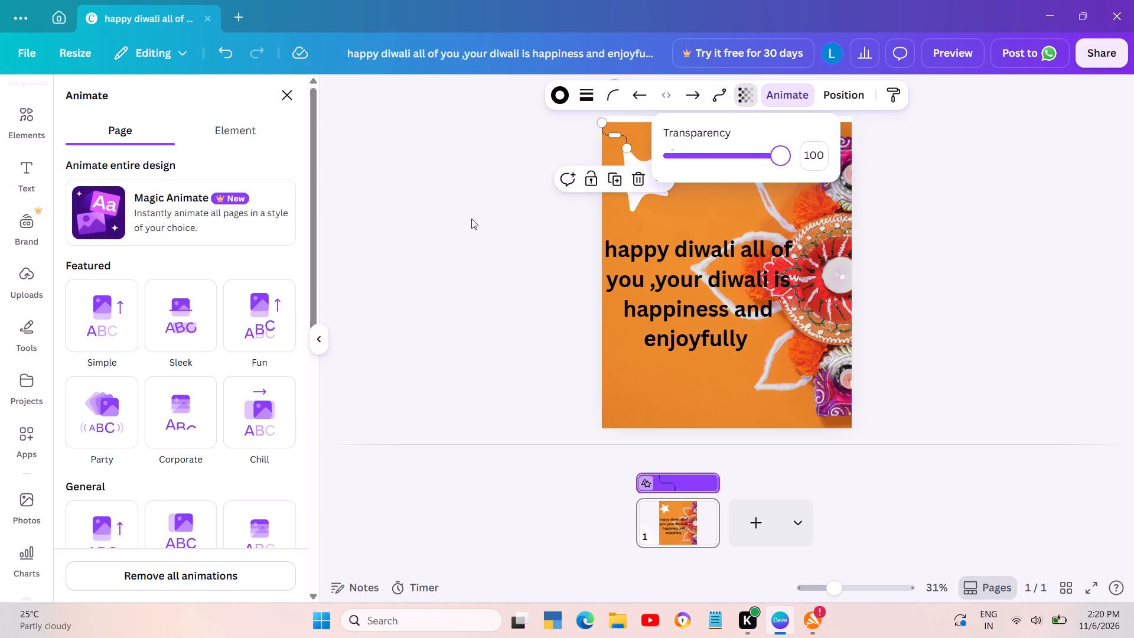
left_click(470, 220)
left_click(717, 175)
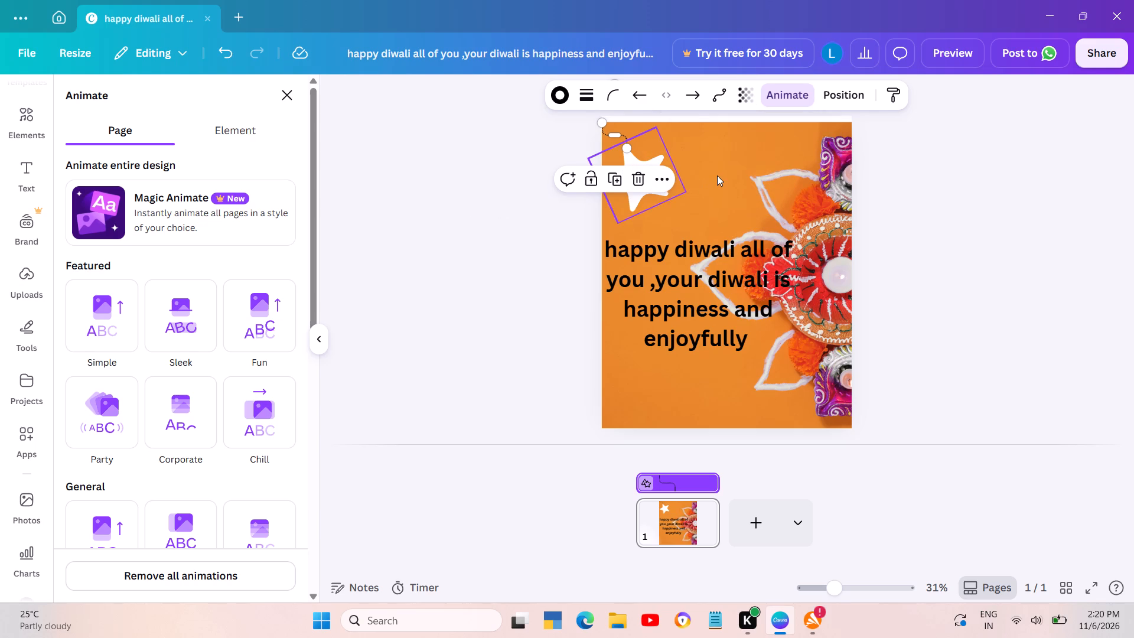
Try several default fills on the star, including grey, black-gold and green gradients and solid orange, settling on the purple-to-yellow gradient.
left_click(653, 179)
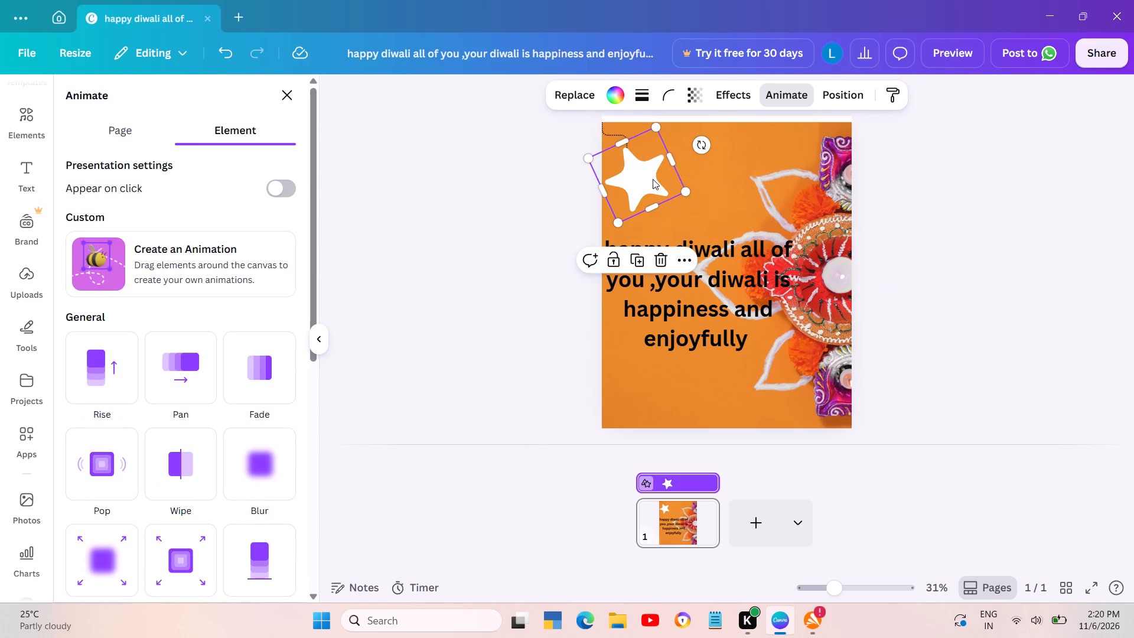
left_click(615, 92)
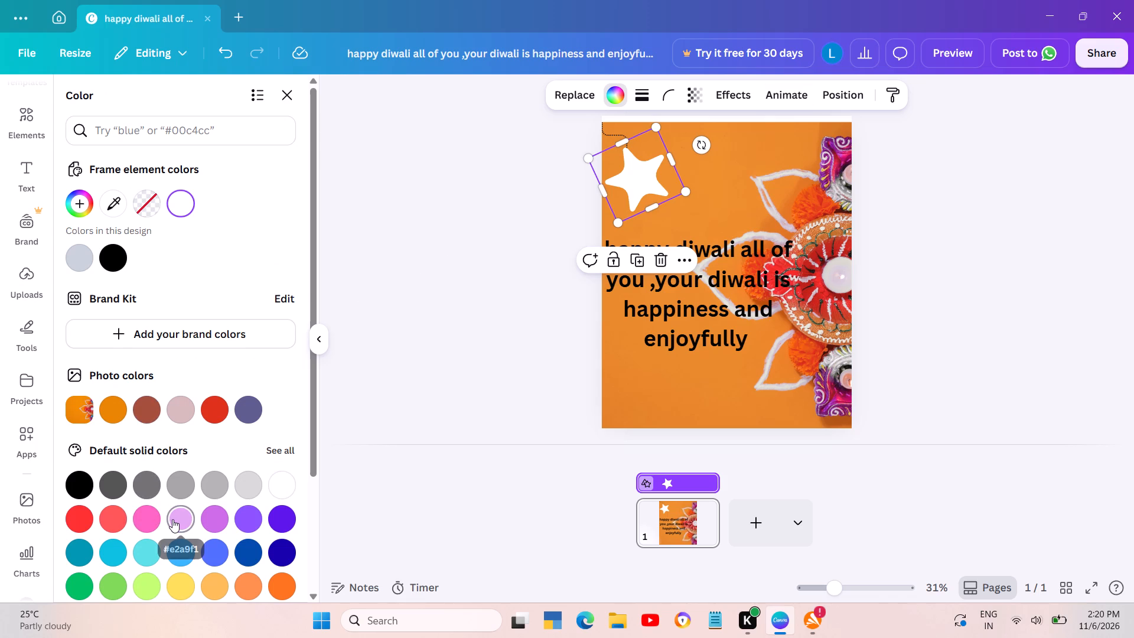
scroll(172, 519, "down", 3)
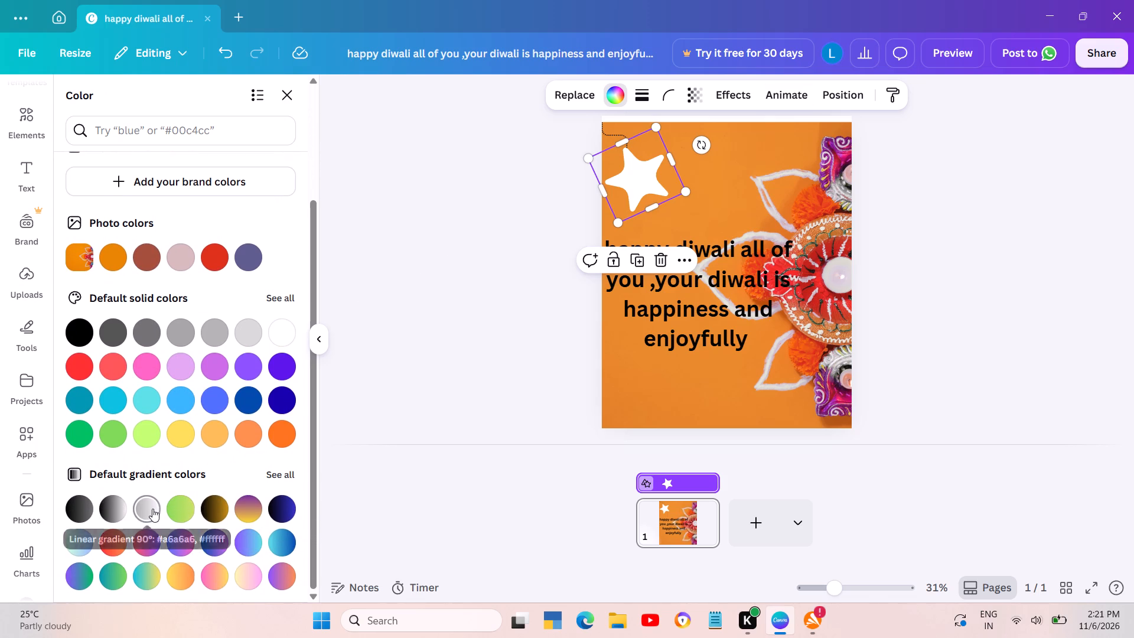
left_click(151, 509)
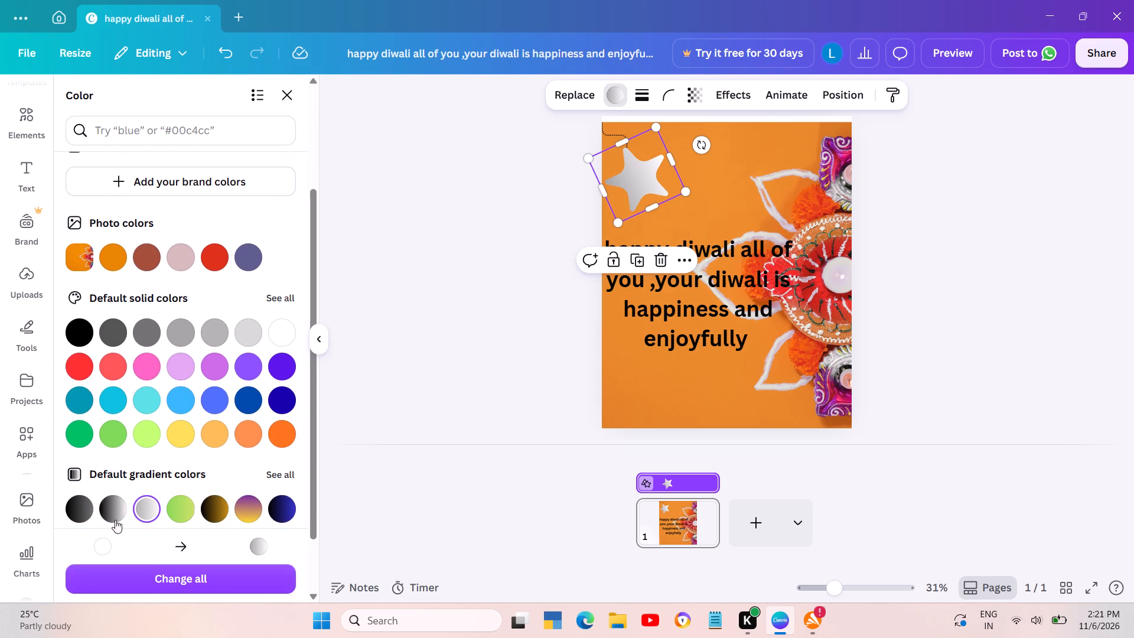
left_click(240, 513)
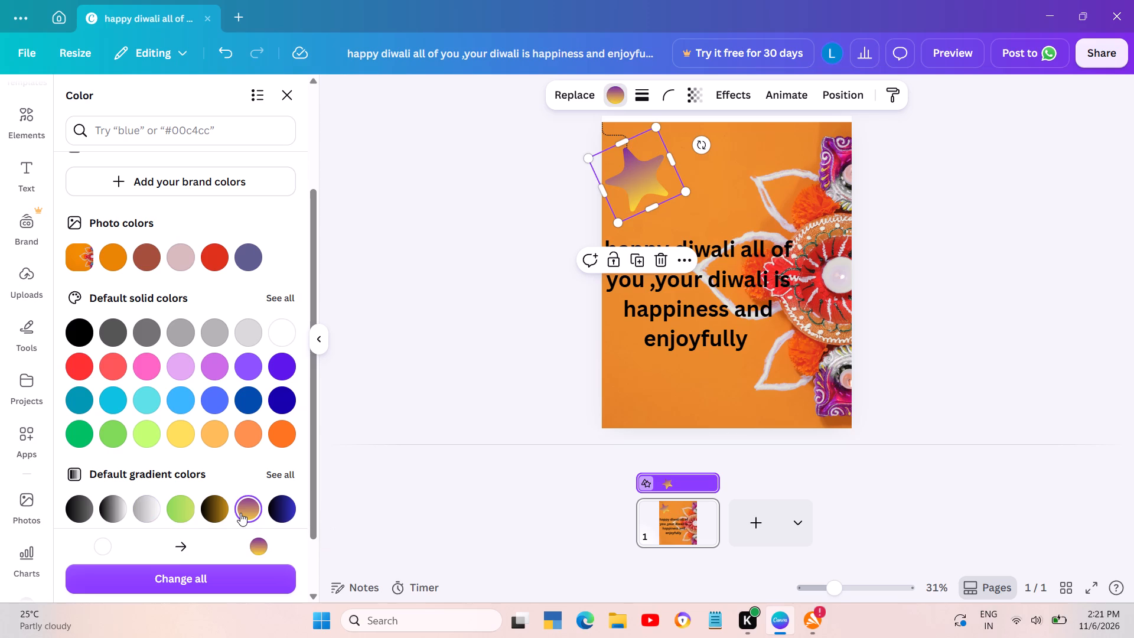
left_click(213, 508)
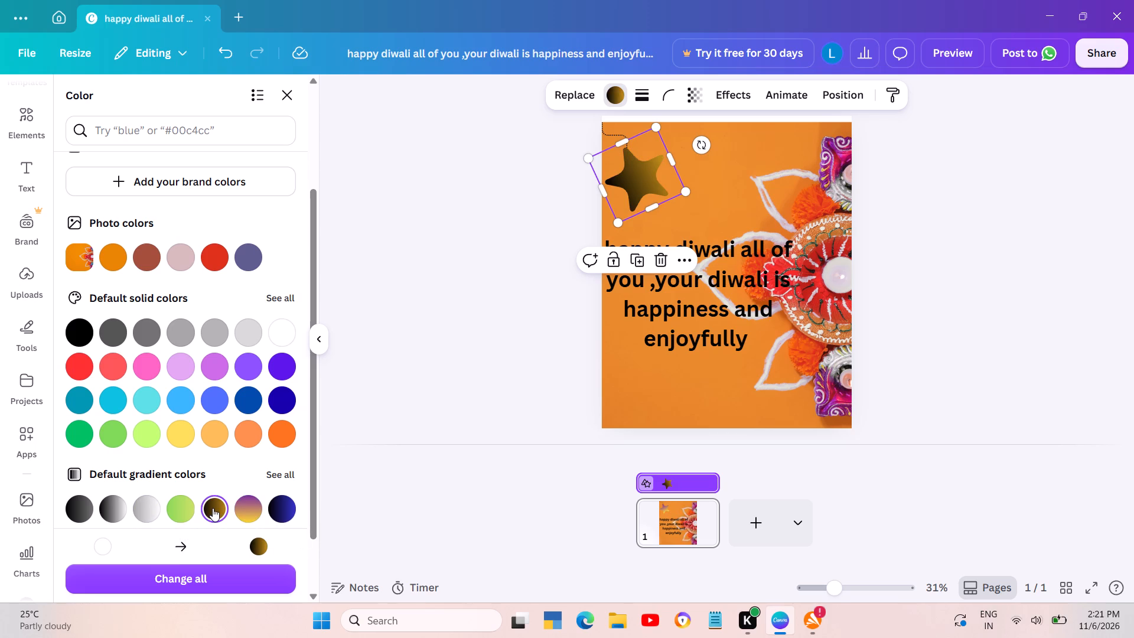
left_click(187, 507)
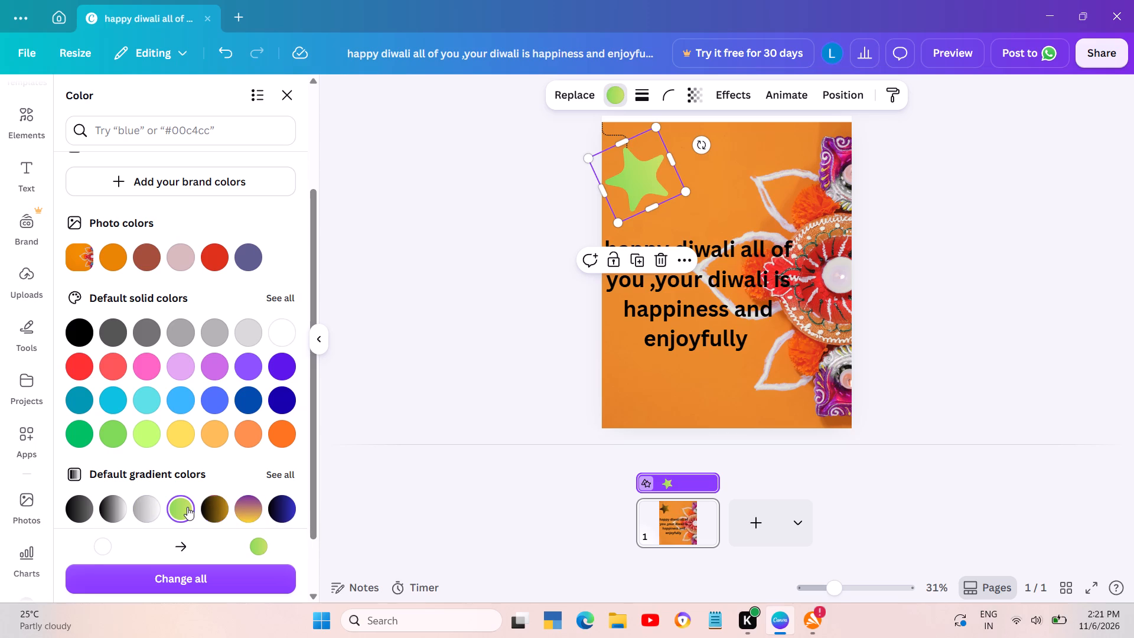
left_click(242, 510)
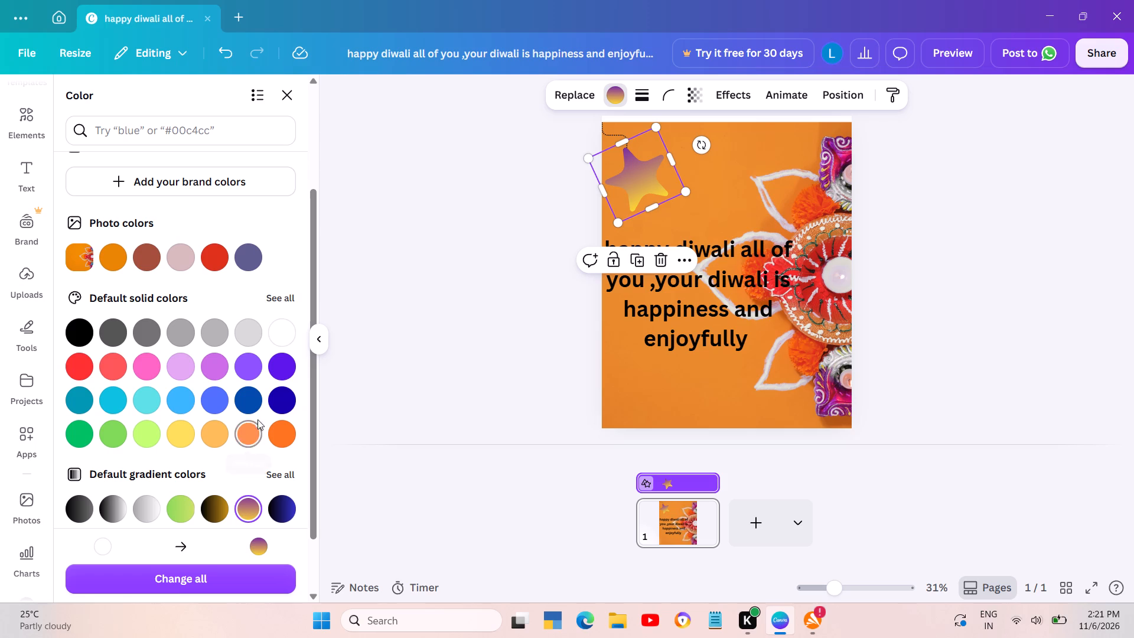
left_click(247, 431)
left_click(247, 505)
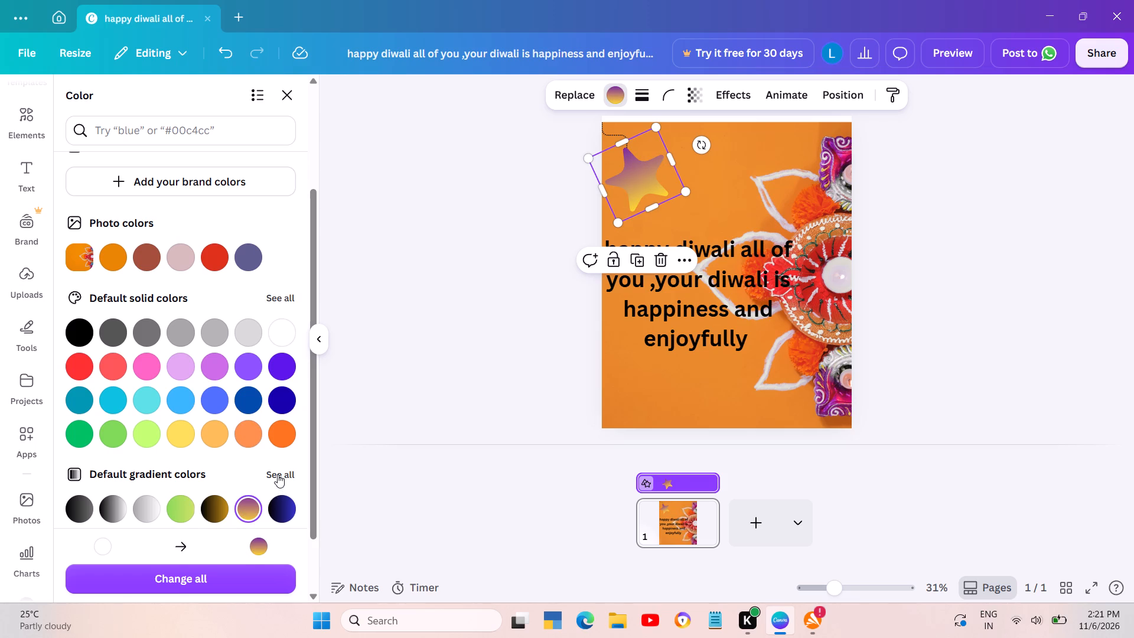
From the full default gradient collection, try pink and blue-red-orange gradients on the star, settling on the bright cyan-to-green one.
left_click(278, 474)
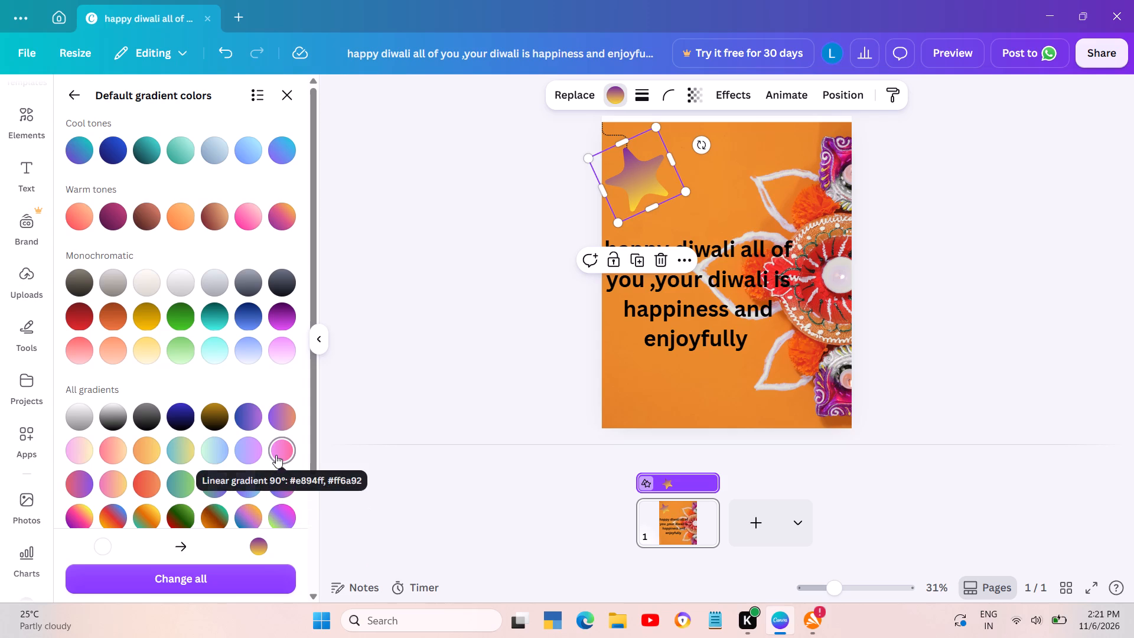
left_click(276, 454)
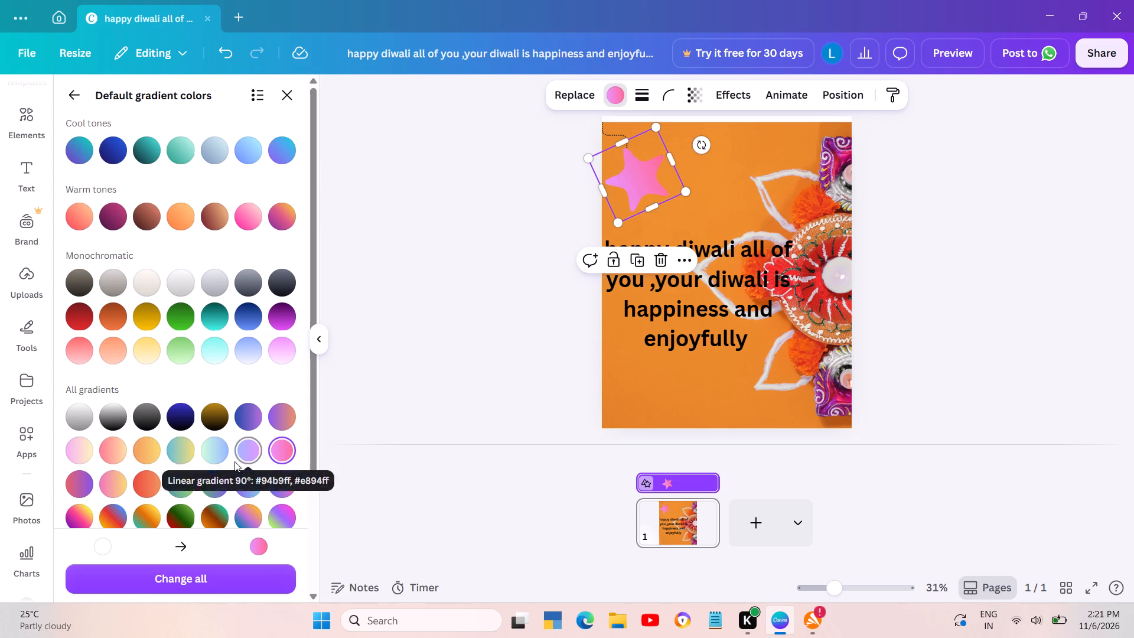
scroll(219, 488, "down", 1)
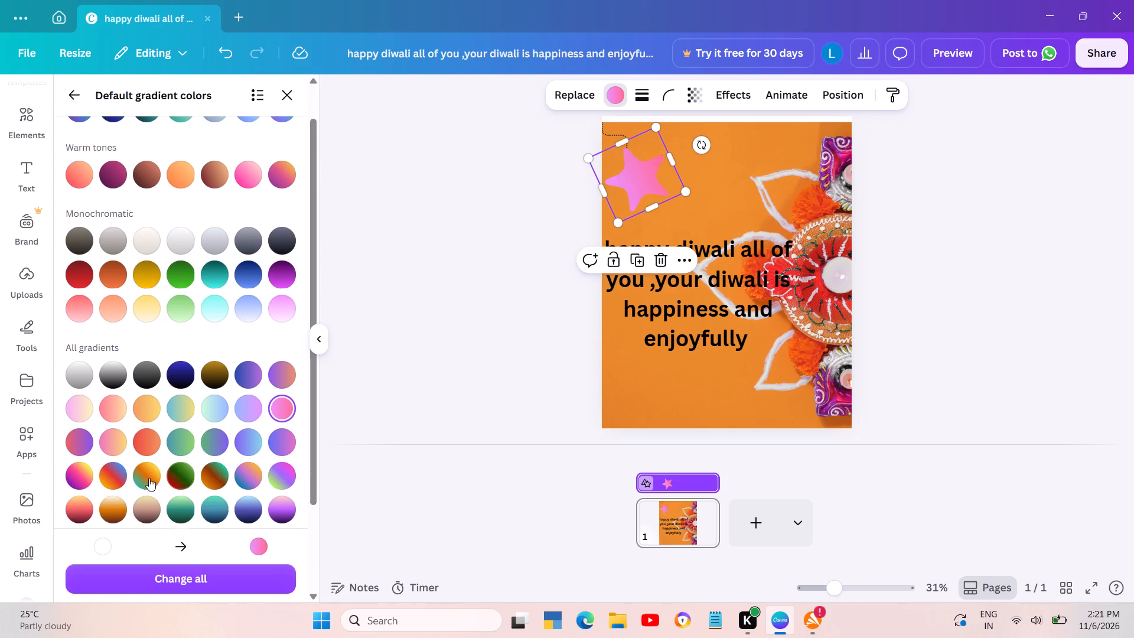
left_click(111, 471)
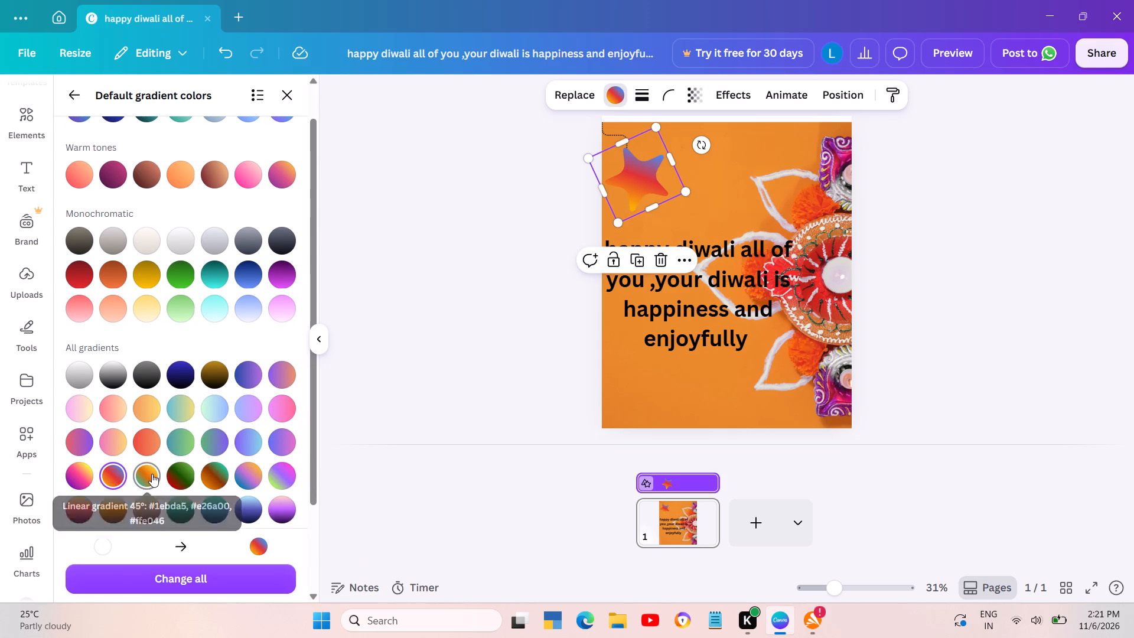
scroll(152, 474, "down", 2)
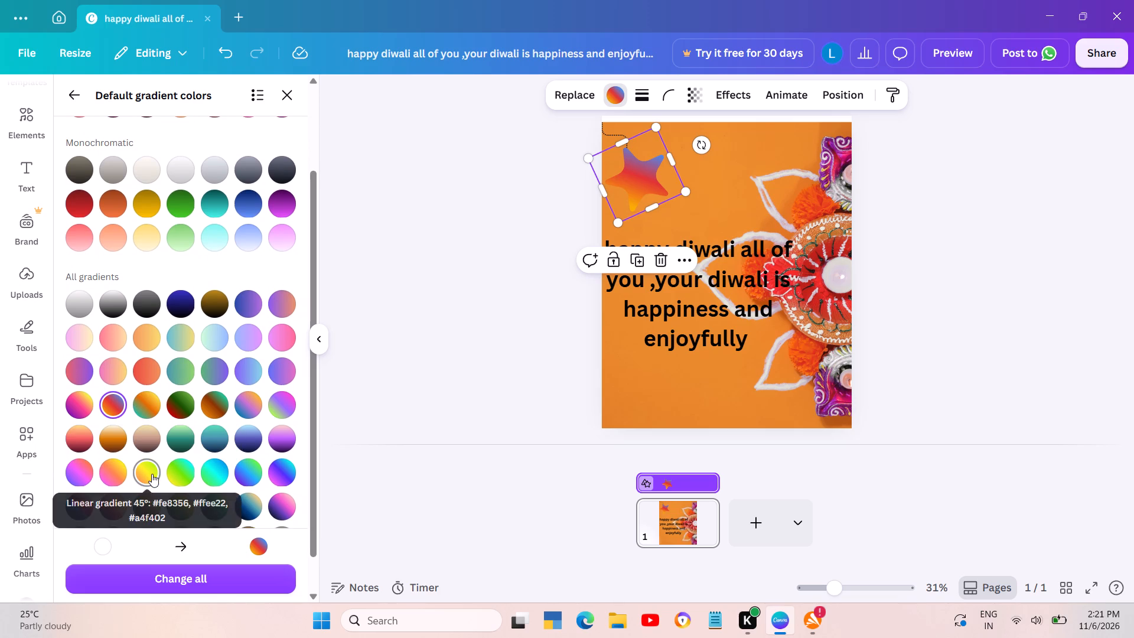
scroll(152, 474, "down", 1)
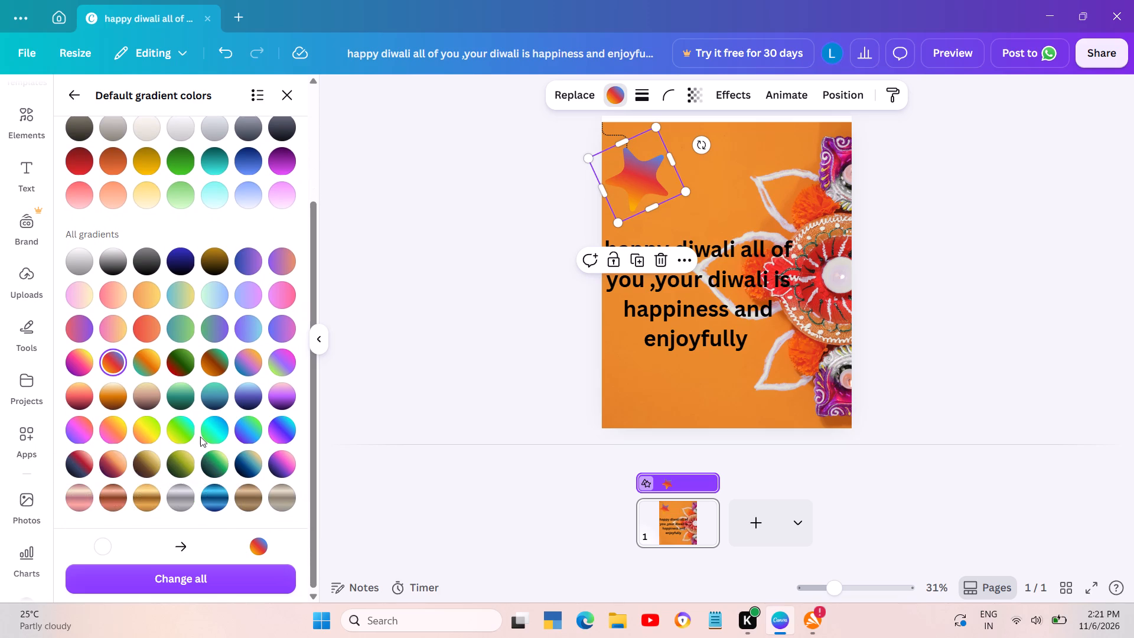
left_click(204, 435)
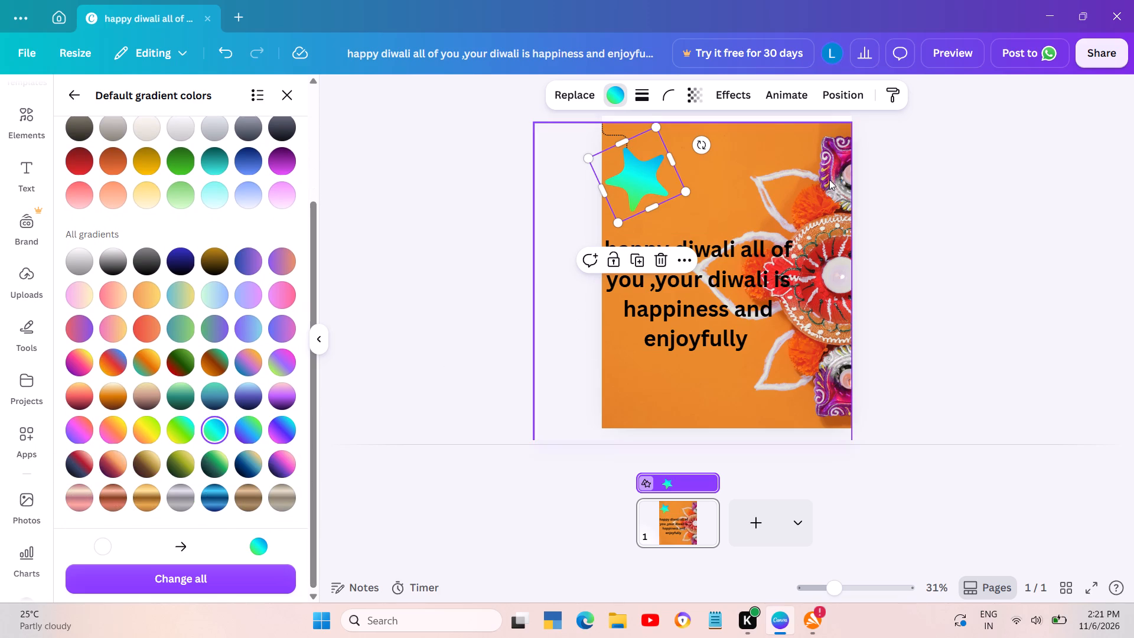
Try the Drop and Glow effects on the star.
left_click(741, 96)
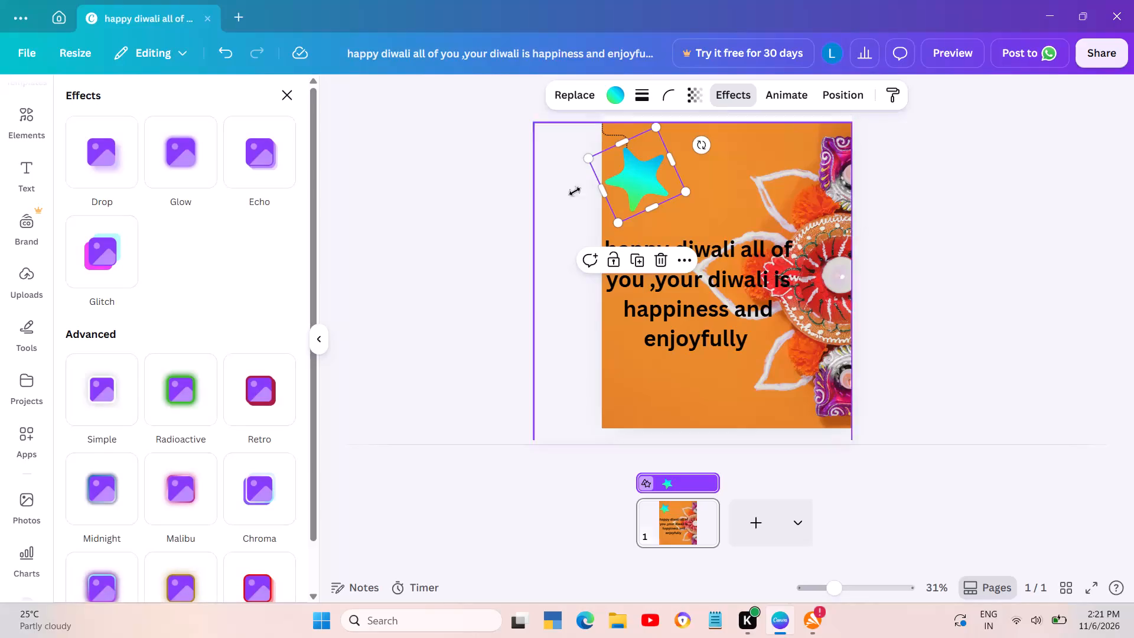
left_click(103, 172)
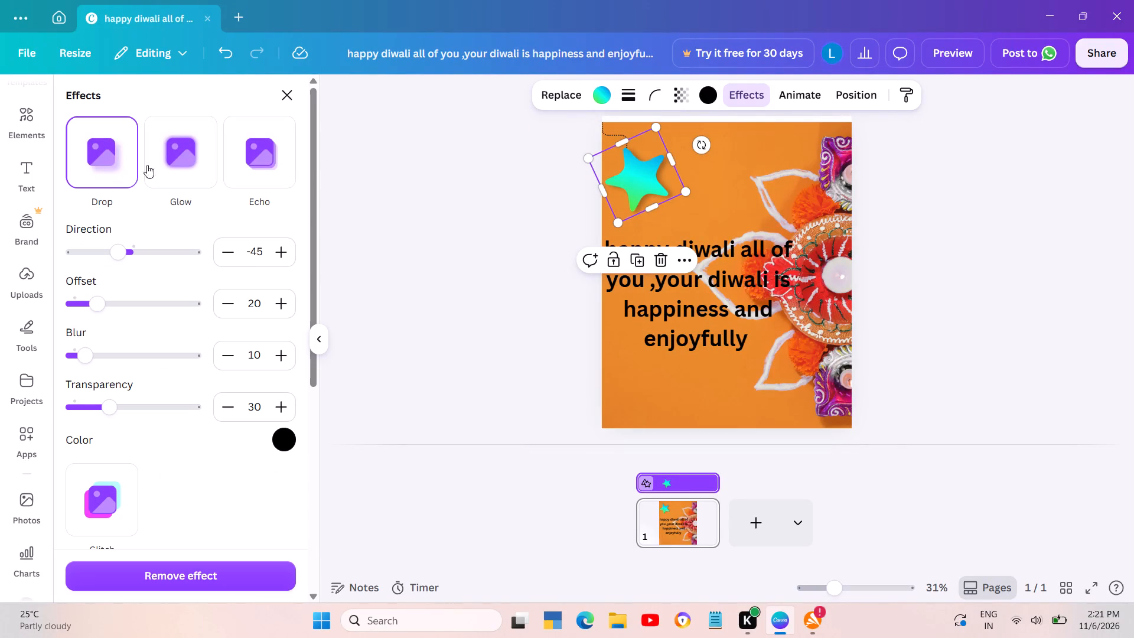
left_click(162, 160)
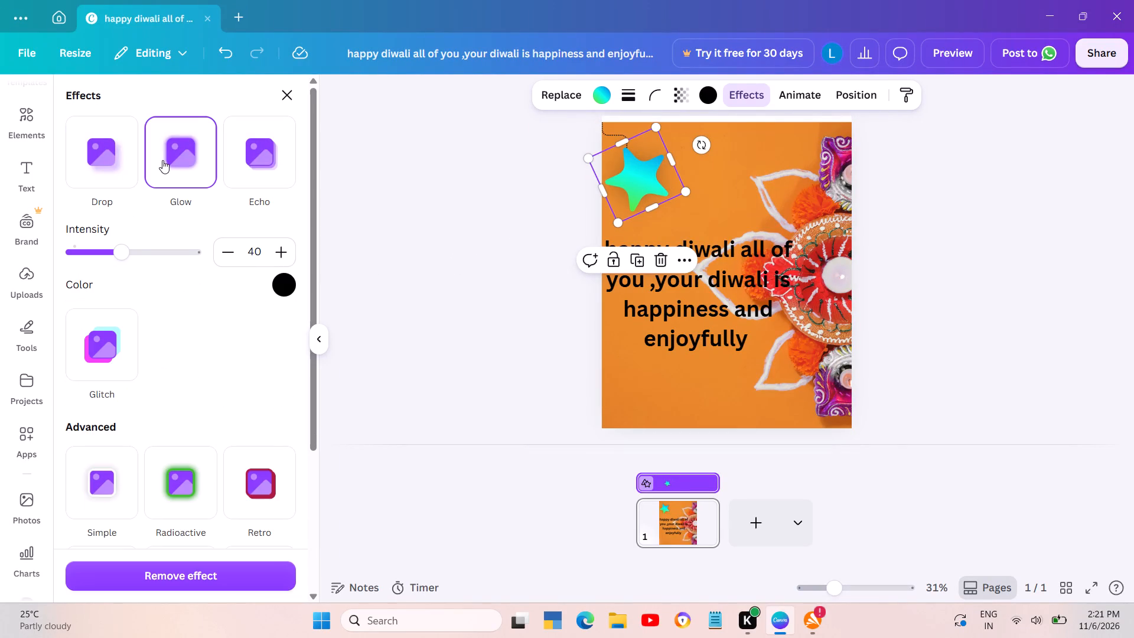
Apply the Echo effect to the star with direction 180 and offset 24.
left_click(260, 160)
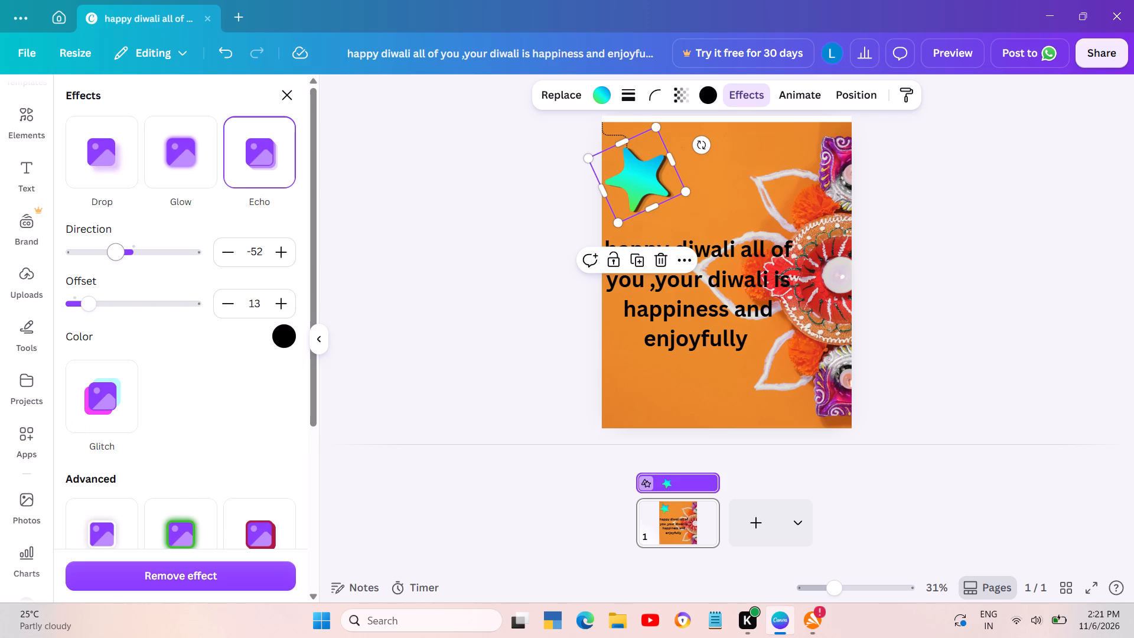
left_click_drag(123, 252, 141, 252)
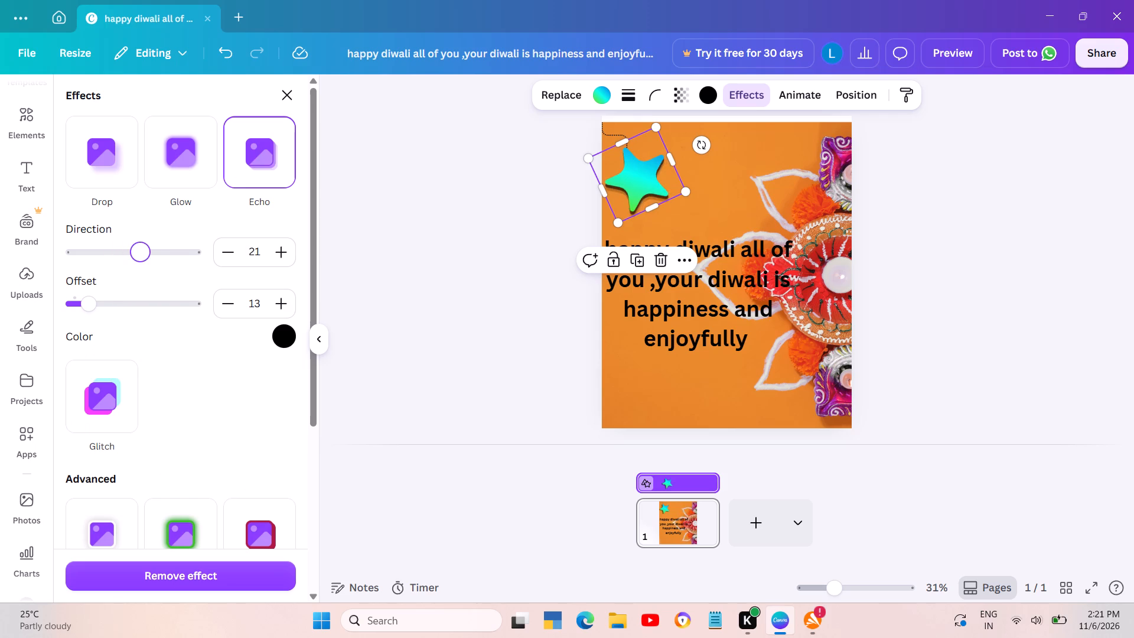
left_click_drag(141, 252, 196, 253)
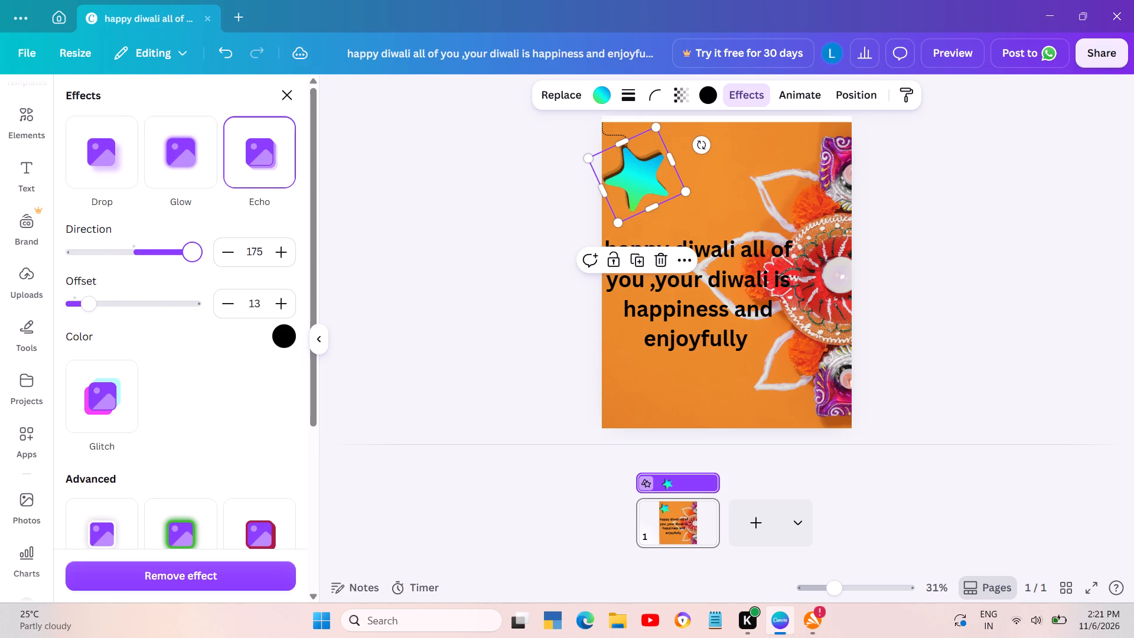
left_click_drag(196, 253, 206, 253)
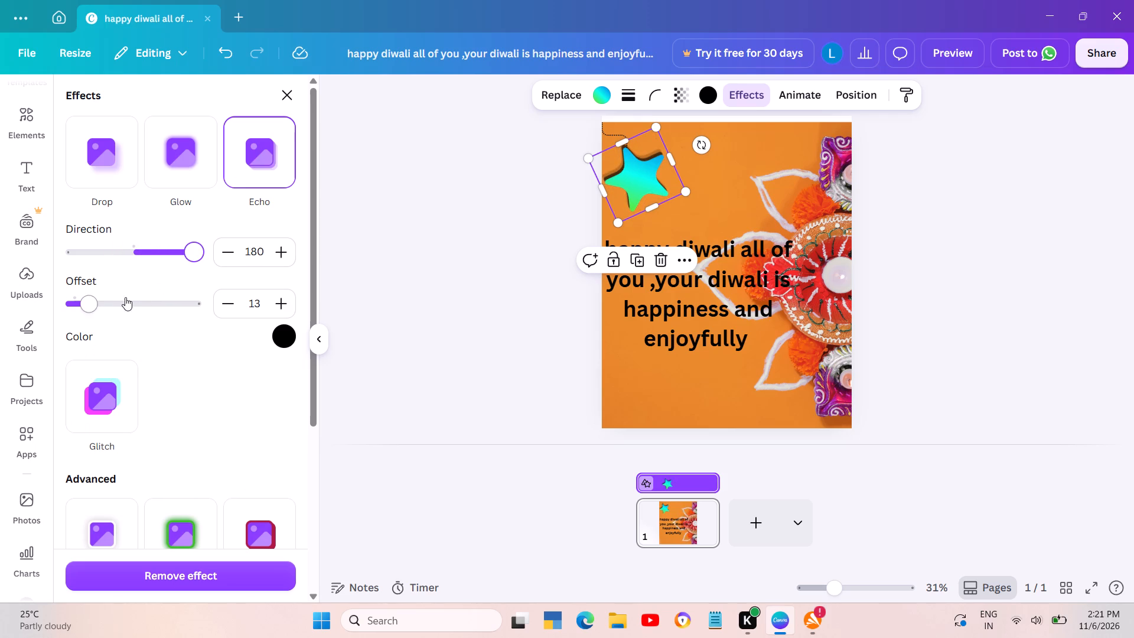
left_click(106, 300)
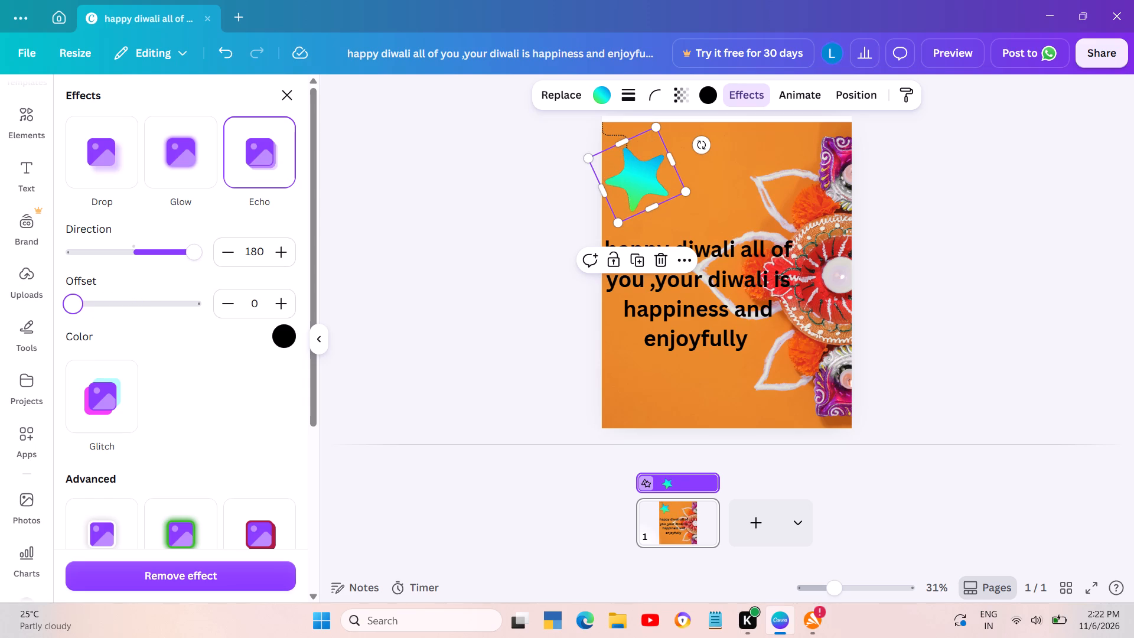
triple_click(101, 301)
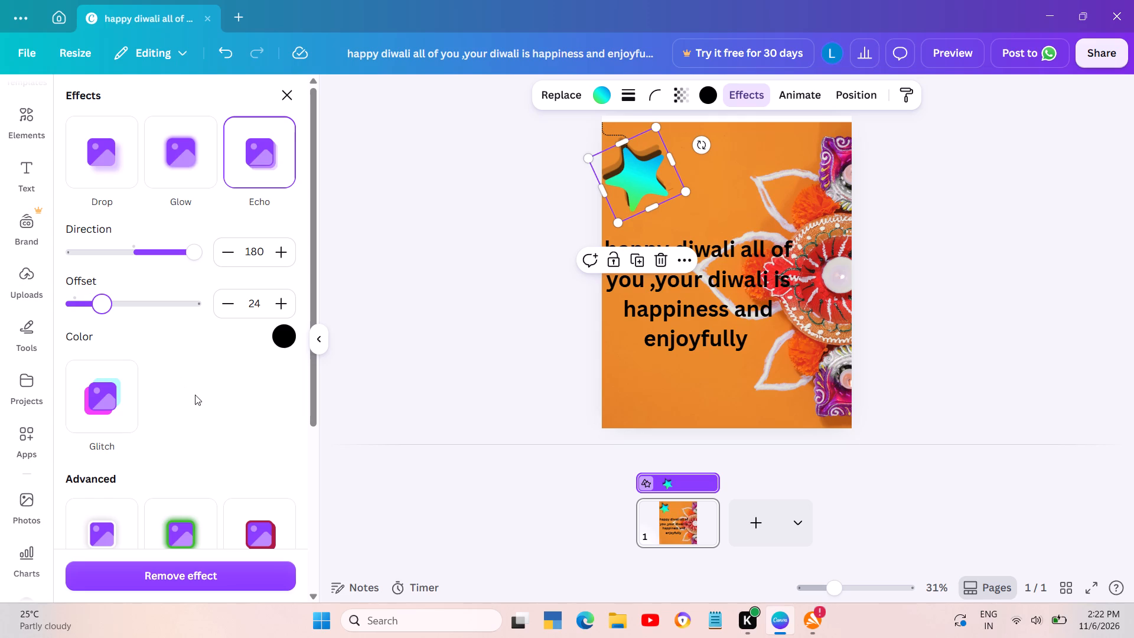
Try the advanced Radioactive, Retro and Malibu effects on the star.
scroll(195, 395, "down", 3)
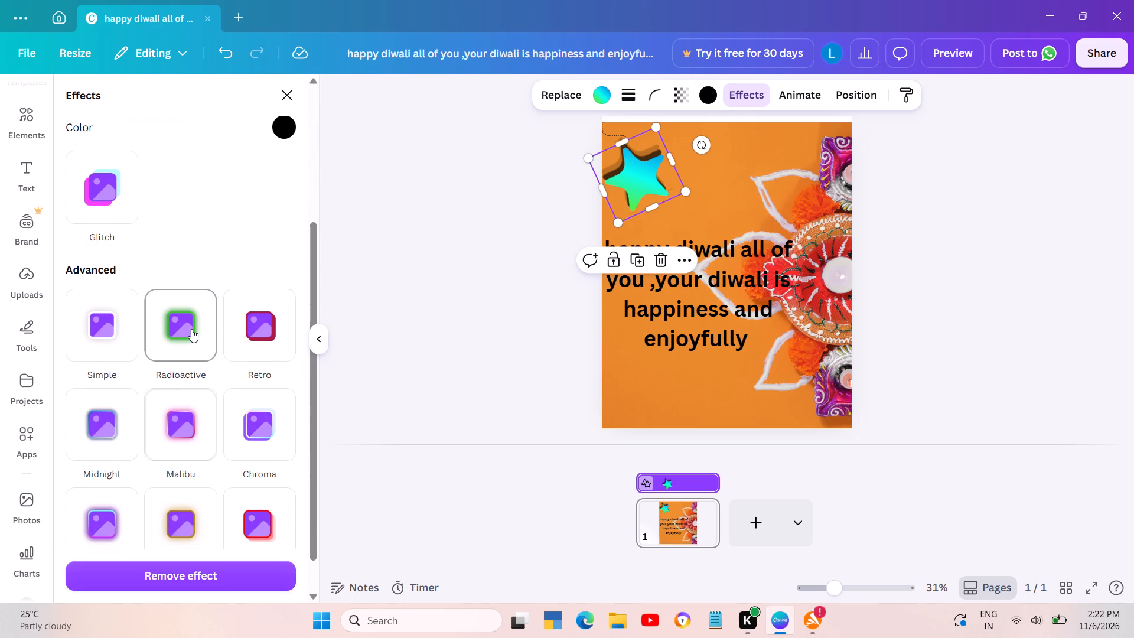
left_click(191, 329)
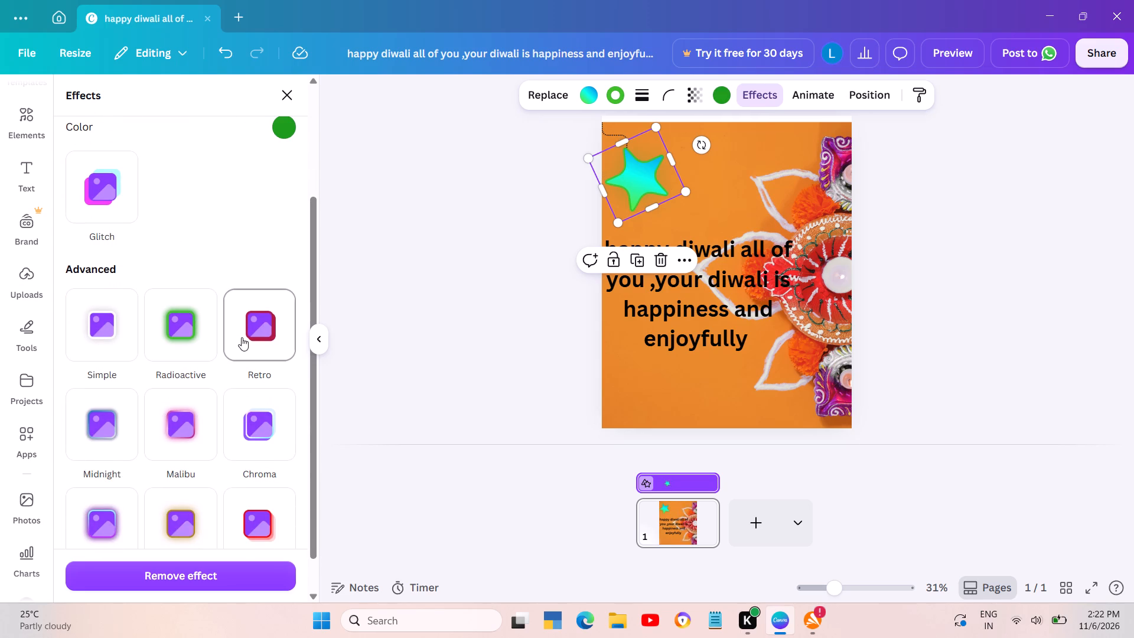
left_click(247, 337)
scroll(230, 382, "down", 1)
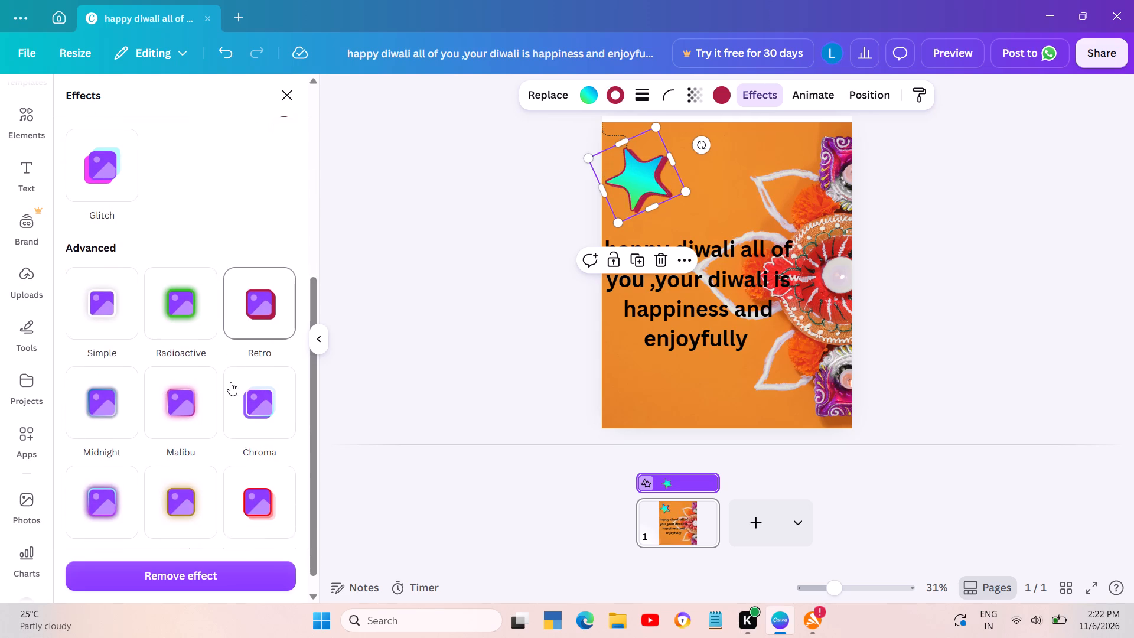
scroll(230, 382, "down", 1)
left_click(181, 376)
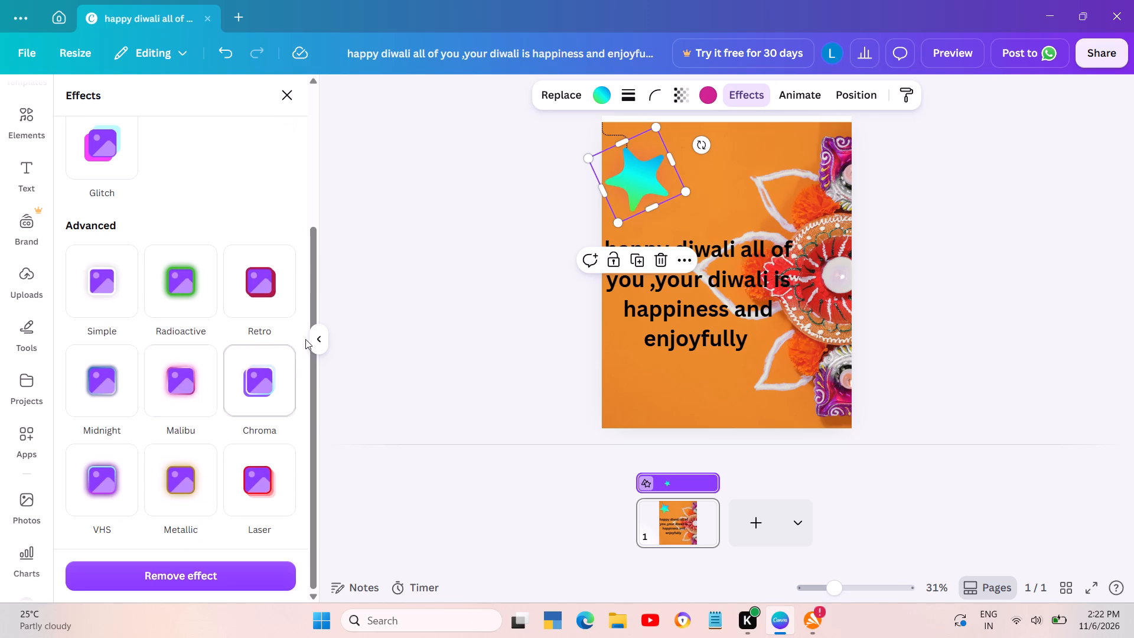
Switch the star's effect back to Echo and set its direction to 74.
scroll(234, 349, "up", 3)
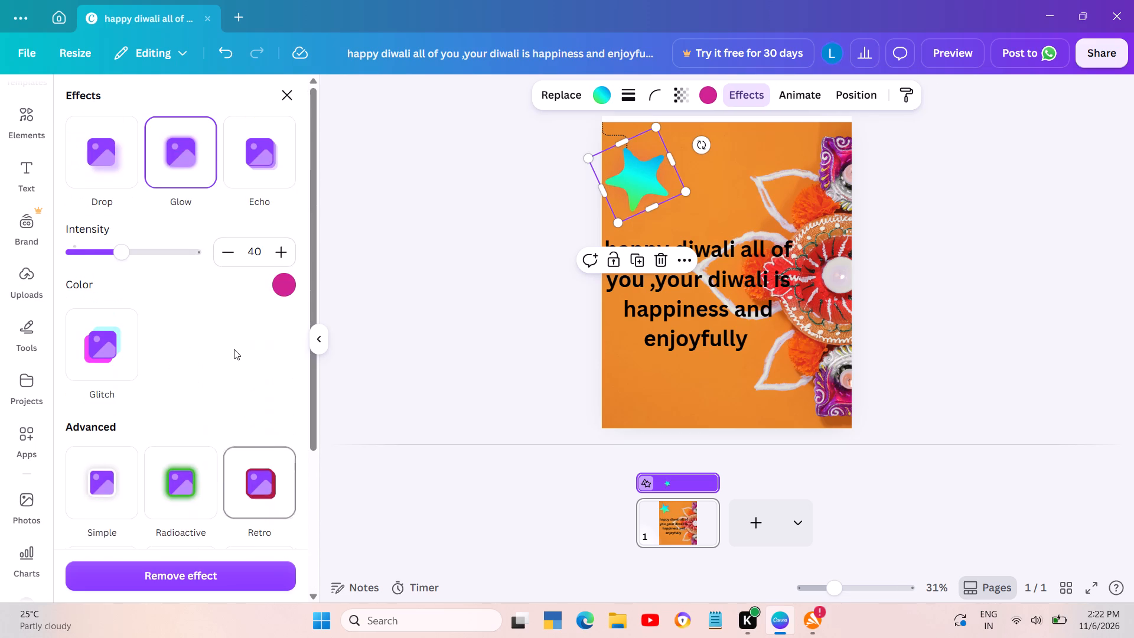
scroll(234, 349, "up", 1)
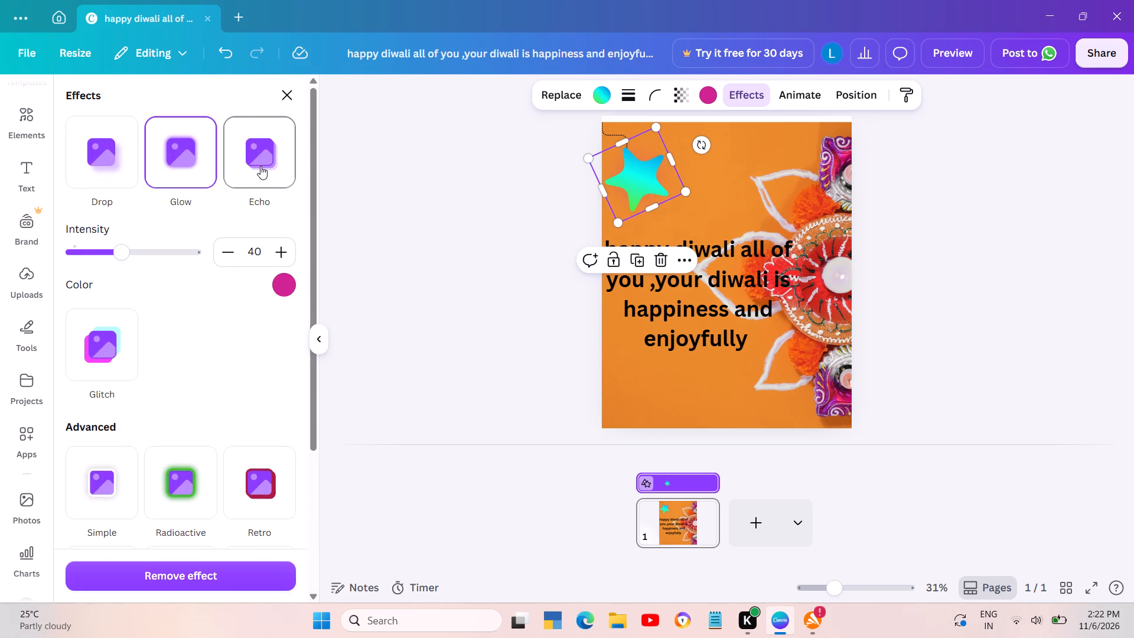
left_click(260, 166)
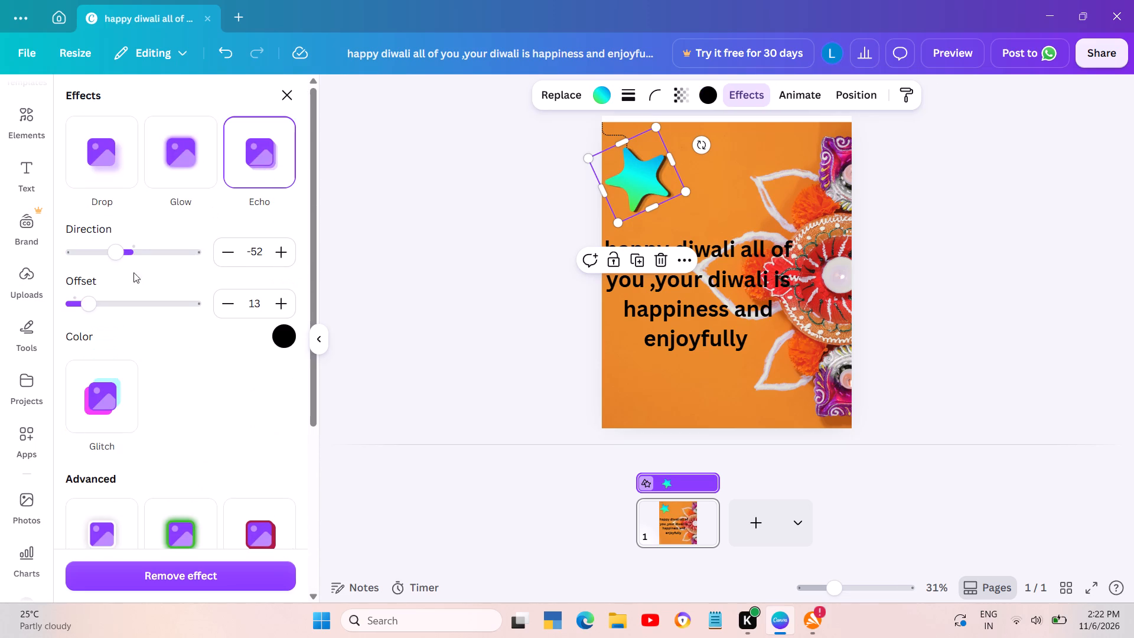
left_click(125, 252)
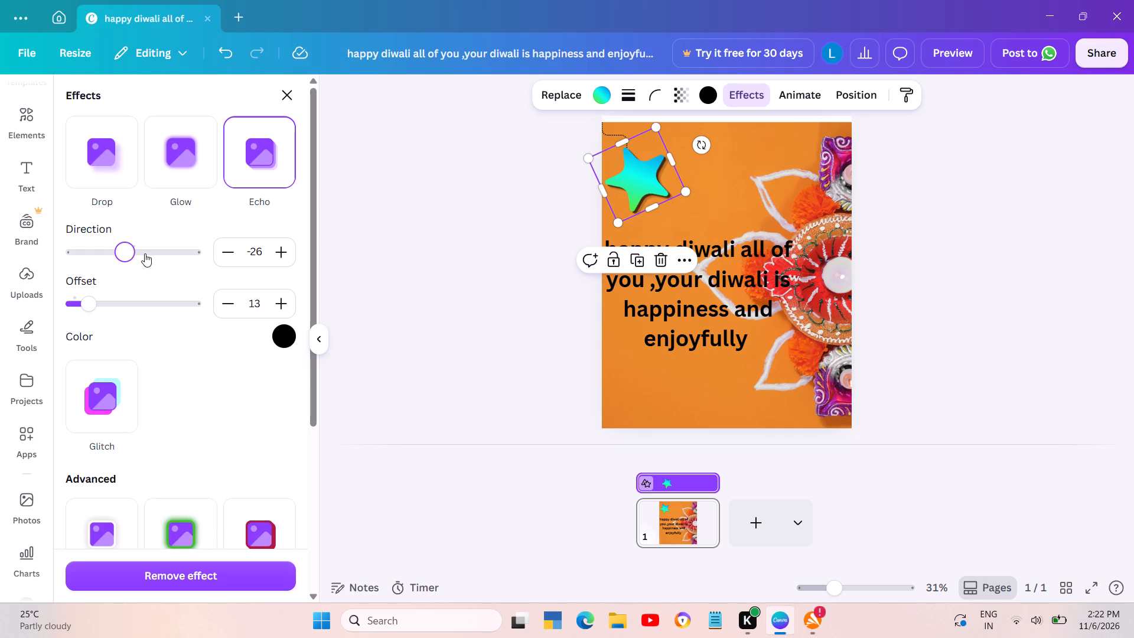
left_click(145, 253)
left_click(159, 255)
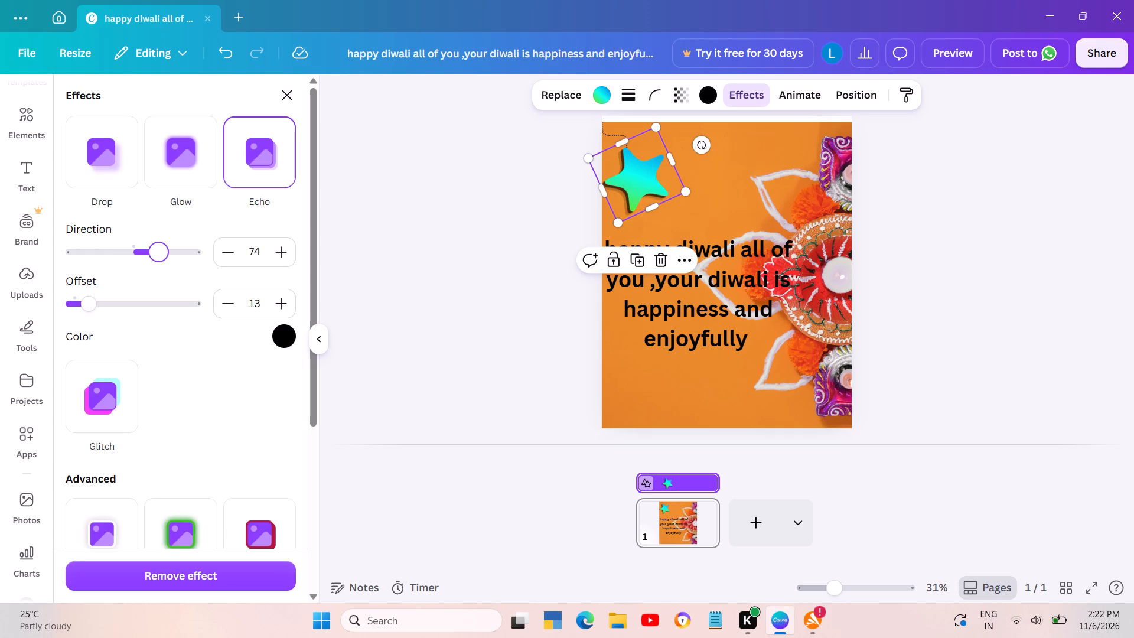
Set the star's Echo effect to direction -67 and offset 36.
left_click(130, 255)
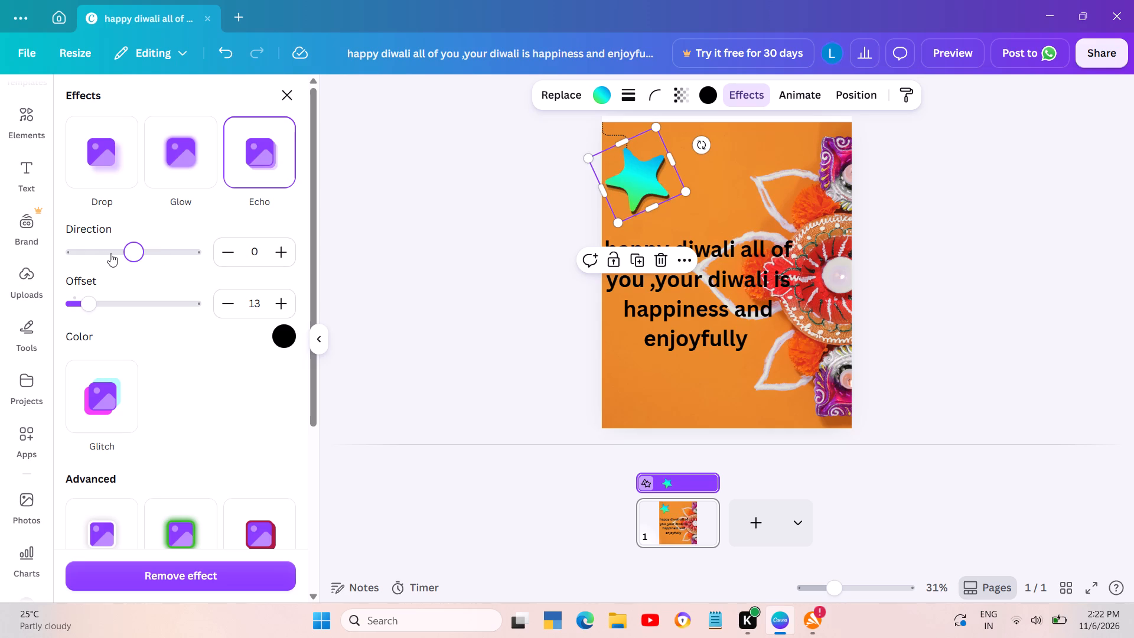
left_click(110, 253)
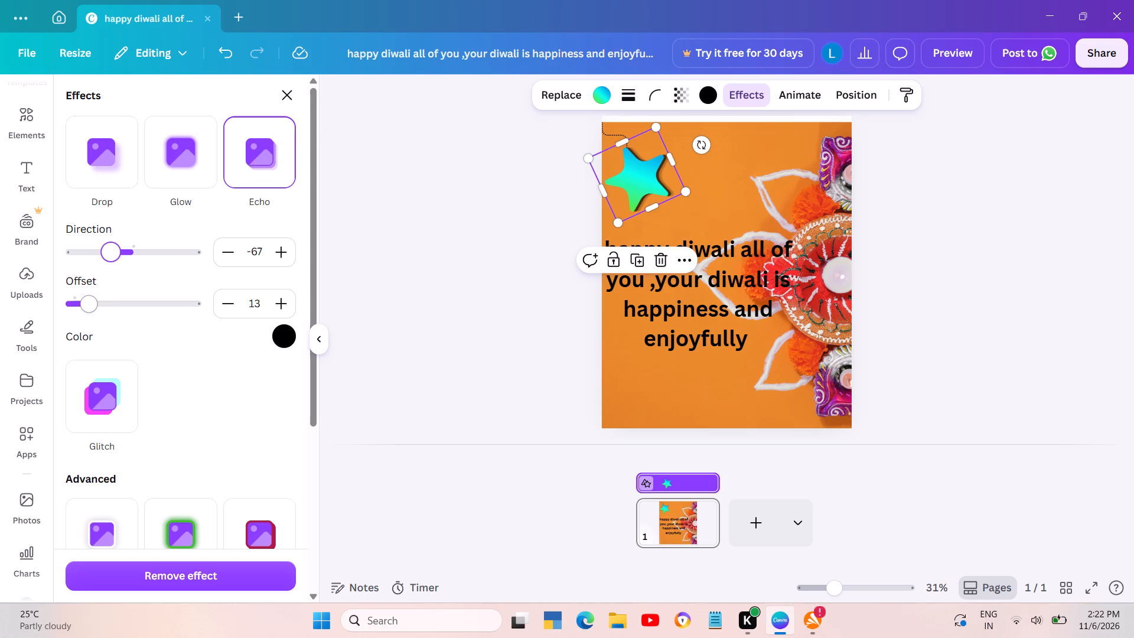
left_click(108, 307)
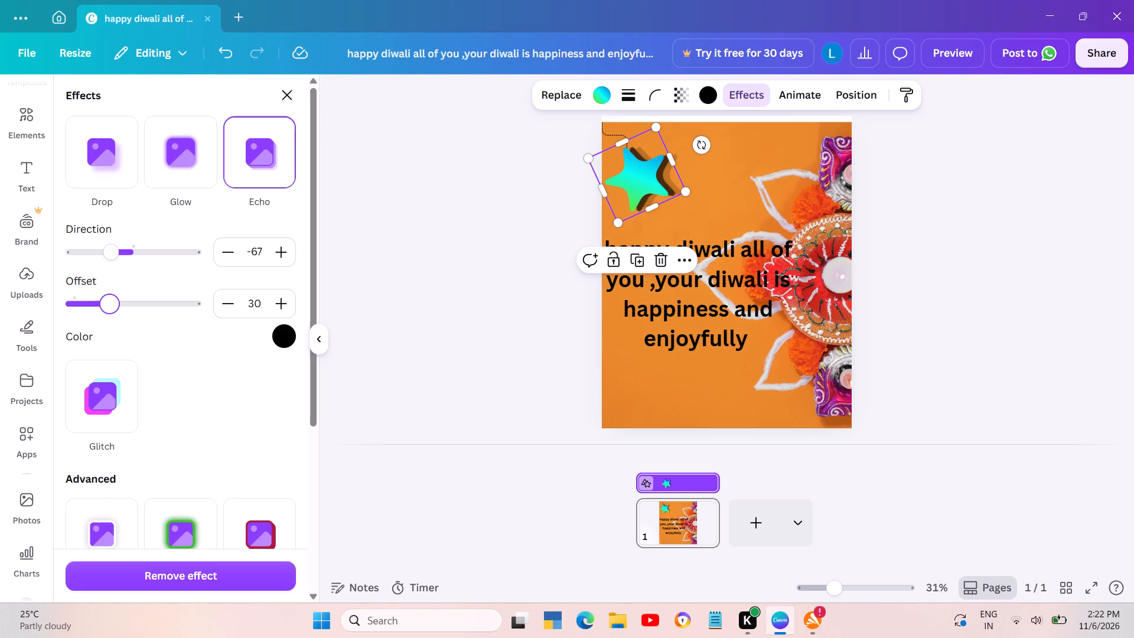
left_click(131, 304)
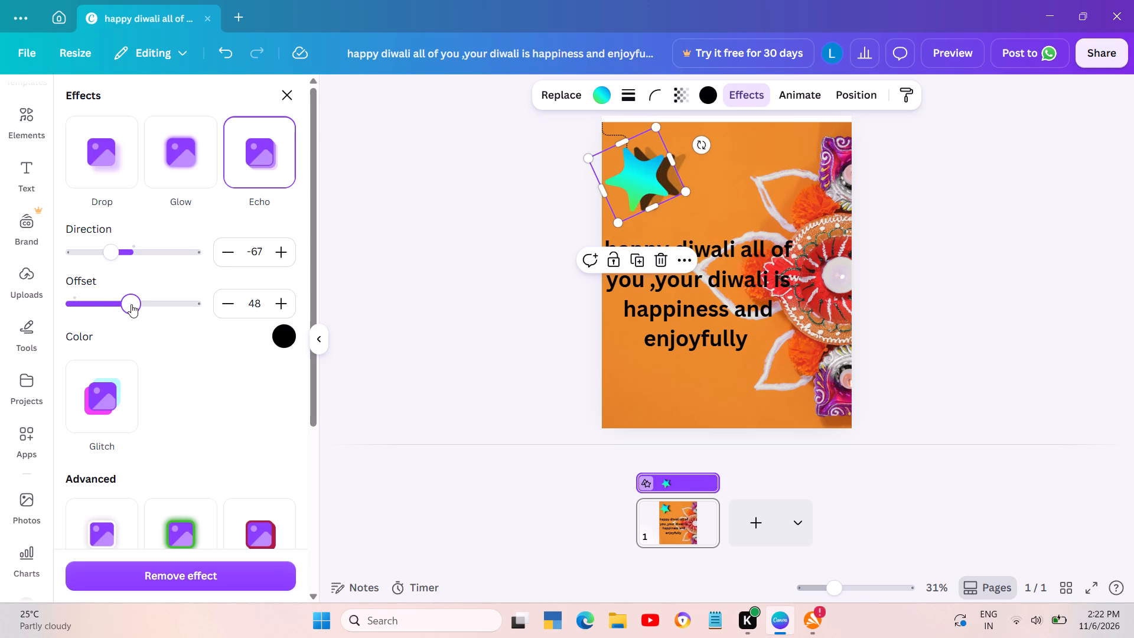
left_click(141, 304)
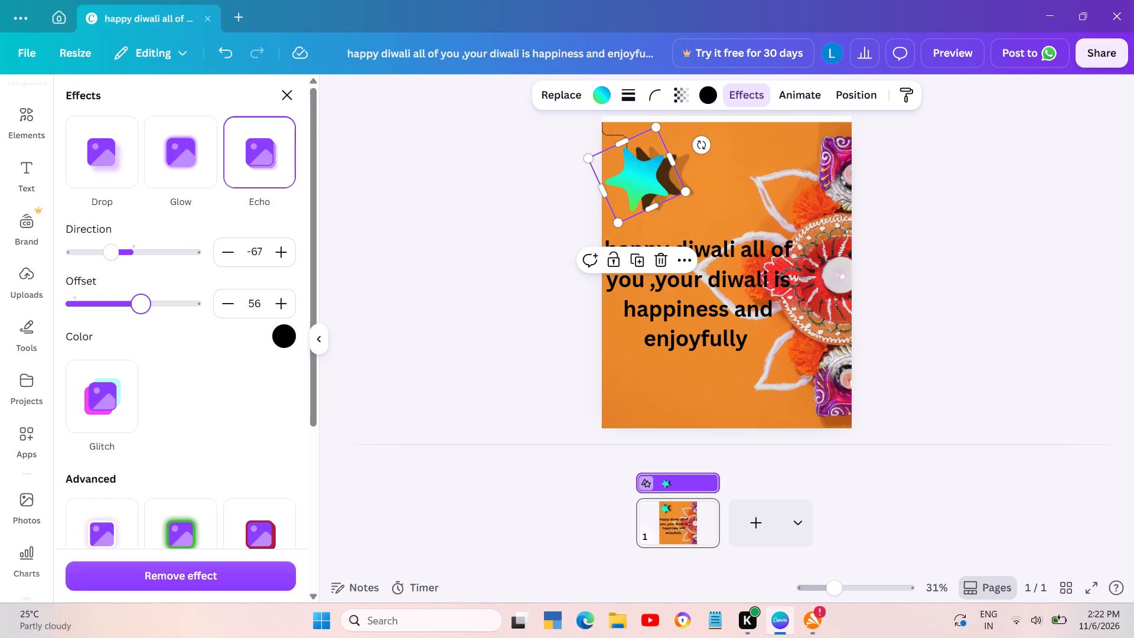
left_click_drag(141, 304, 202, 284)
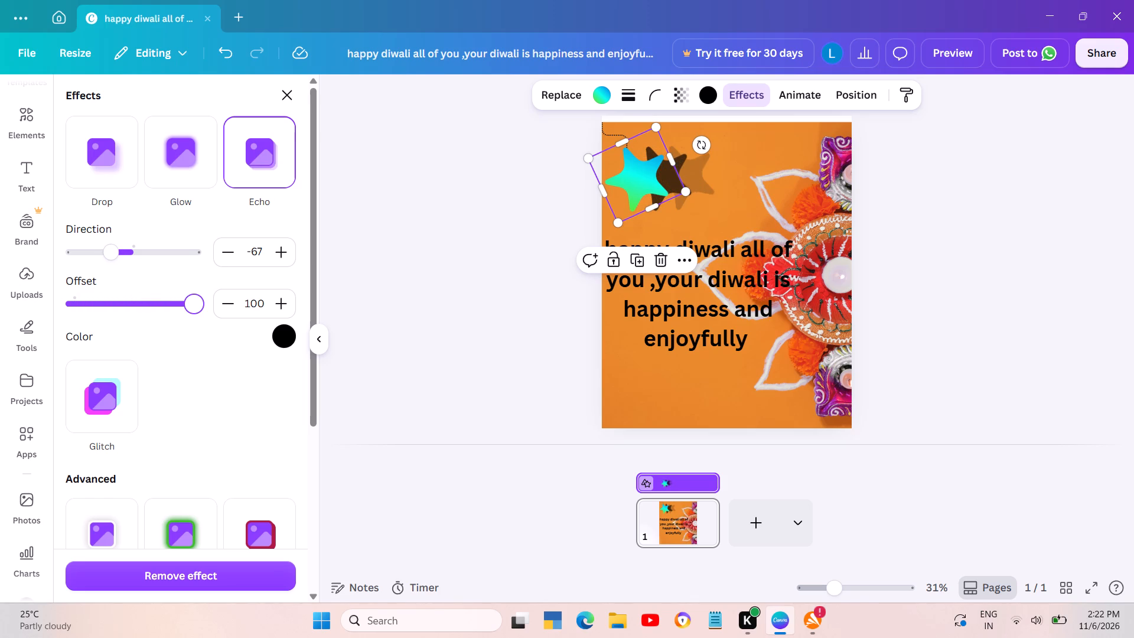
left_click_drag(202, 284, 77, 280)
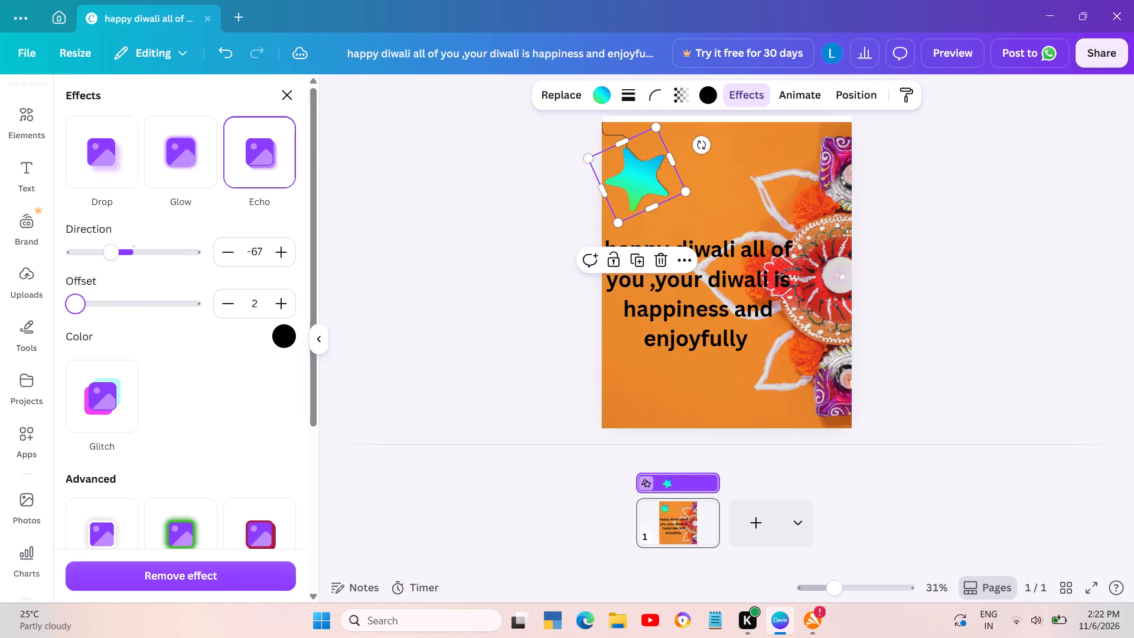
left_click_drag(77, 280, 116, 284)
left_click(116, 284)
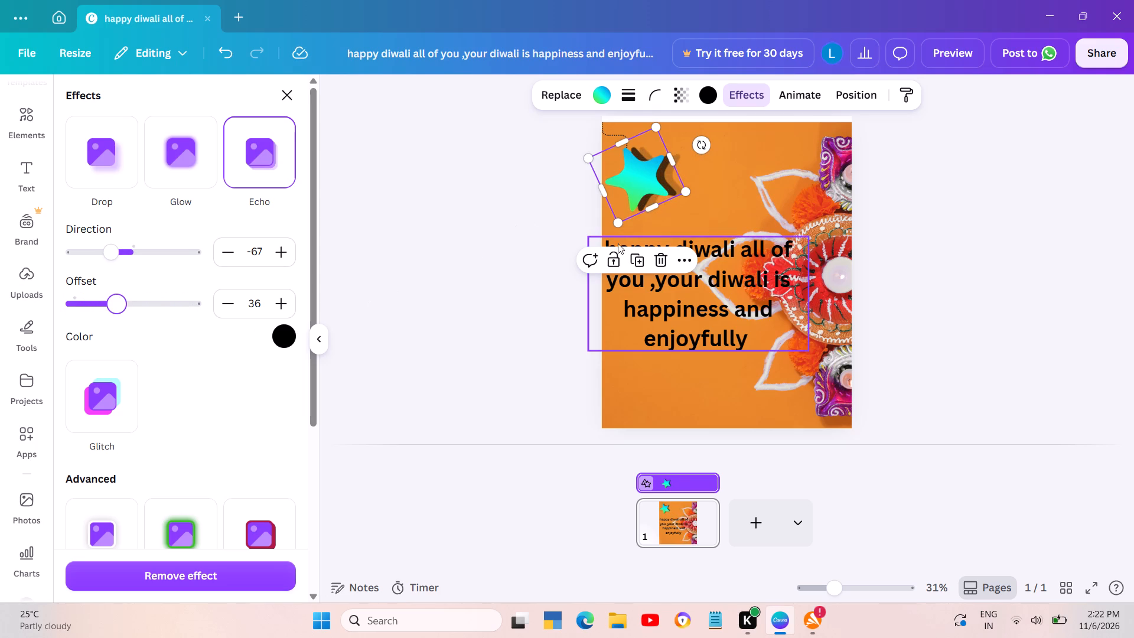
left_click(724, 202)
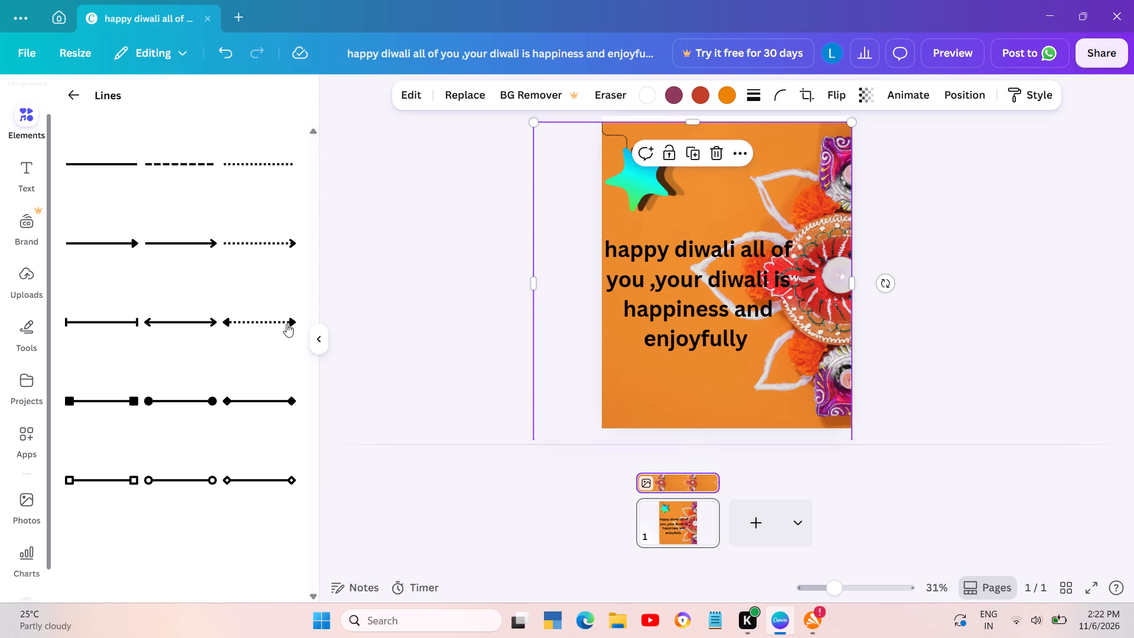
Find heart shapes among the elements with the keyword "heart" and add the Heart 3 shape to the page.
left_click(322, 340)
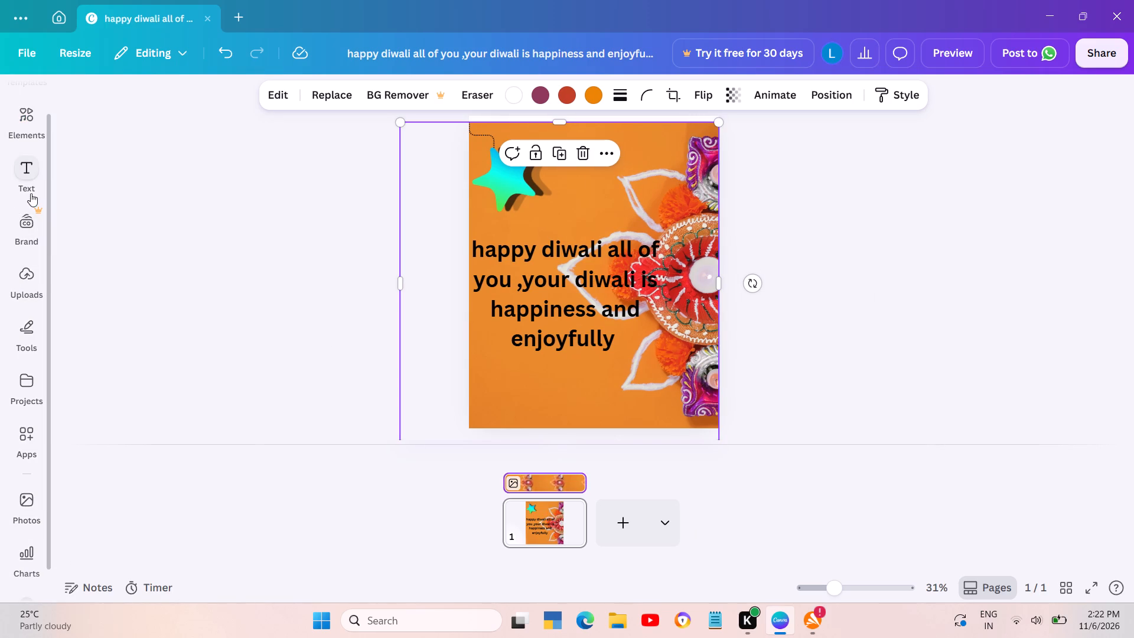
left_click(19, 130)
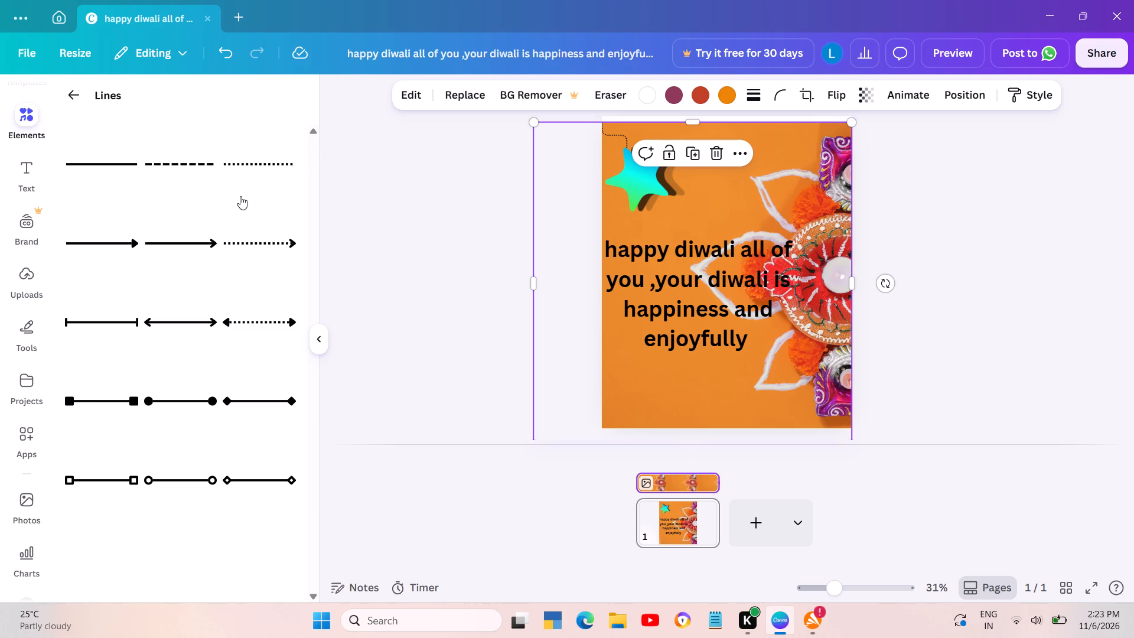
scroll(240, 196, "down", 3)
left_click(69, 92)
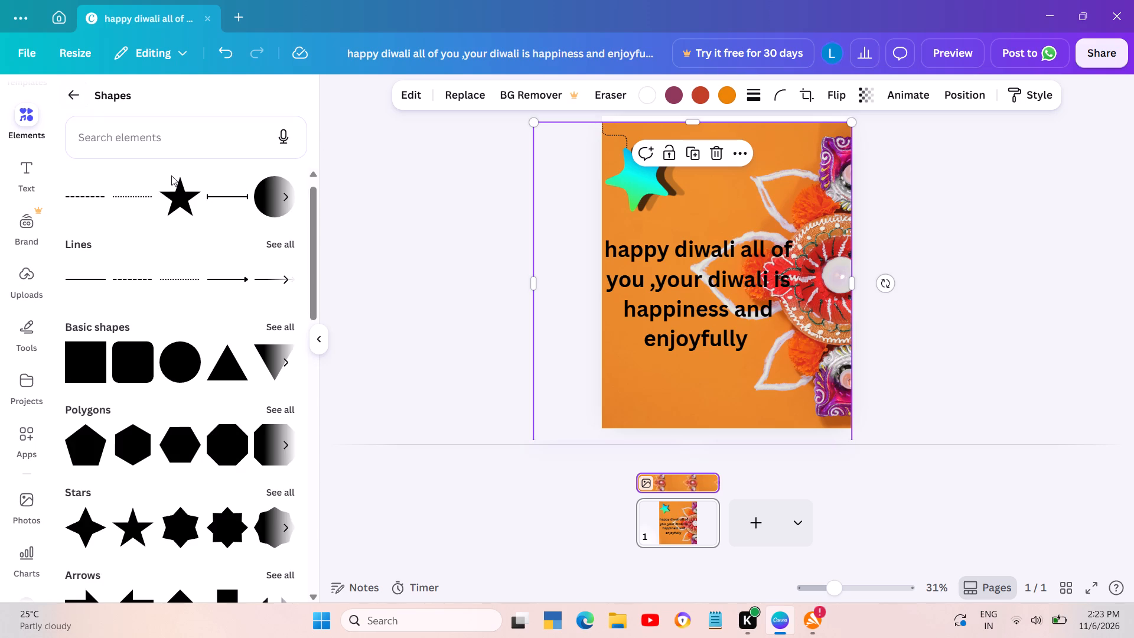
scroll(171, 175, "down", 3)
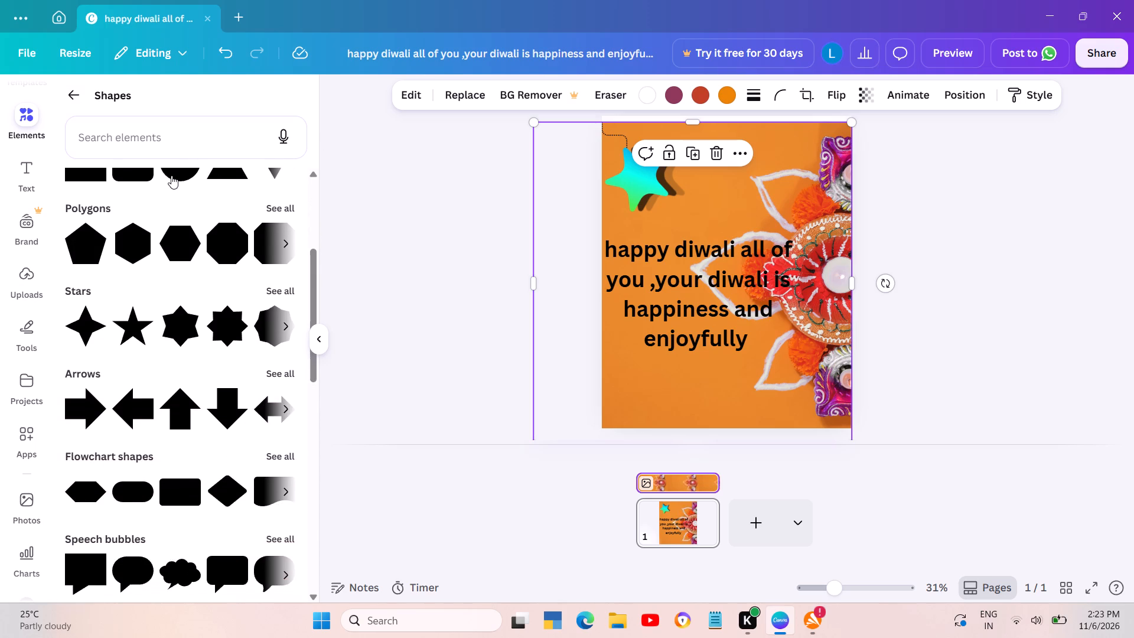
scroll(171, 175, "down", 3)
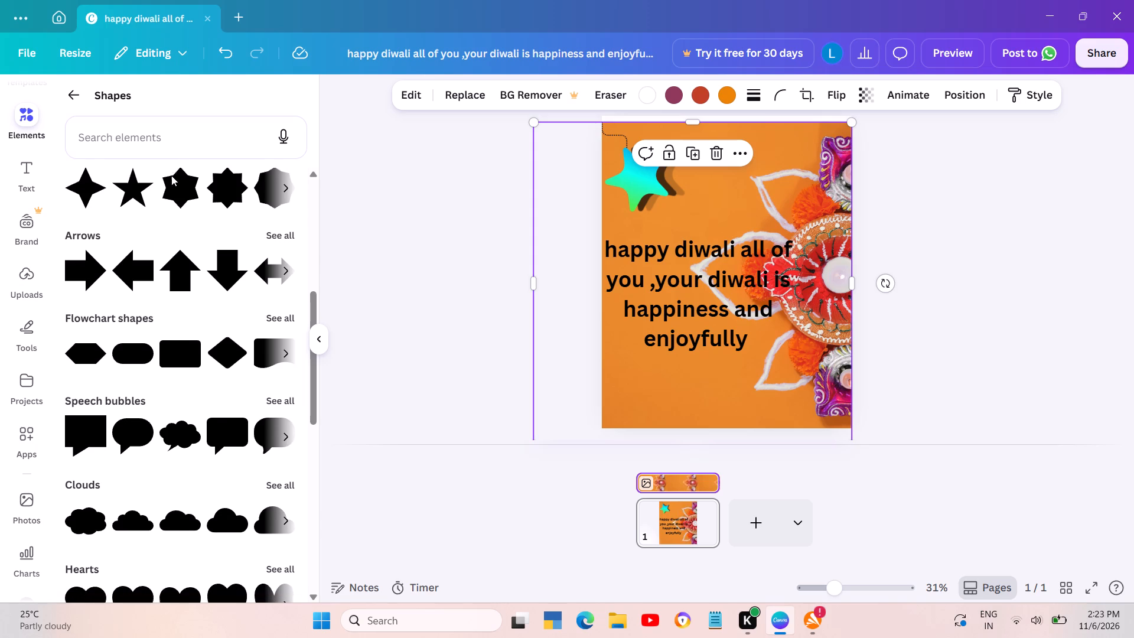
scroll(171, 175, "down", 3)
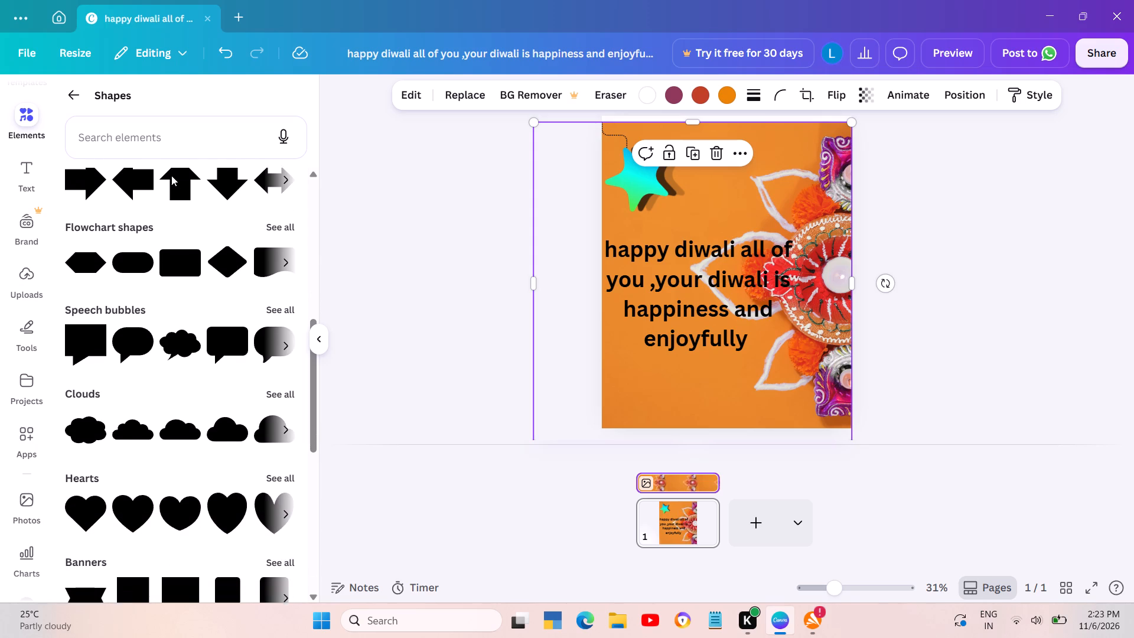
scroll(171, 175, "down", 4)
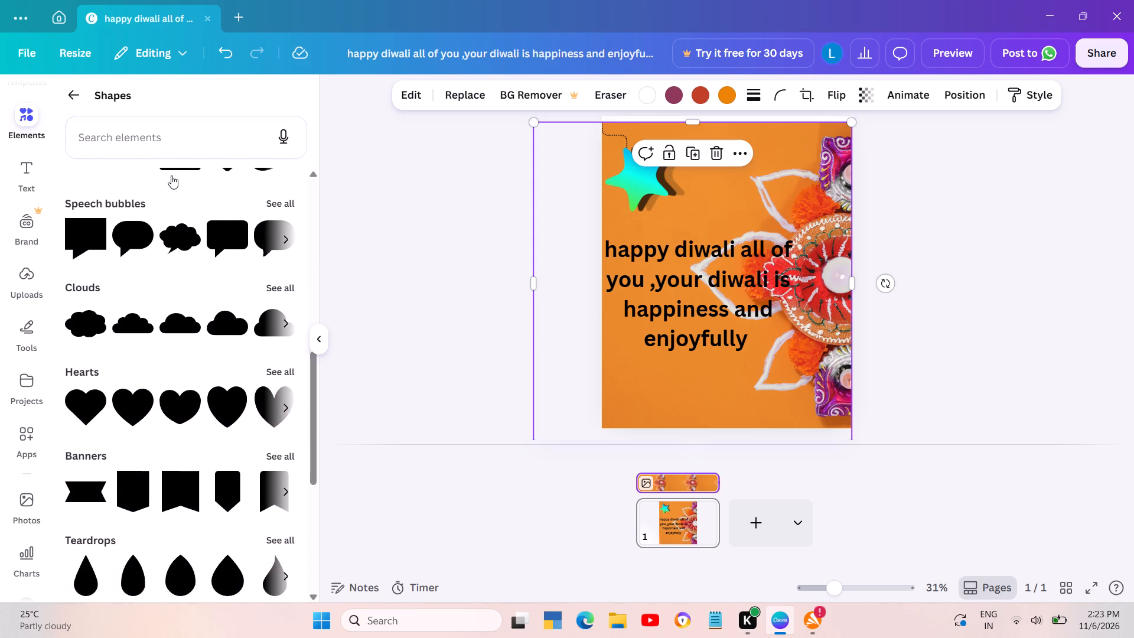
scroll(171, 175, "down", 3)
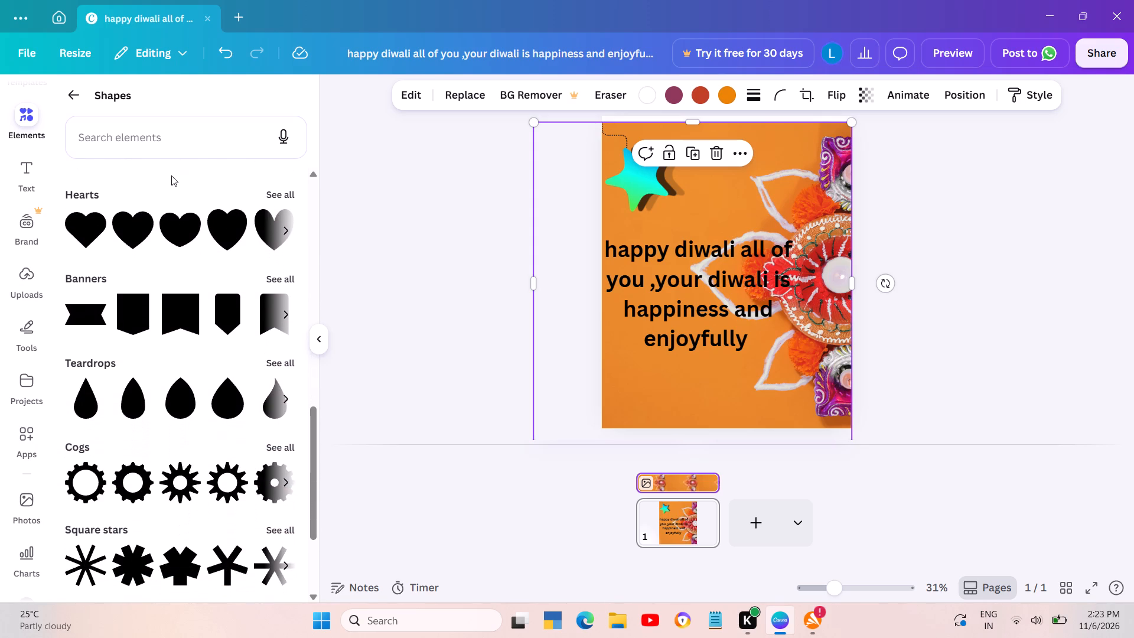
left_click(185, 224)
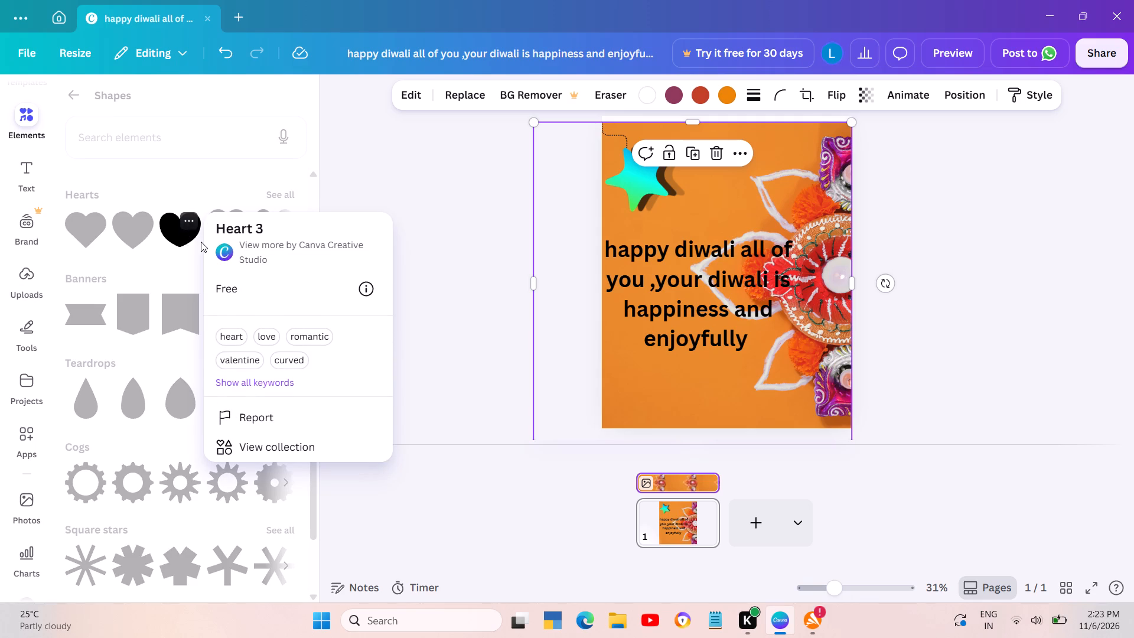
left_click(232, 335)
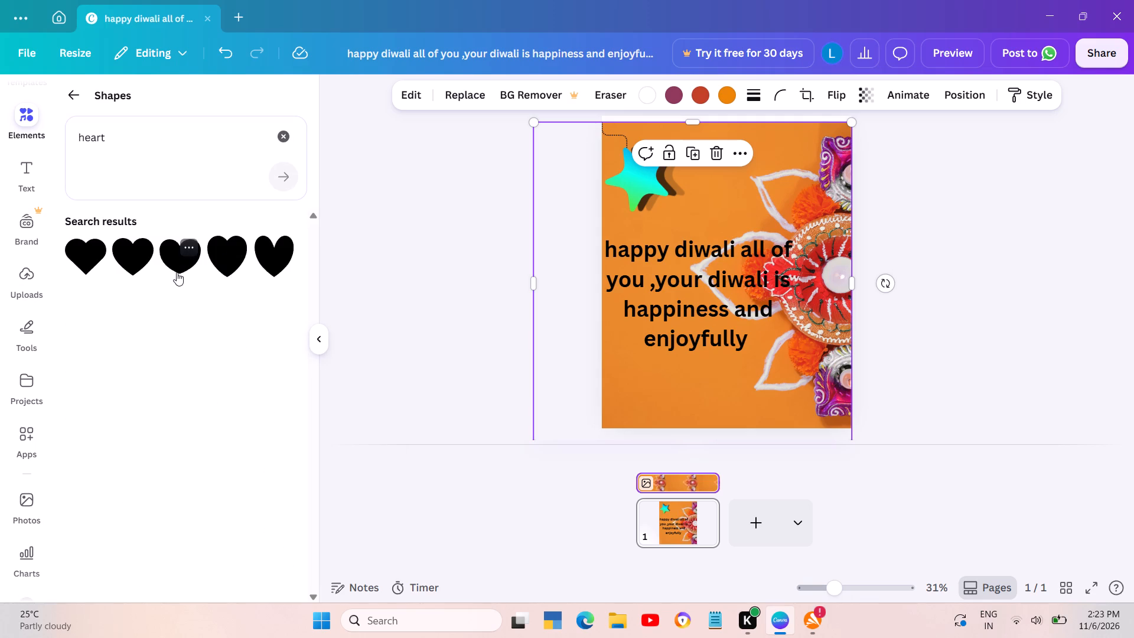
left_click(178, 265)
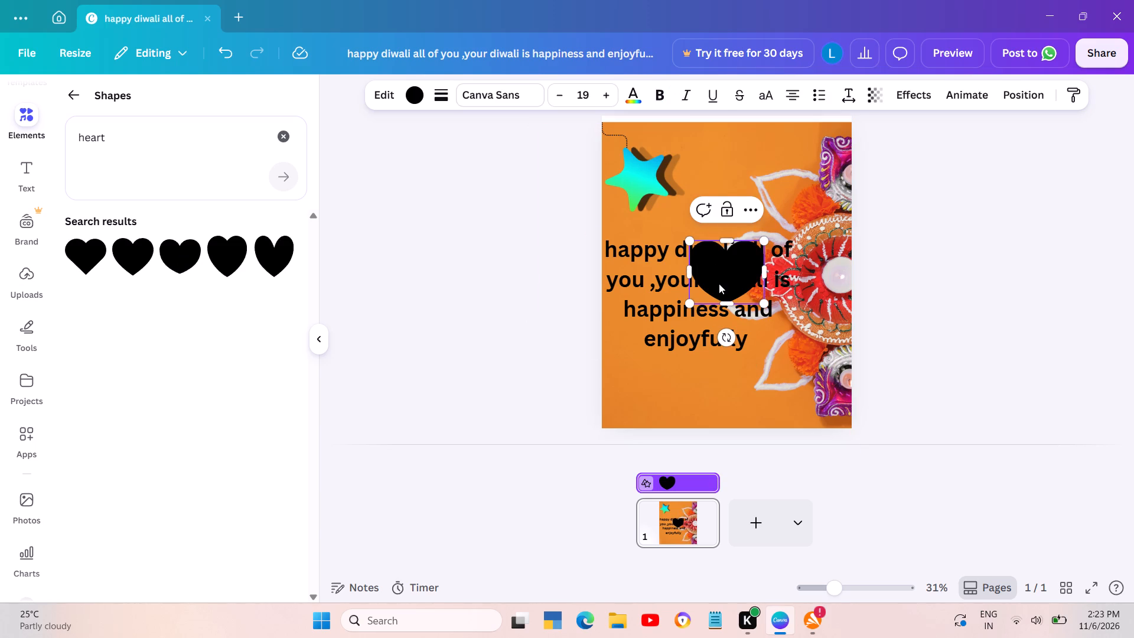
Move the black heart up beside the star, above the message text.
left_click_drag(719, 284, 722, 237)
triple_click(722, 237)
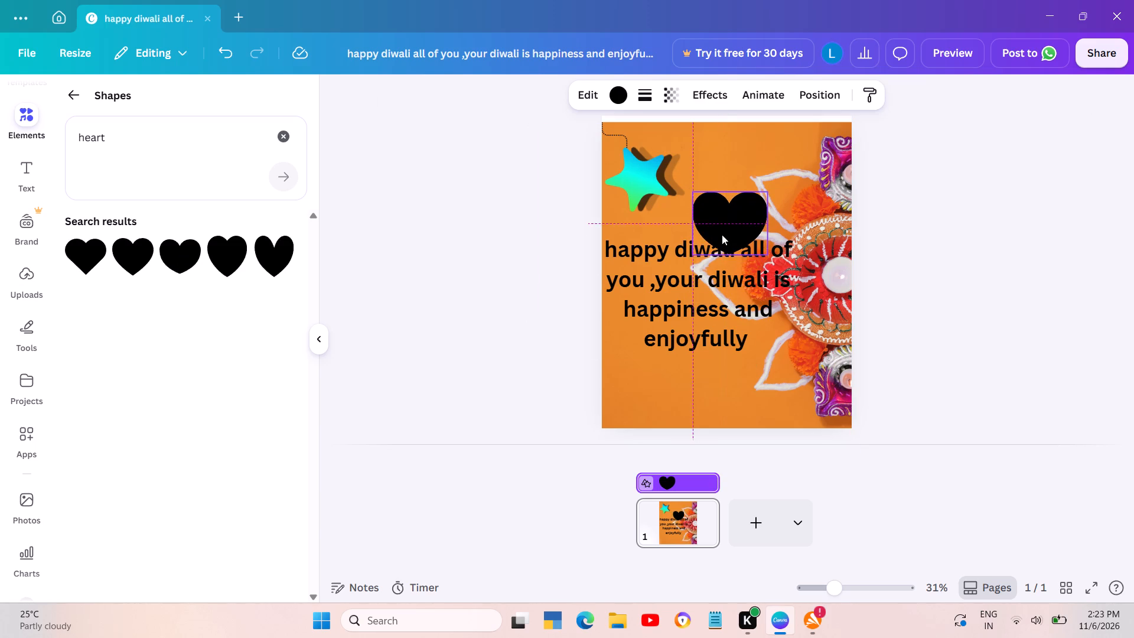
left_click_drag(722, 235, 718, 196)
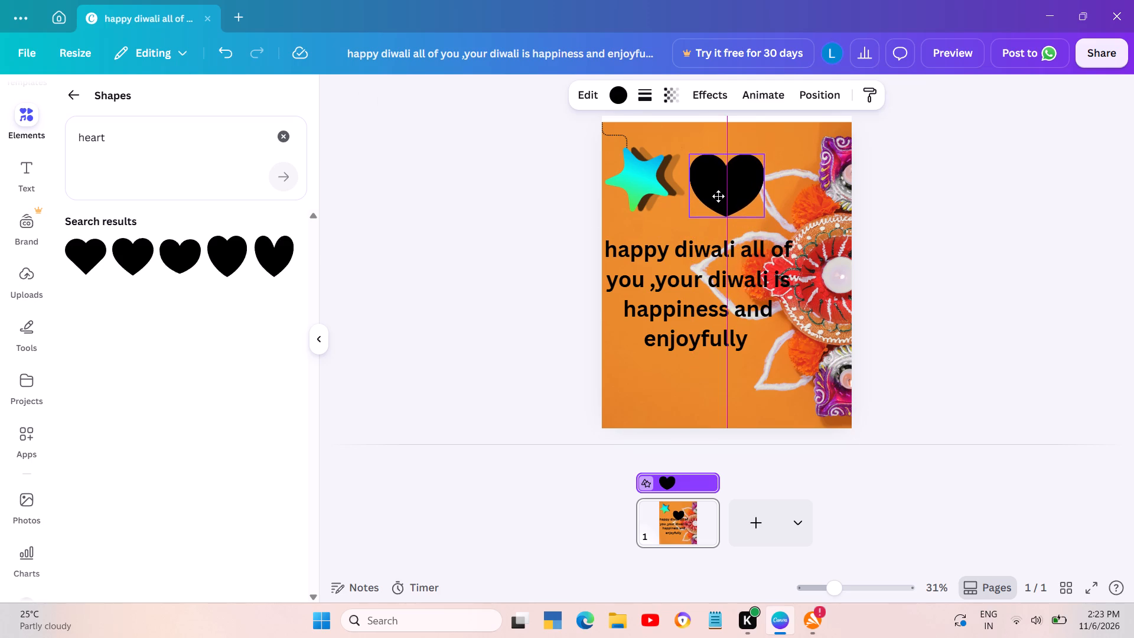
left_click_drag(718, 196, 710, 191)
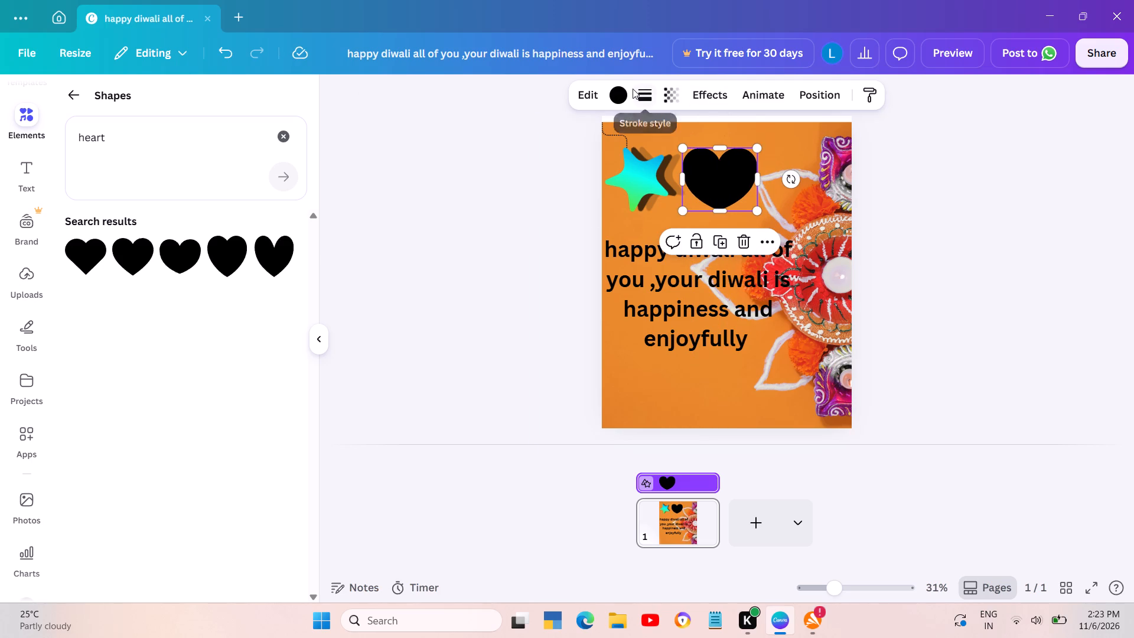
Rotate the black heart to about 23°.
left_click(618, 89)
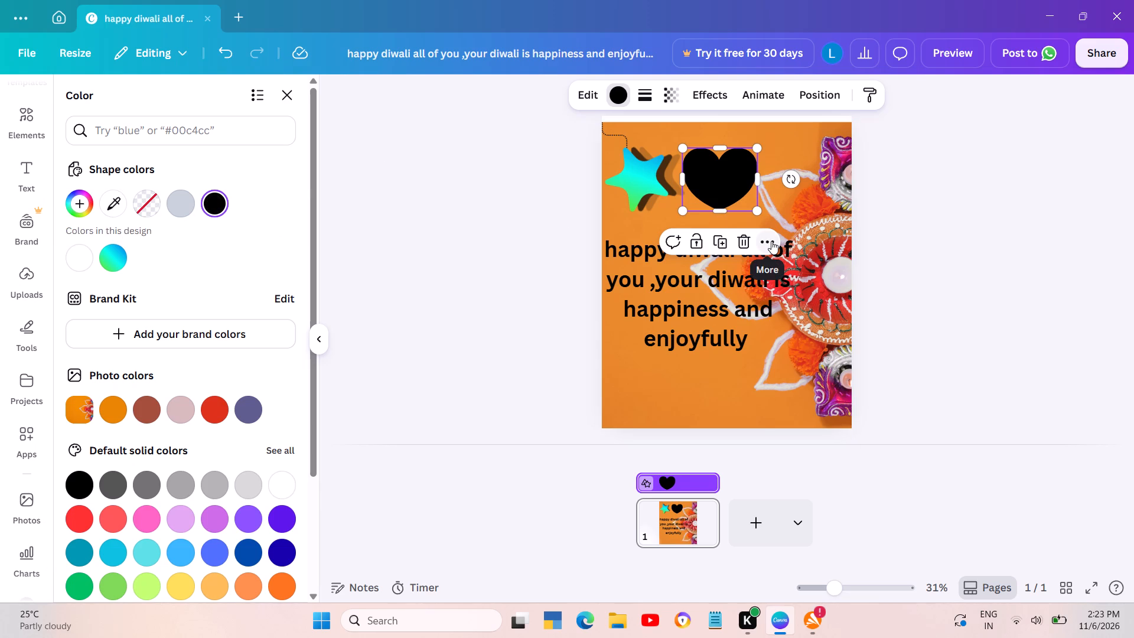
left_click_drag(796, 178, 818, 178)
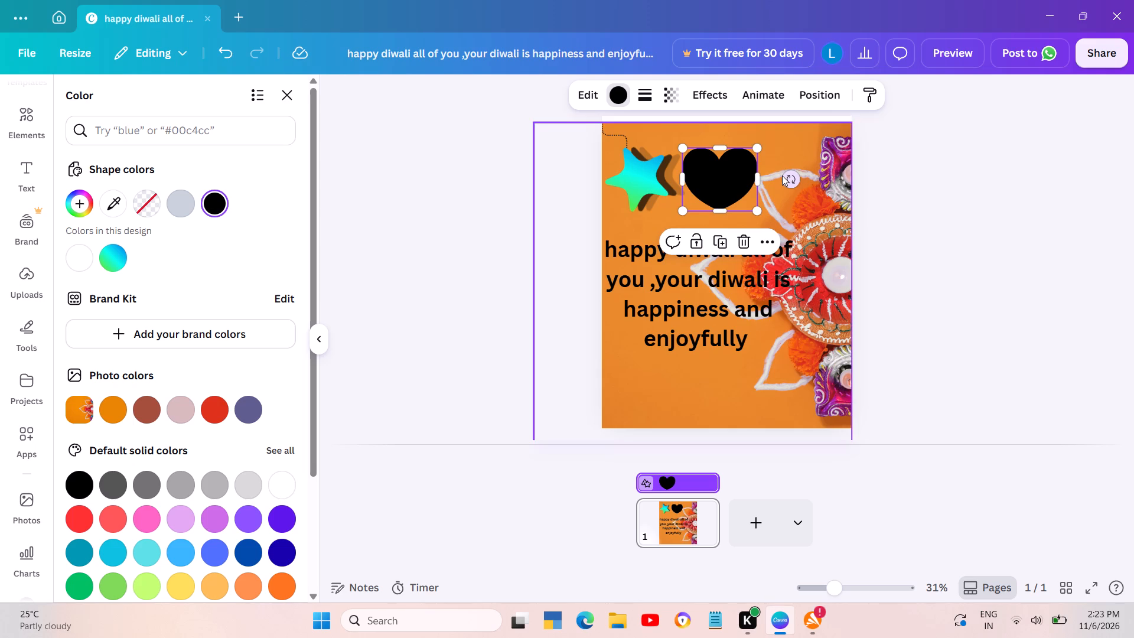
left_click_drag(788, 175, 836, 164)
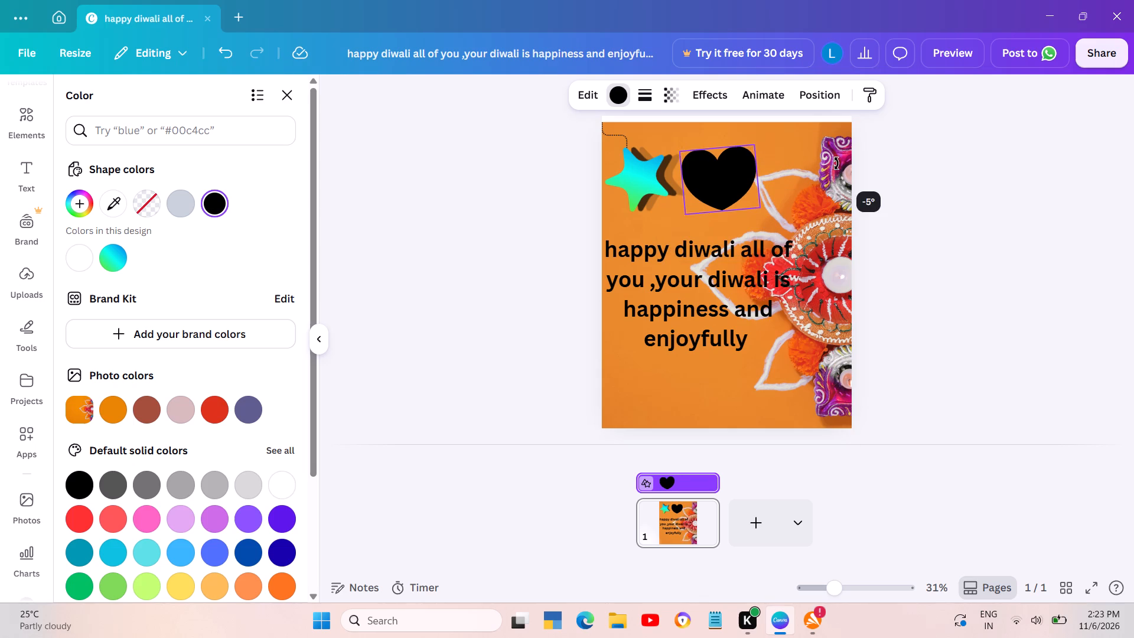
left_click_drag(836, 164, 827, 118)
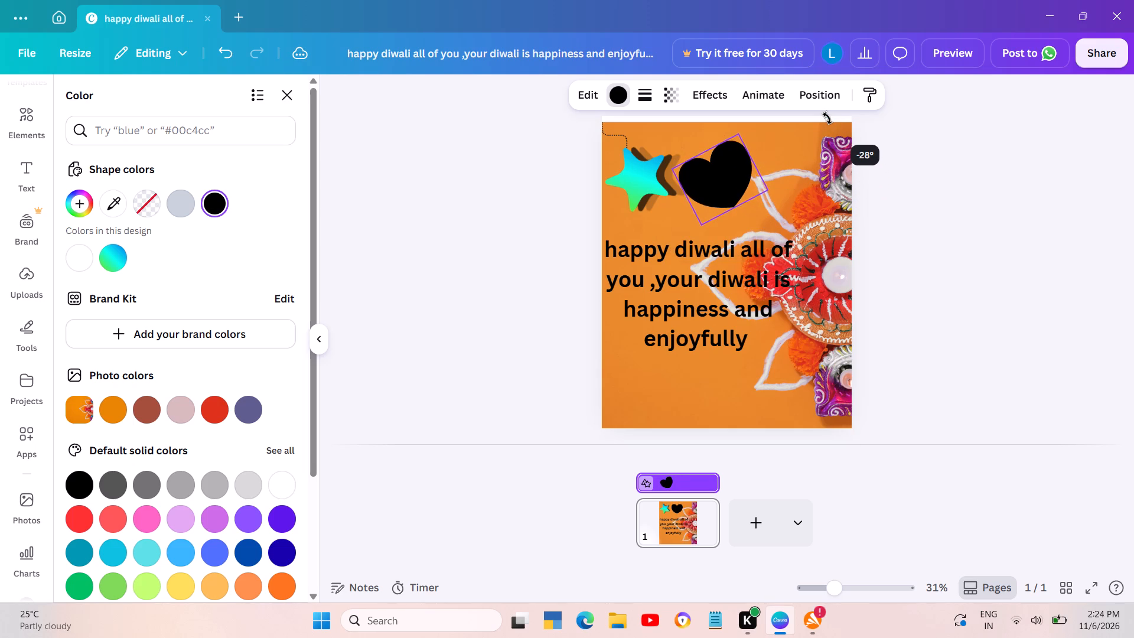
left_click_drag(827, 118, 807, 185)
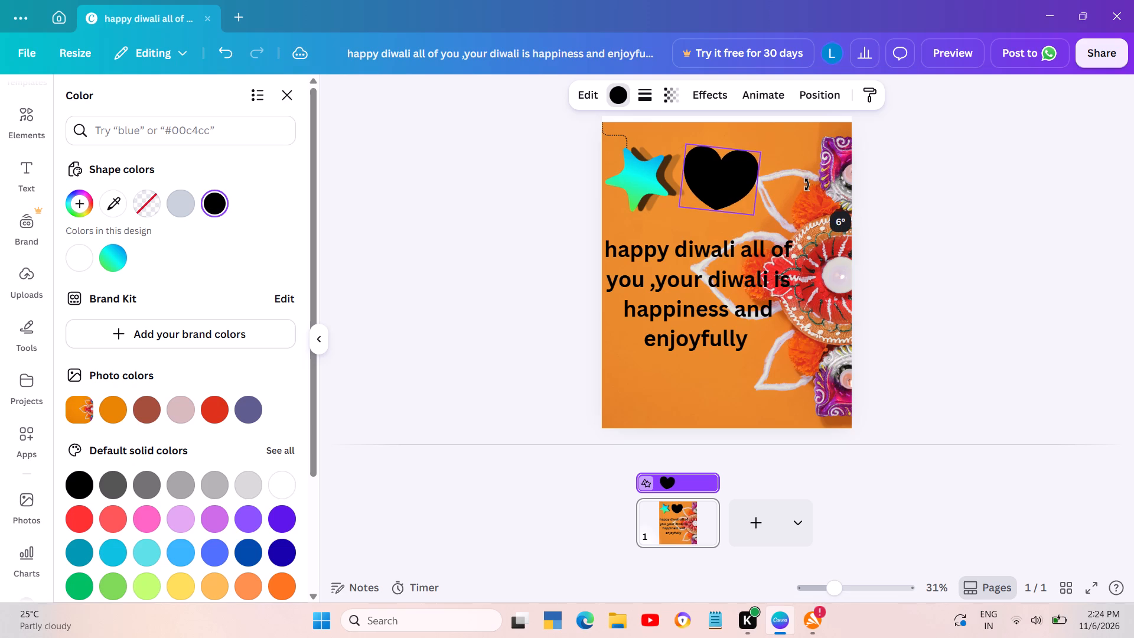
left_click_drag(807, 185, 830, 219)
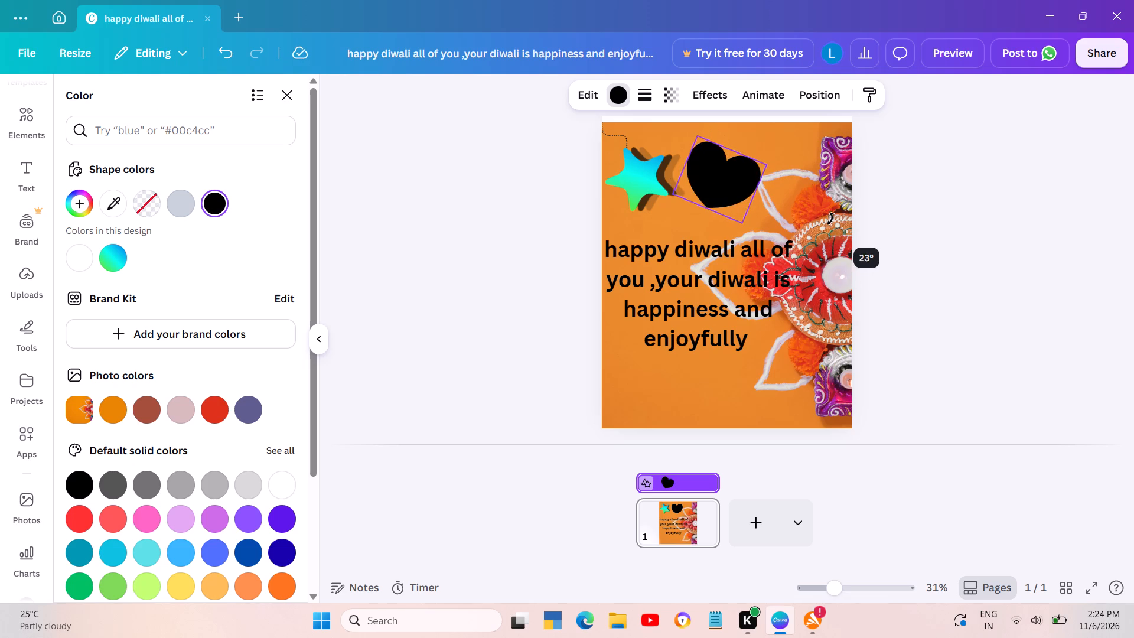
left_click_drag(830, 219, 830, 217)
Move the tilted heart down so it overlaps the end of the message's first line.
left_click_drag(730, 198, 734, 191)
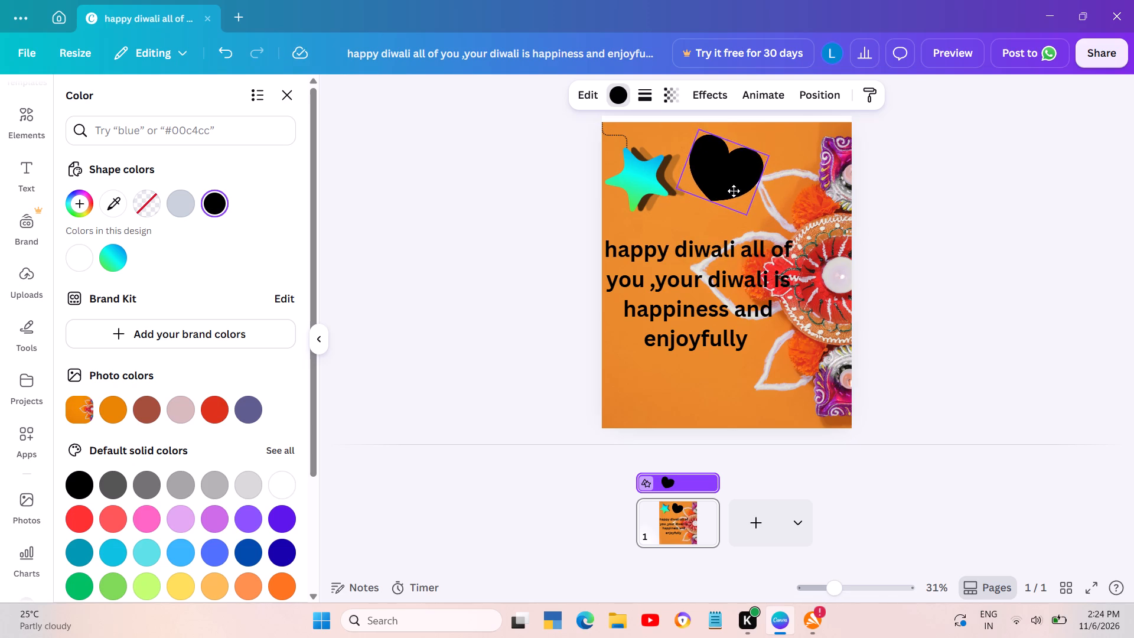
left_click_drag(734, 191, 770, 230)
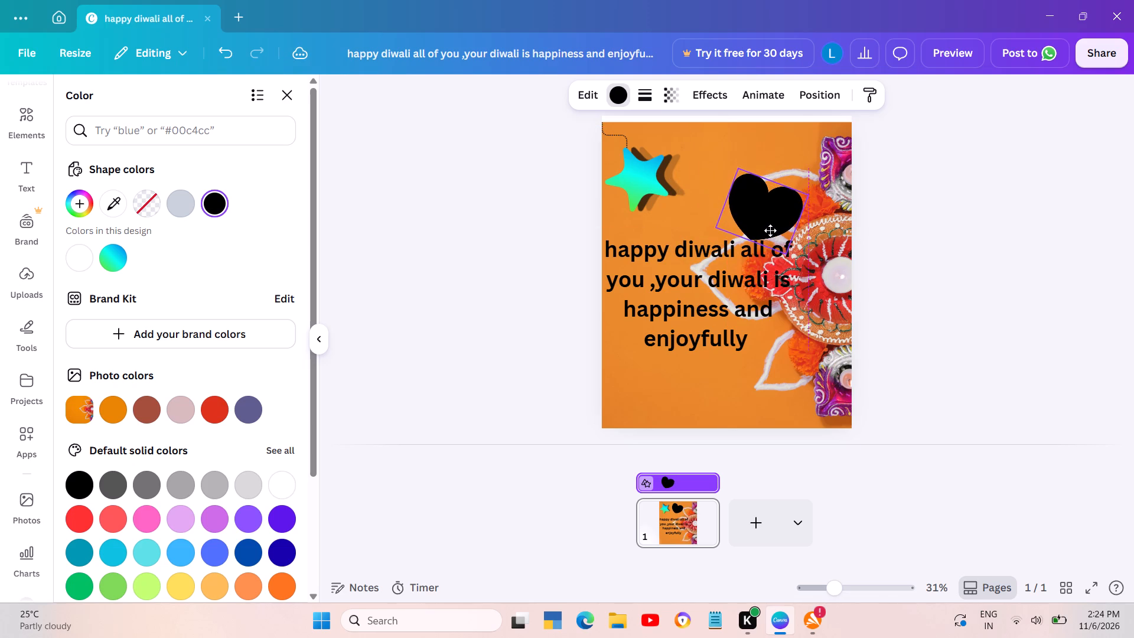
left_click_drag(770, 230, 763, 263)
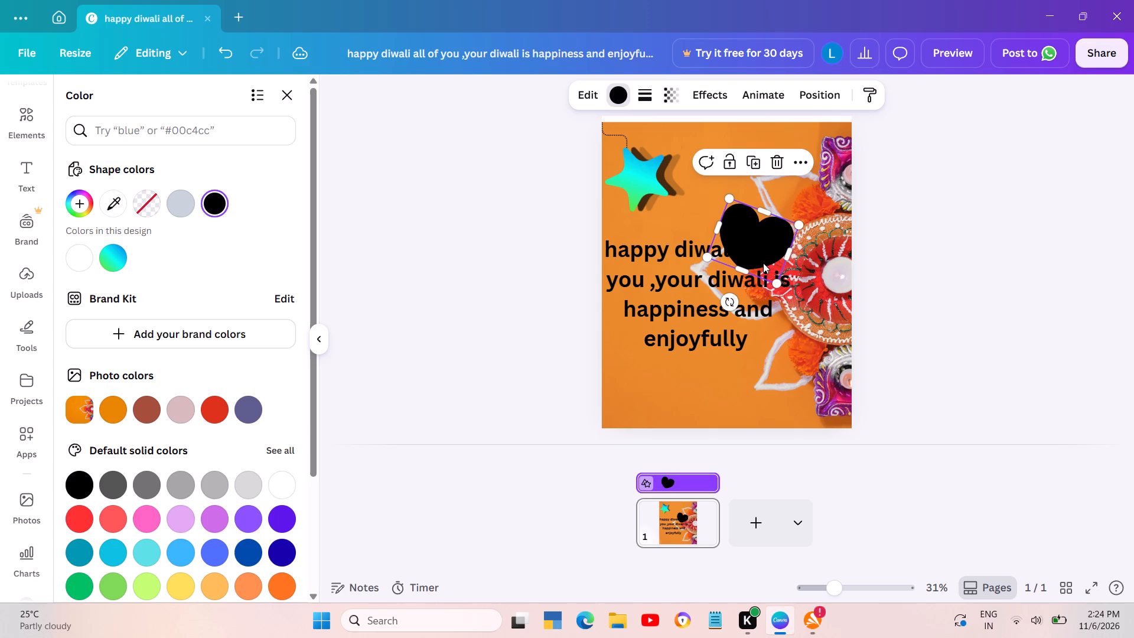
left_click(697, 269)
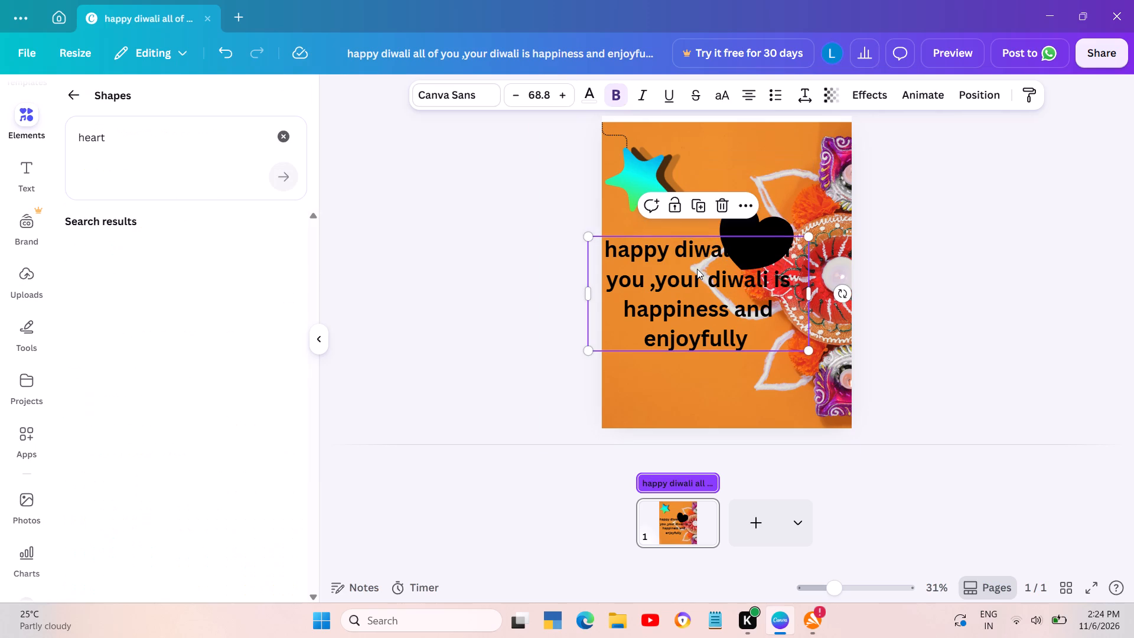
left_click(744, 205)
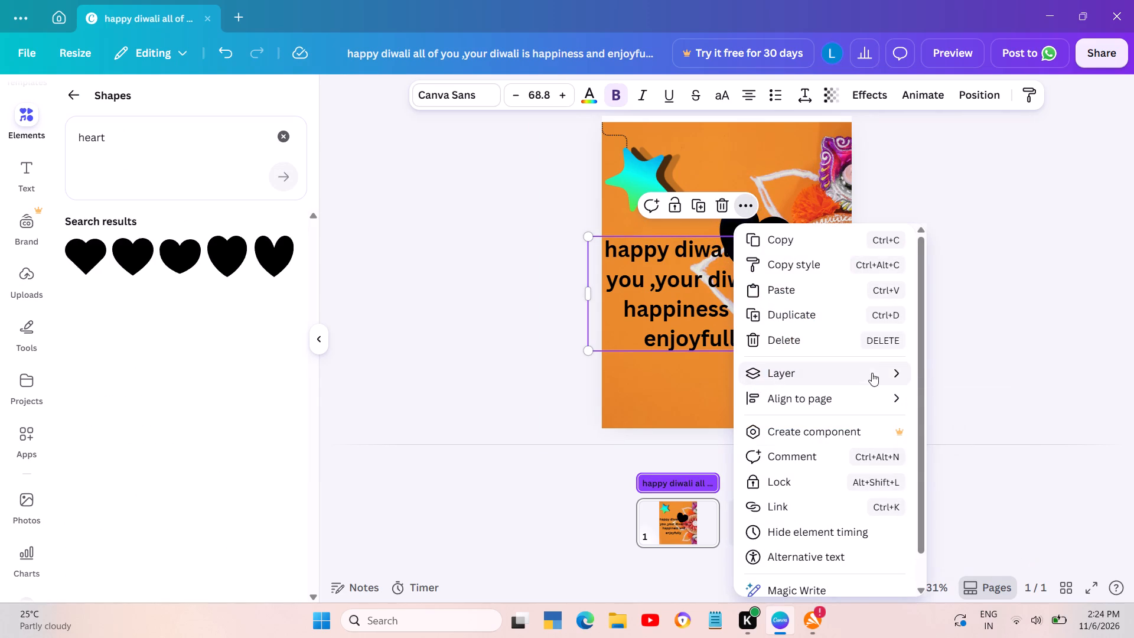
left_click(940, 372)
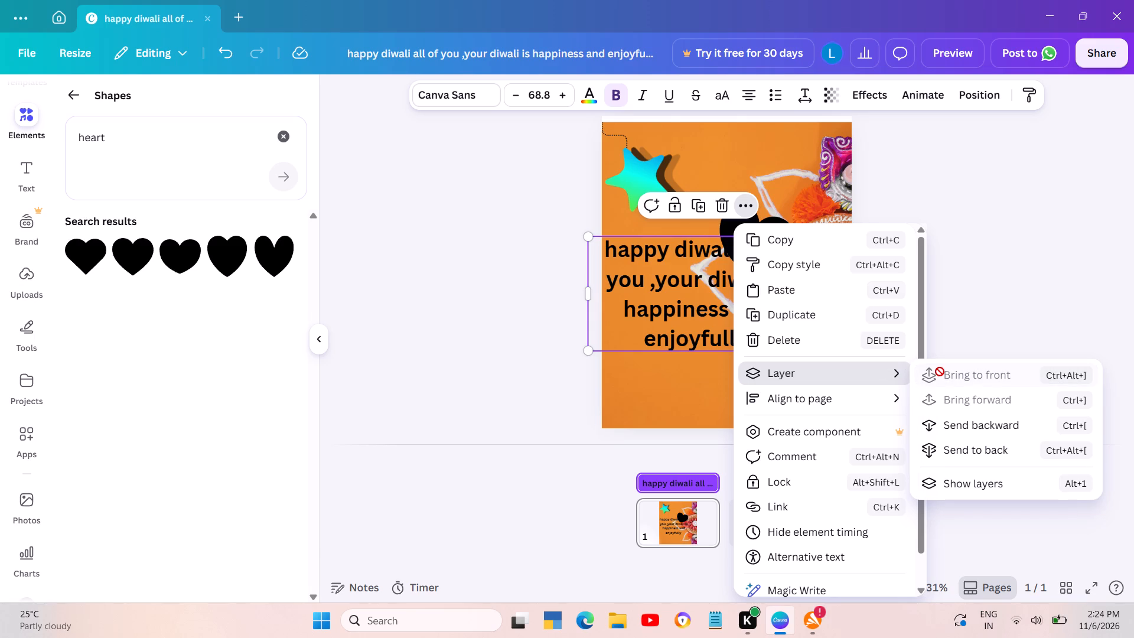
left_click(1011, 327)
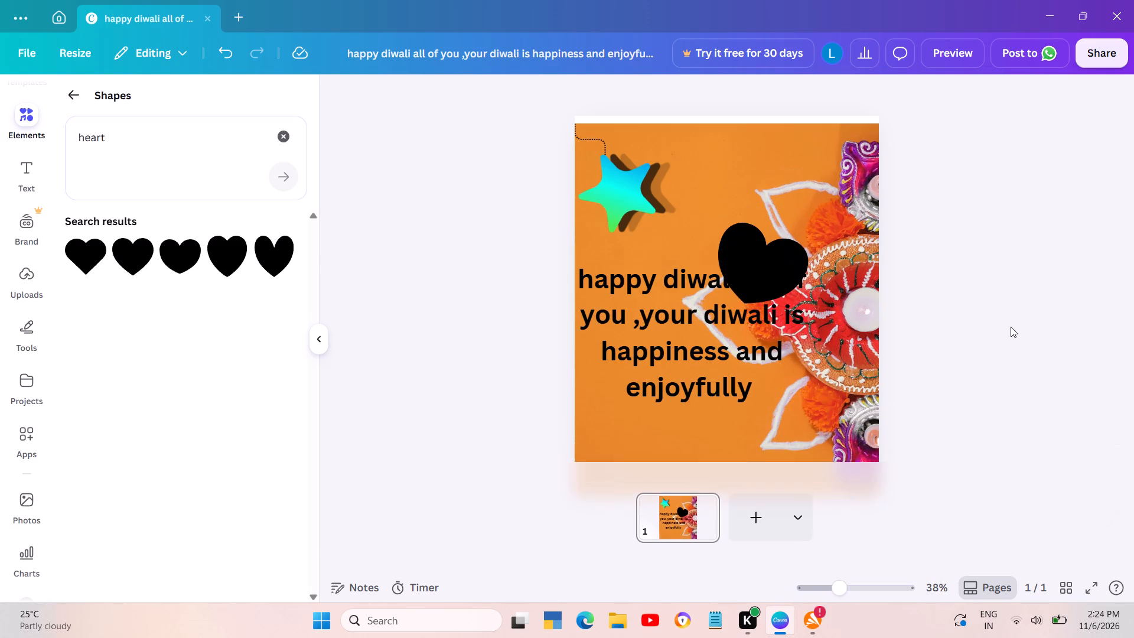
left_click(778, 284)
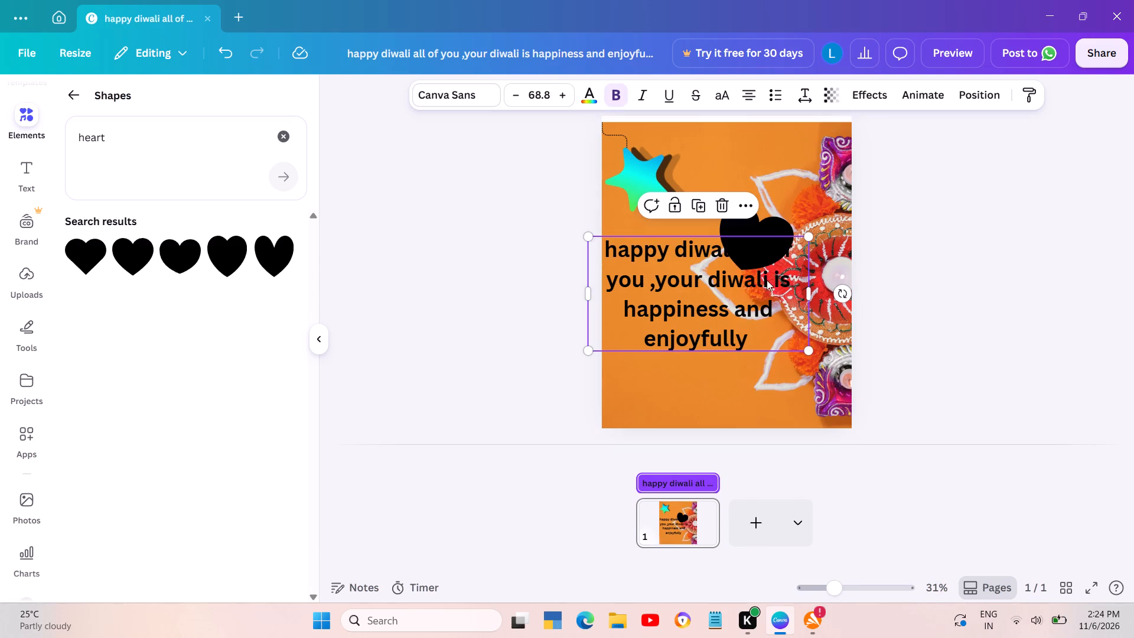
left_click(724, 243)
Shift the tilted heart slightly left so it overlaps the words "diwali all" in the message's first line.
left_click(772, 222)
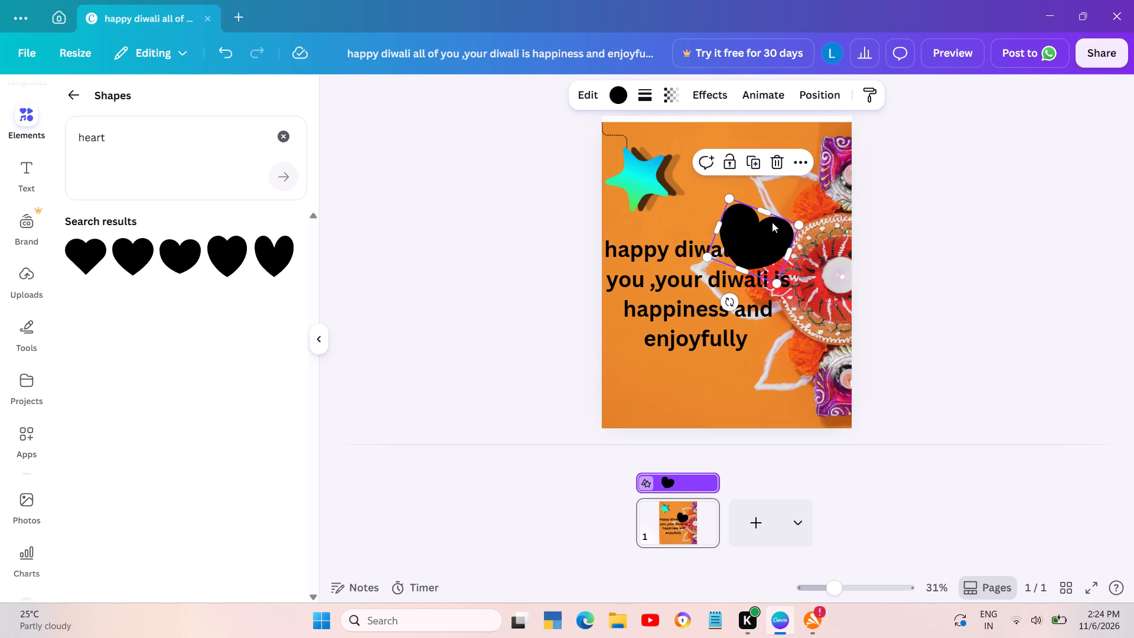
left_click_drag(772, 222, 703, 147)
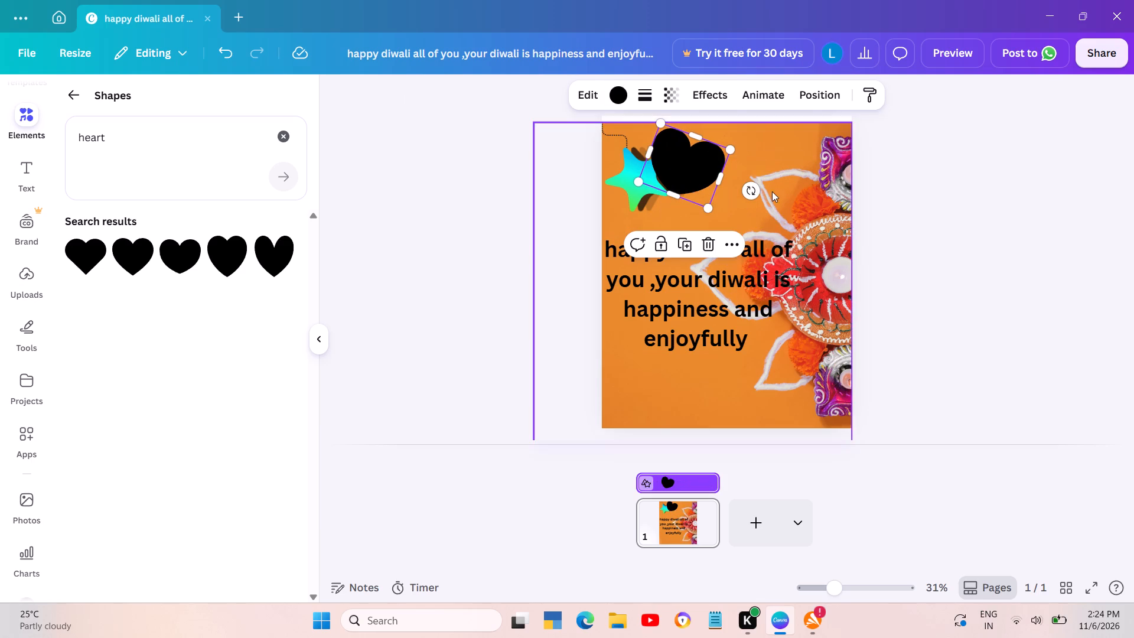
left_click_drag(703, 172, 748, 181)
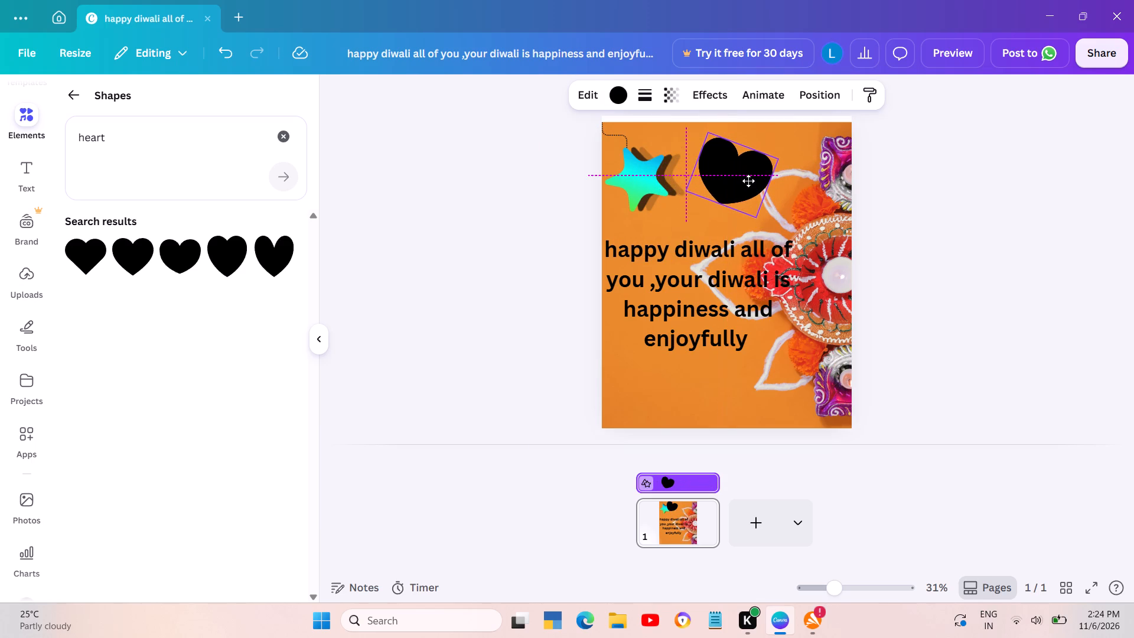
left_click_drag(748, 181, 748, 188)
left_click_drag(748, 188, 745, 196)
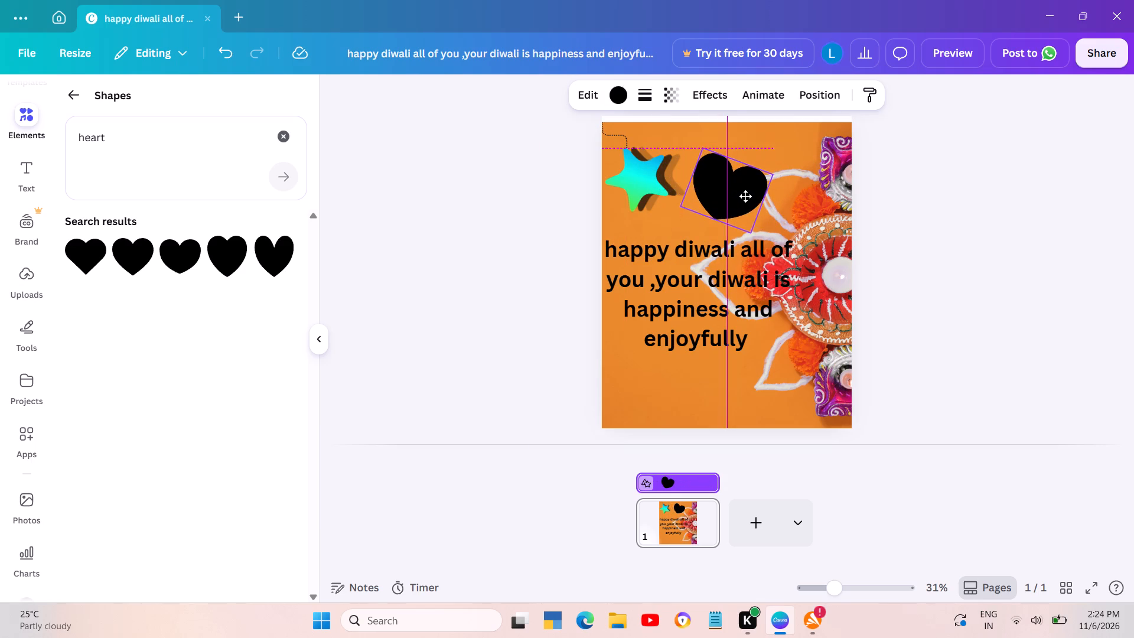
left_click_drag(745, 196, 748, 242)
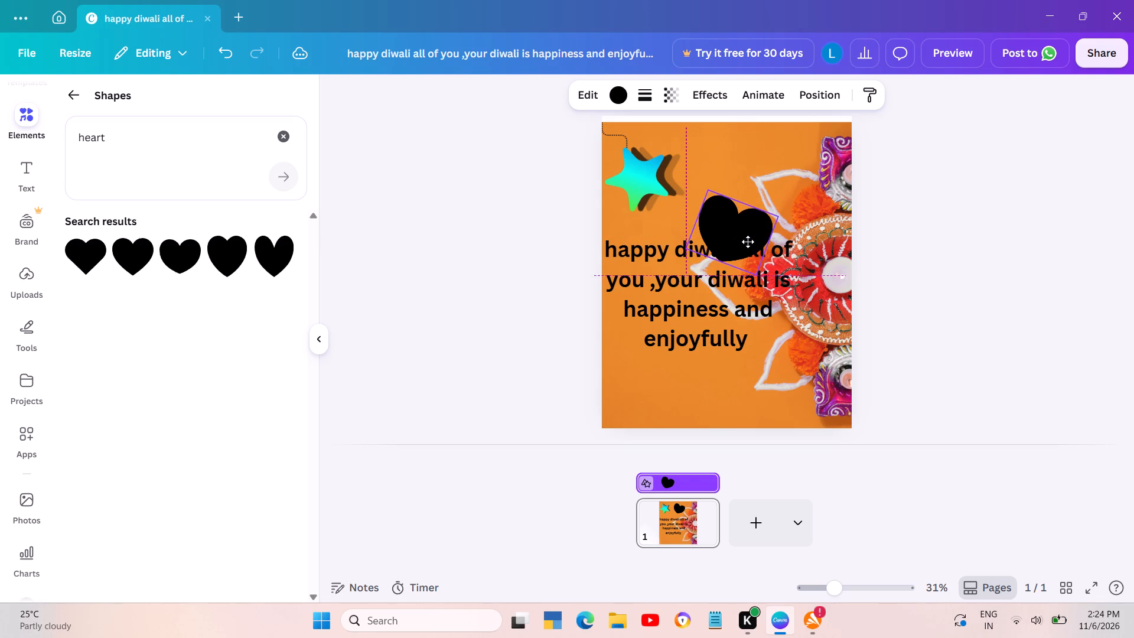
left_click_drag(748, 242, 747, 242)
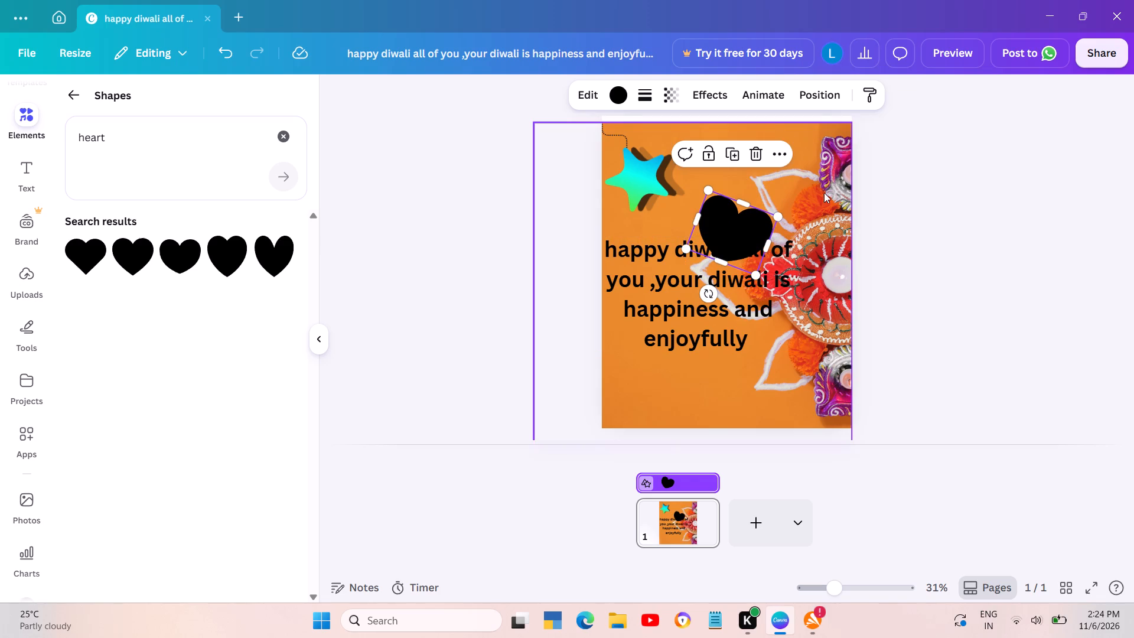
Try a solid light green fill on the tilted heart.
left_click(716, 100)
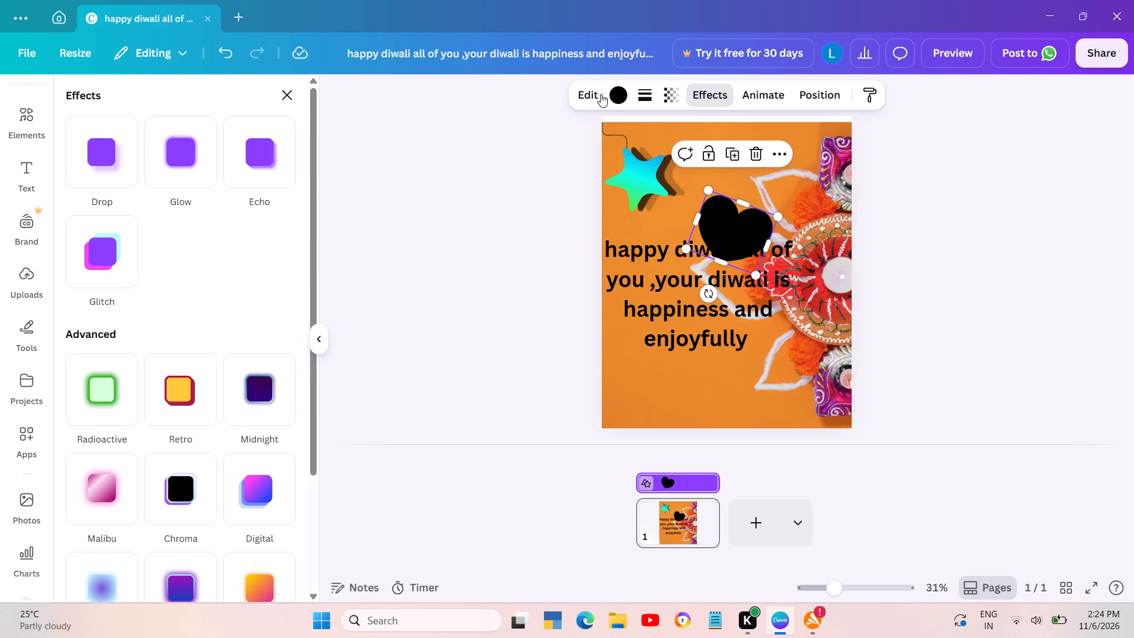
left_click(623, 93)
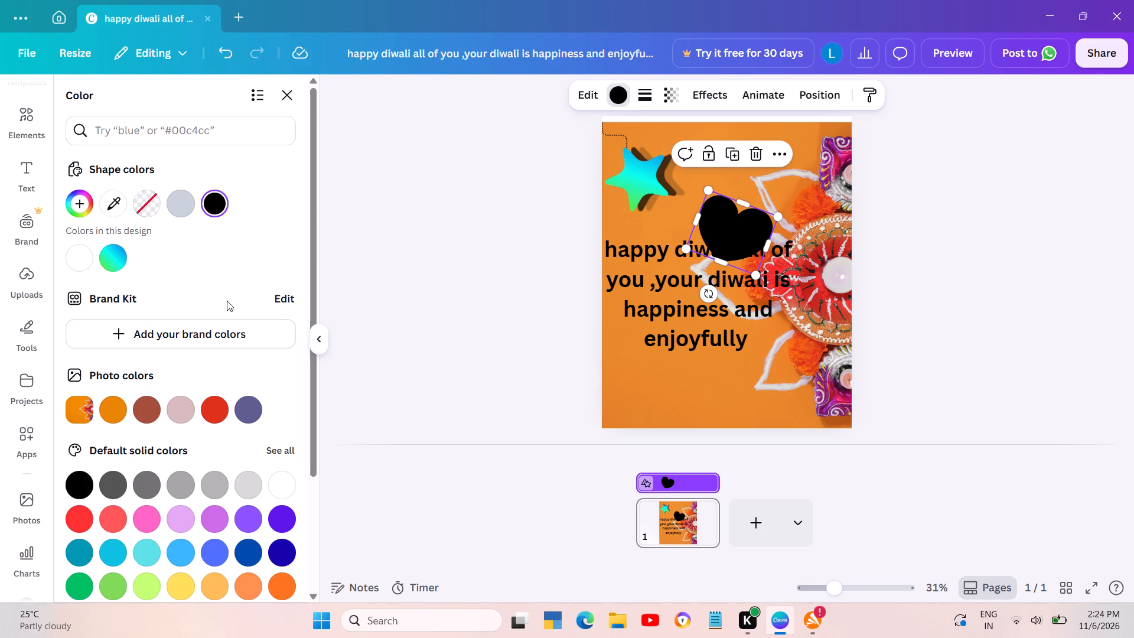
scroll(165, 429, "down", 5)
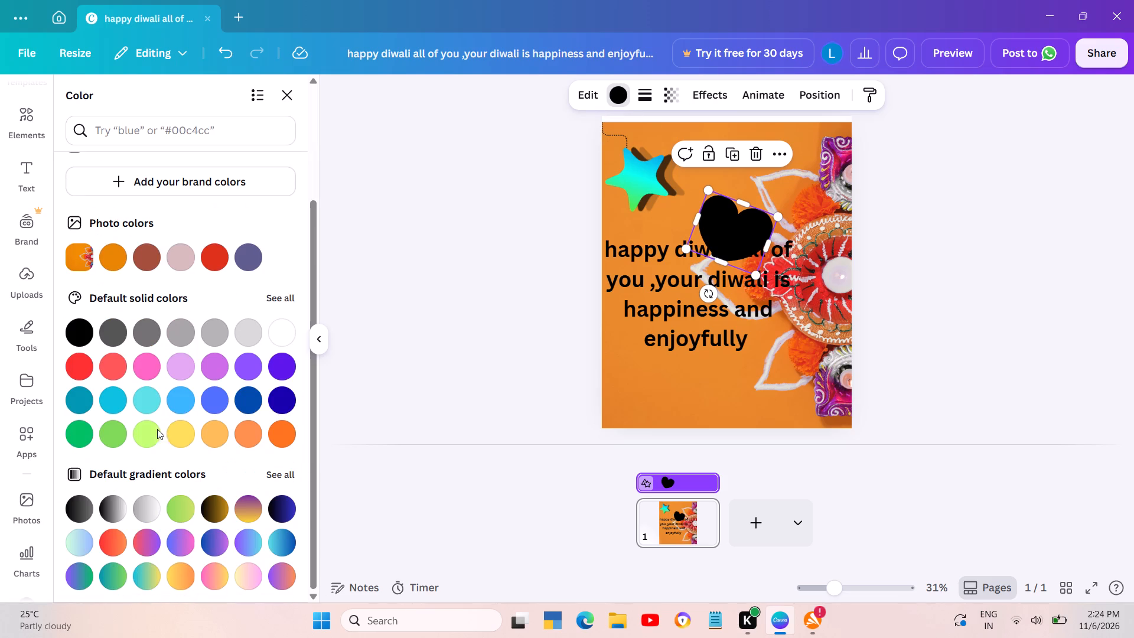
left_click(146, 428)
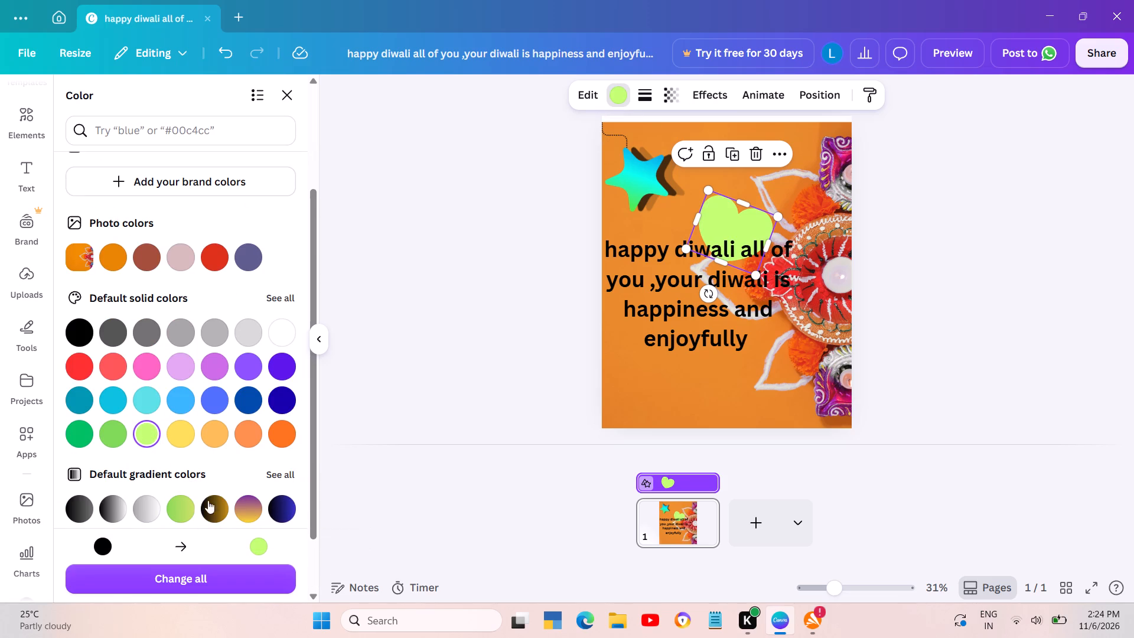
Try olive, gold, orange and pink-yellow gradients on the heart, settling on the violet-to-pink one from the full set of default gradients.
left_click(273, 474)
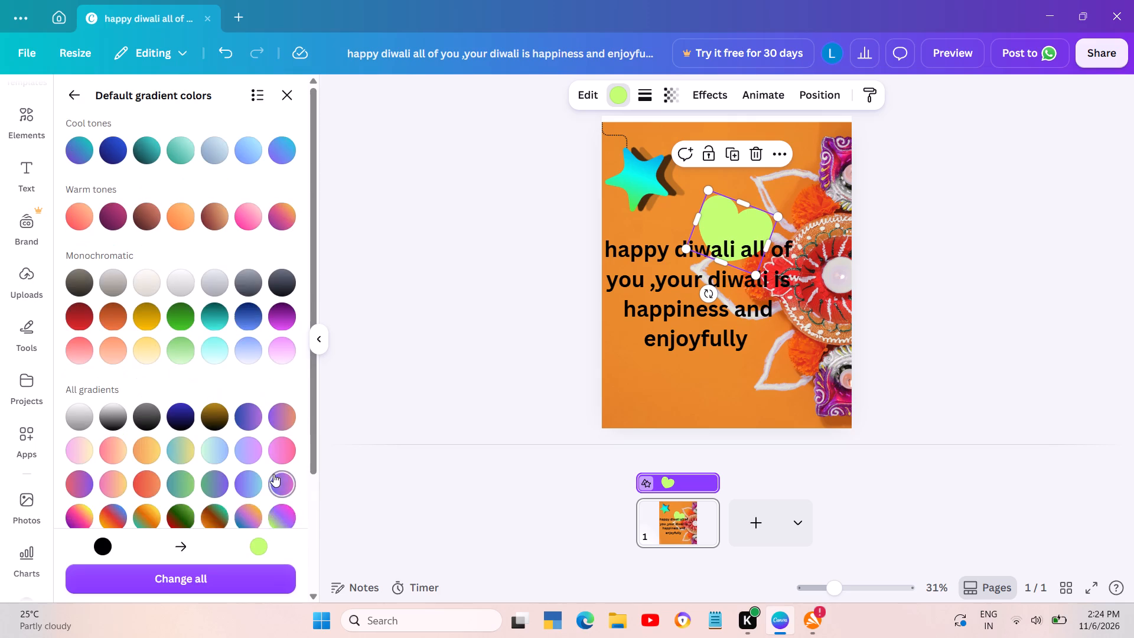
scroll(208, 465, "down", 4)
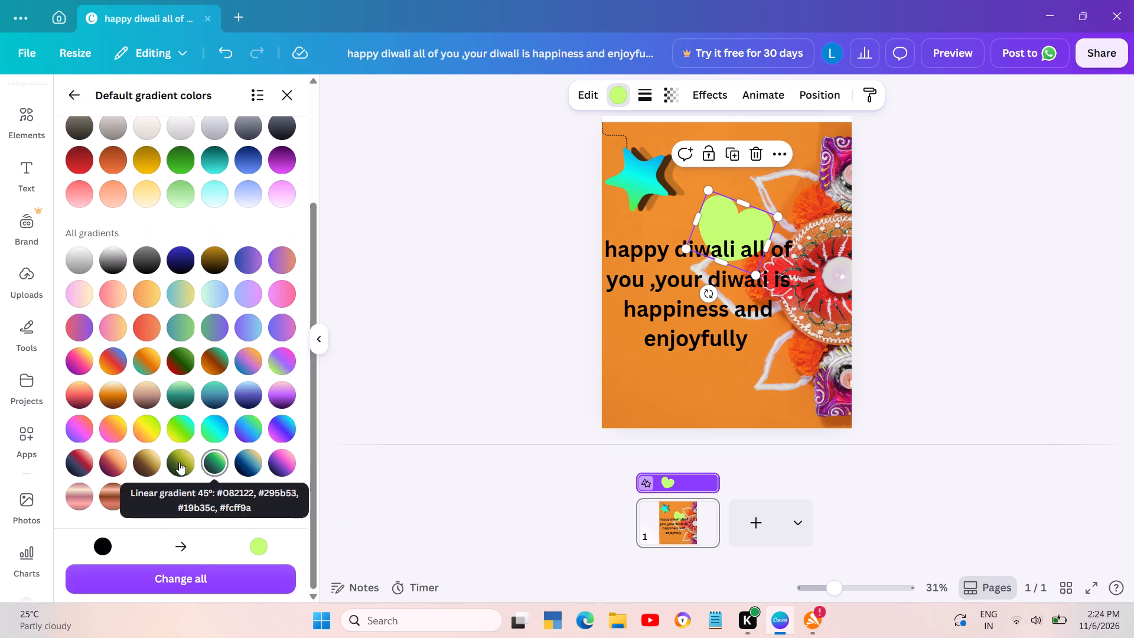
left_click(175, 462)
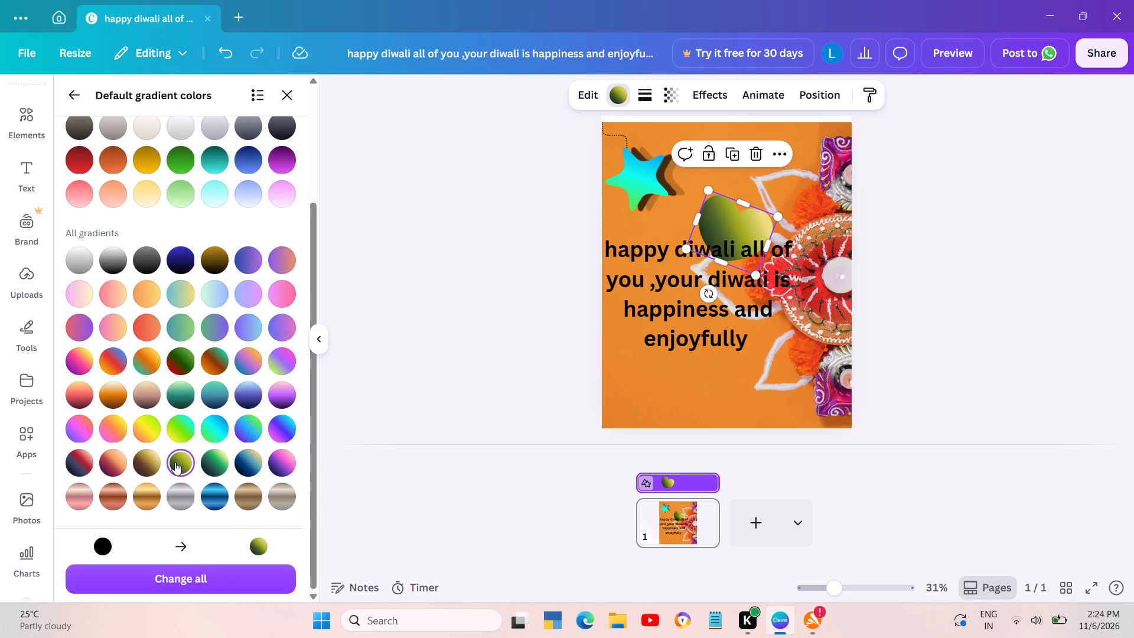
left_click(144, 489)
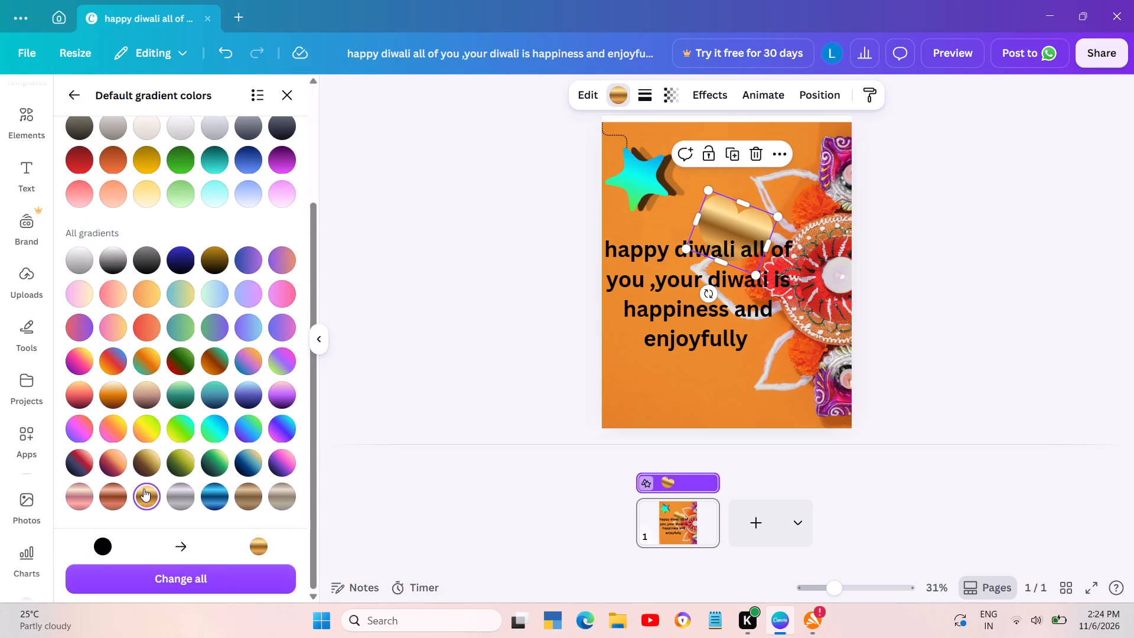
left_click(145, 359)
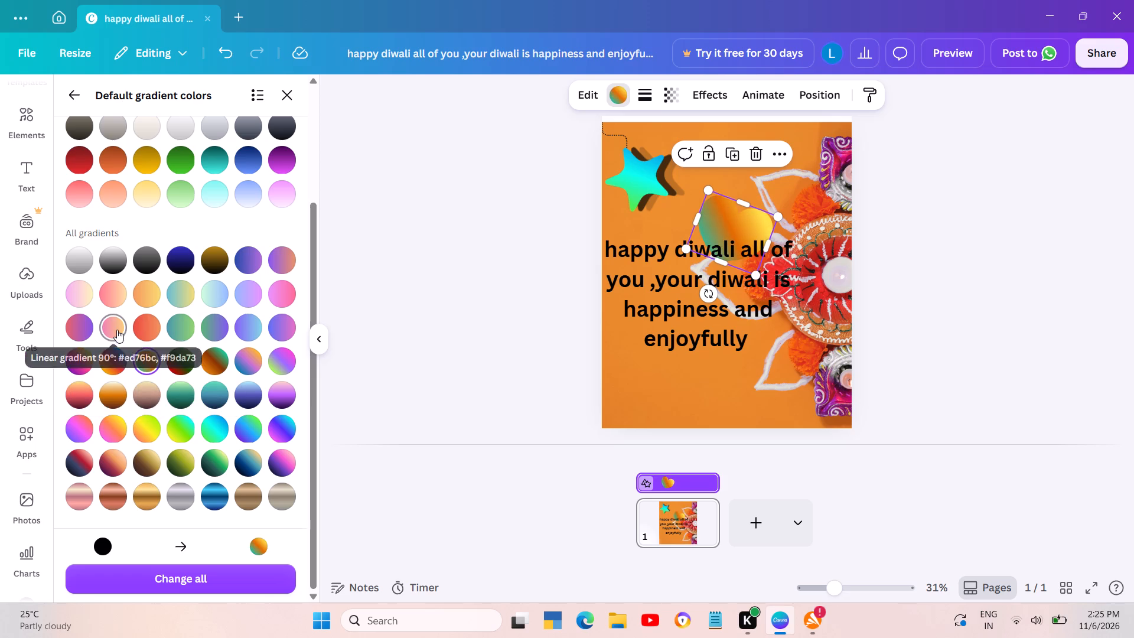
left_click(117, 330)
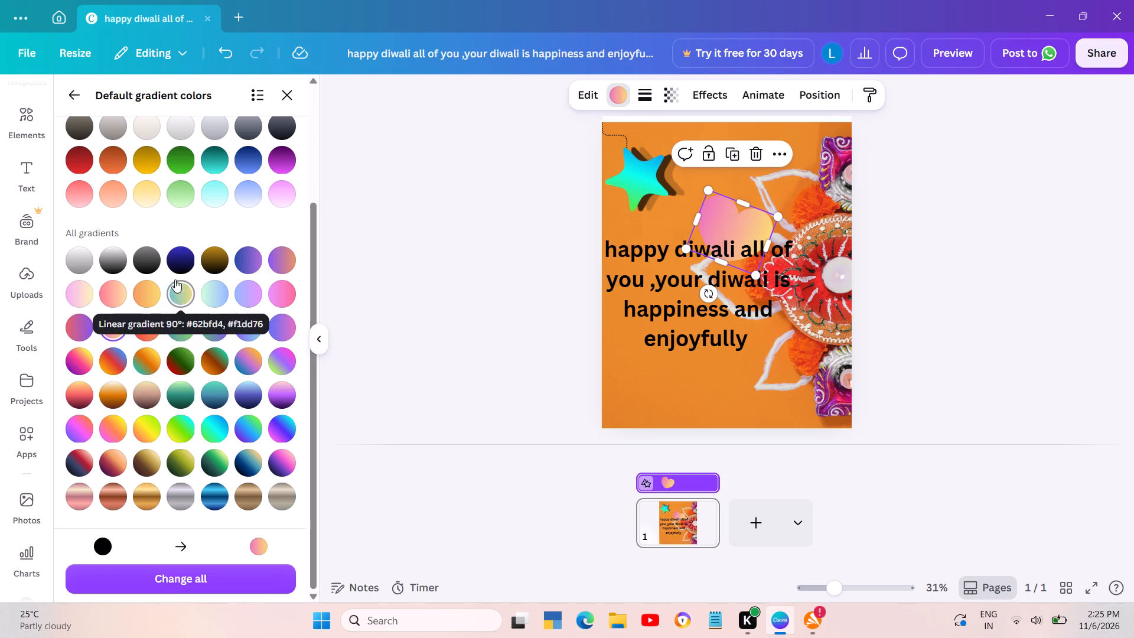
left_click(285, 292)
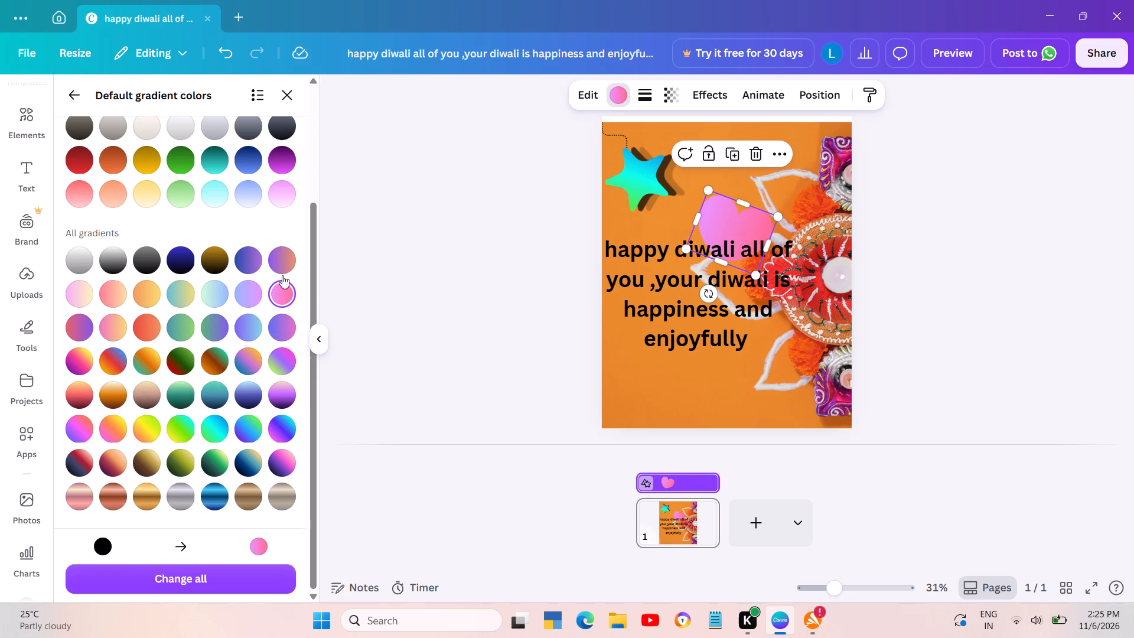
Apply the Echo effect to the heart with direction 108 and offset 47.
left_click(702, 95)
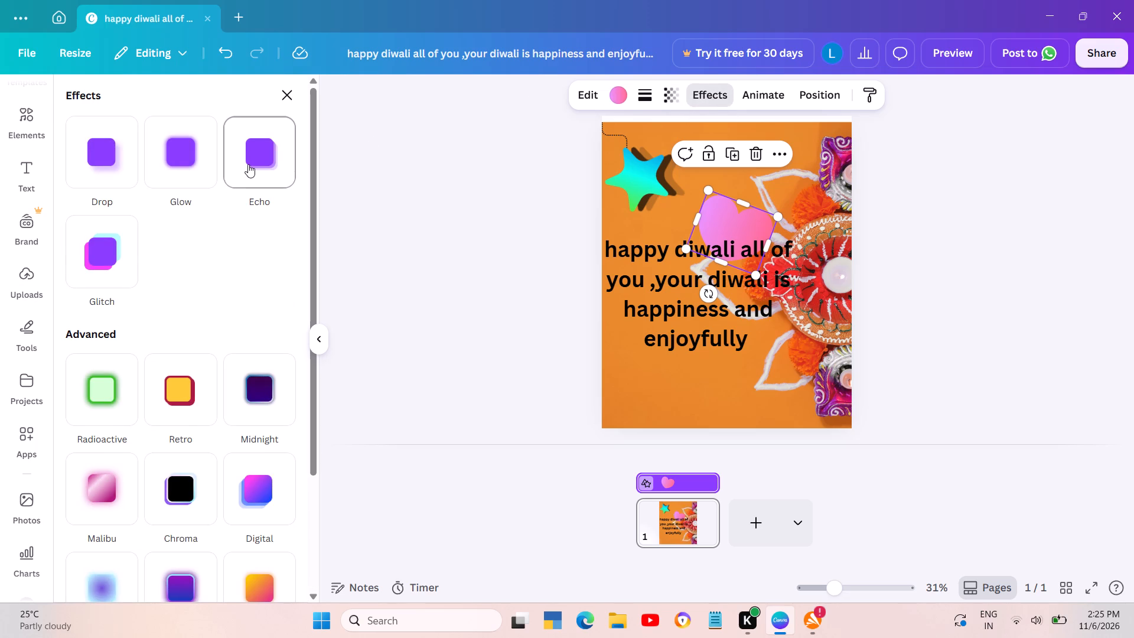
left_click(248, 164)
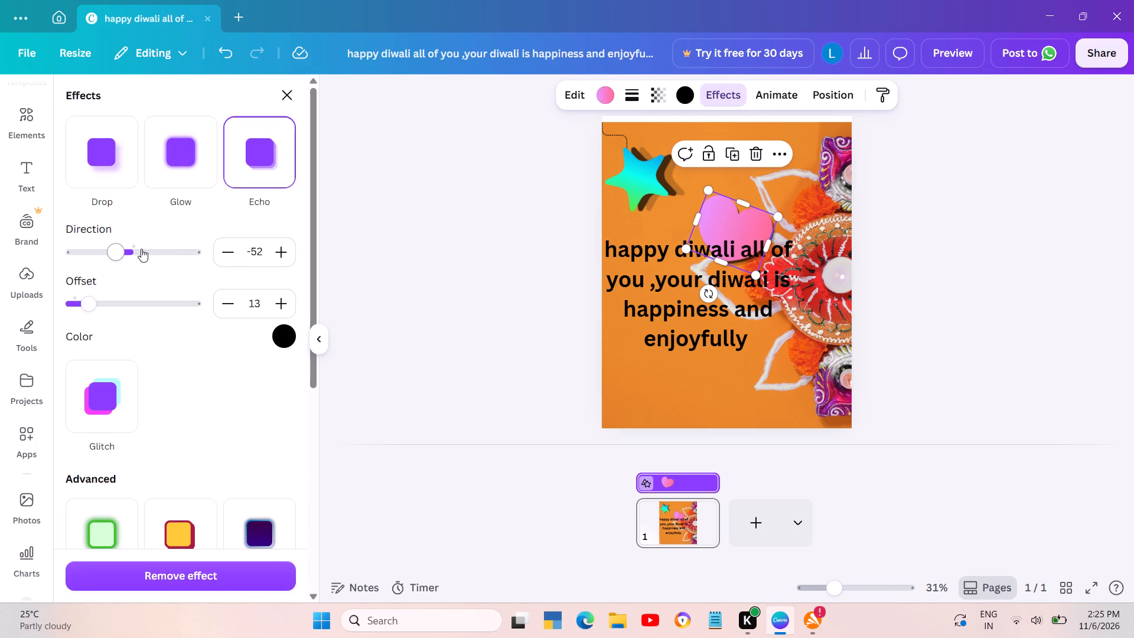
left_click(141, 249)
left_click(141, 249)
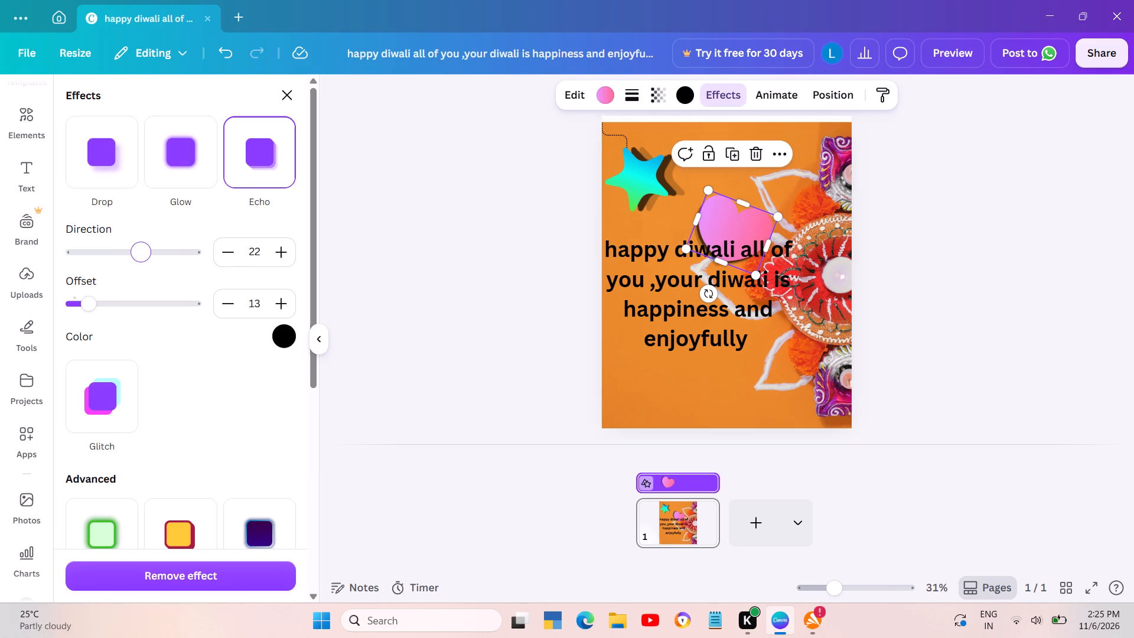
left_click(157, 253)
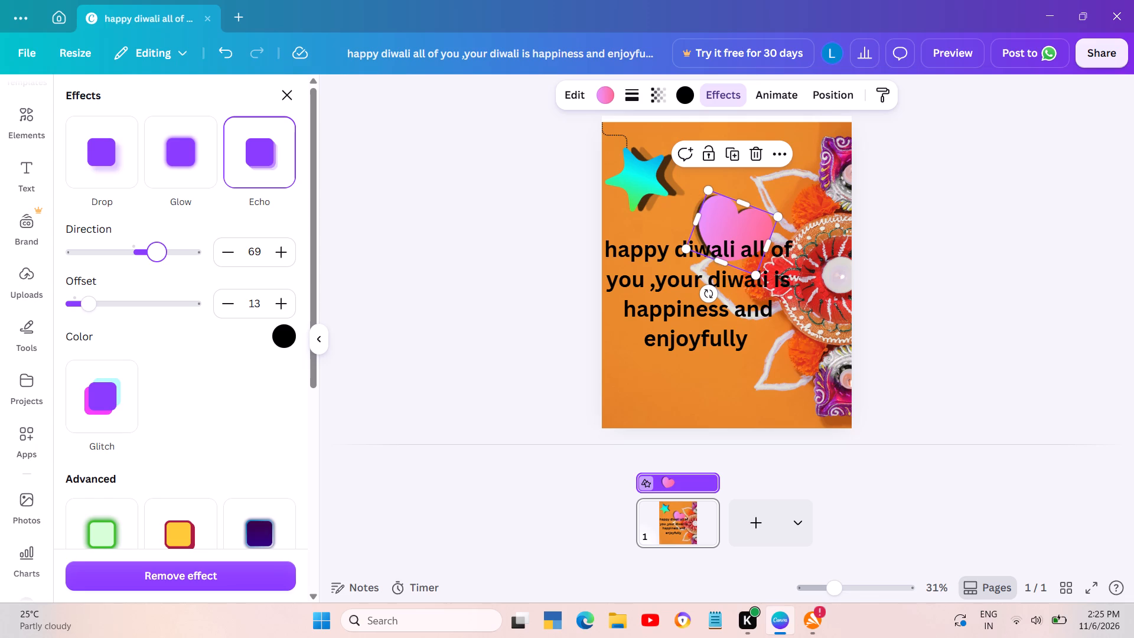
left_click(171, 252)
left_click(130, 300)
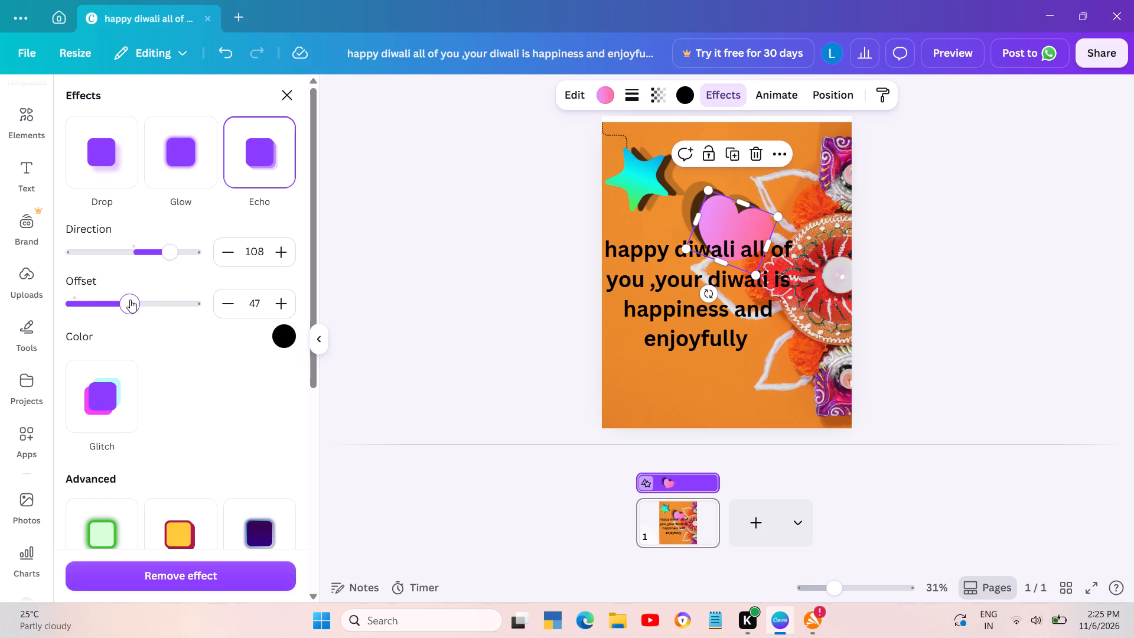
Add the recently used dashed line element to the page.
left_click(28, 135)
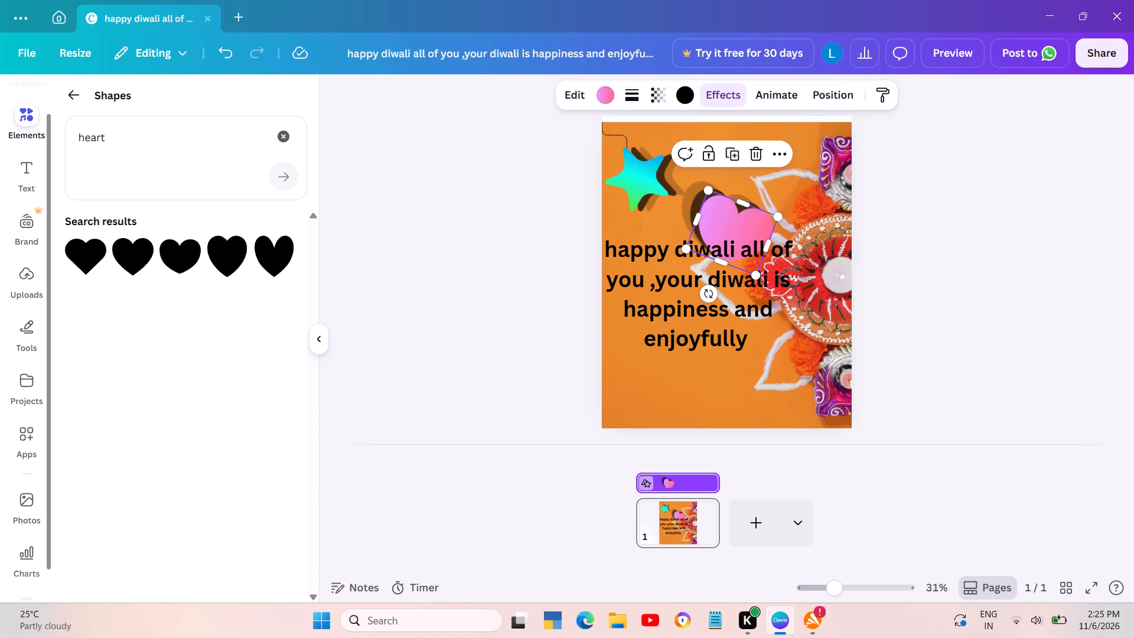
left_click(72, 100)
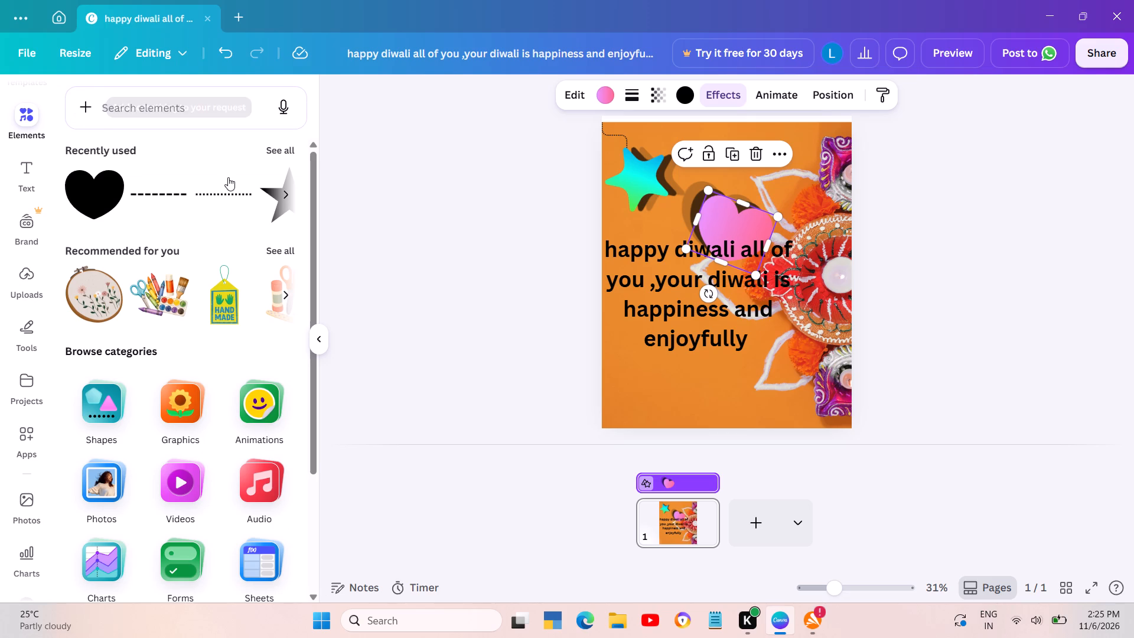
left_click(282, 190)
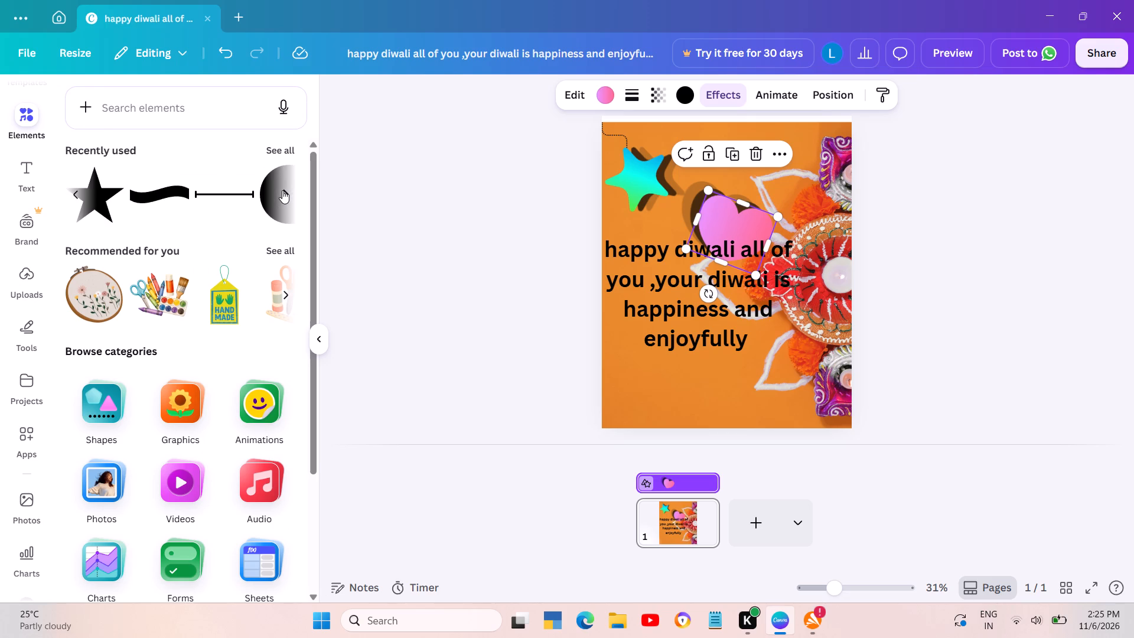
left_click(80, 192)
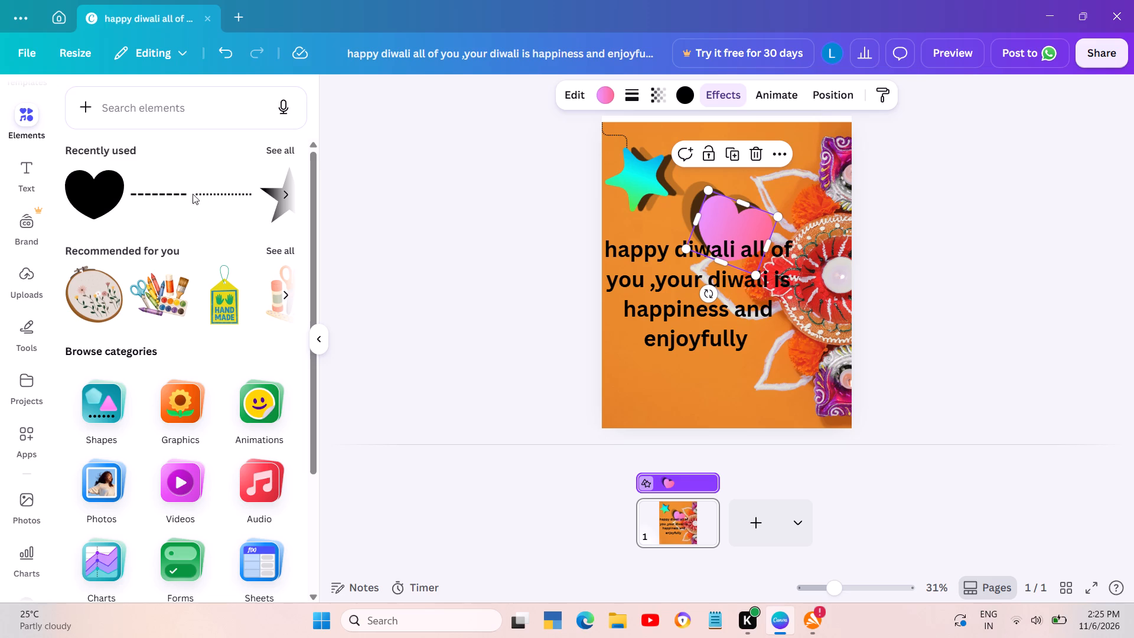
left_click(180, 191)
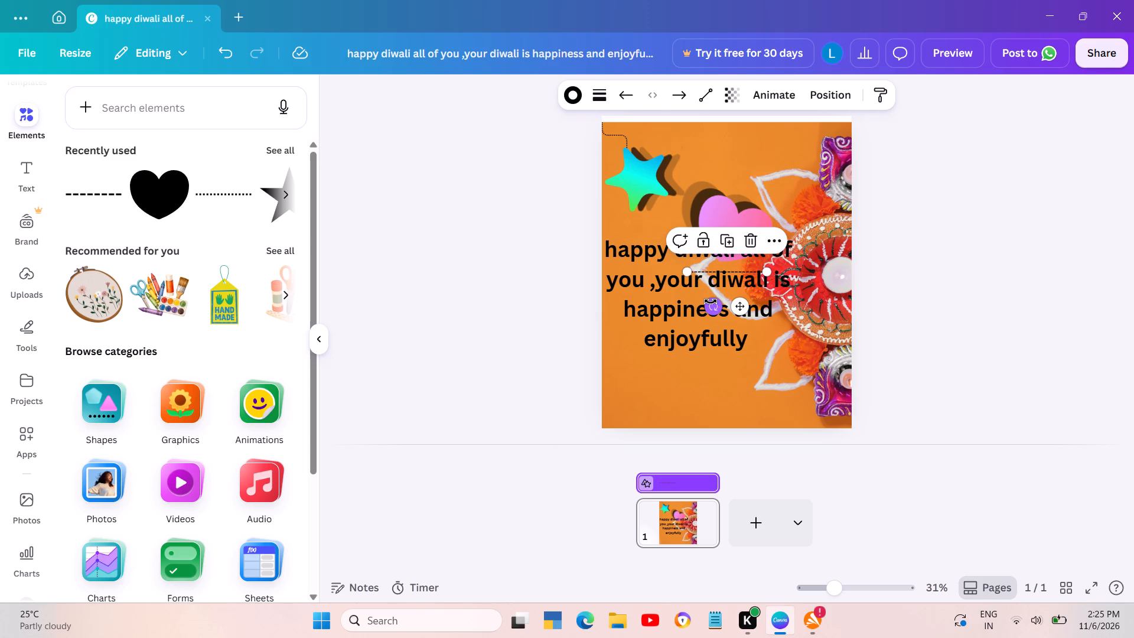
Rotate the new dashed line to vertical and place it above the heart, reaching up to the page's upper edge.
left_click_drag(710, 302, 705, 281)
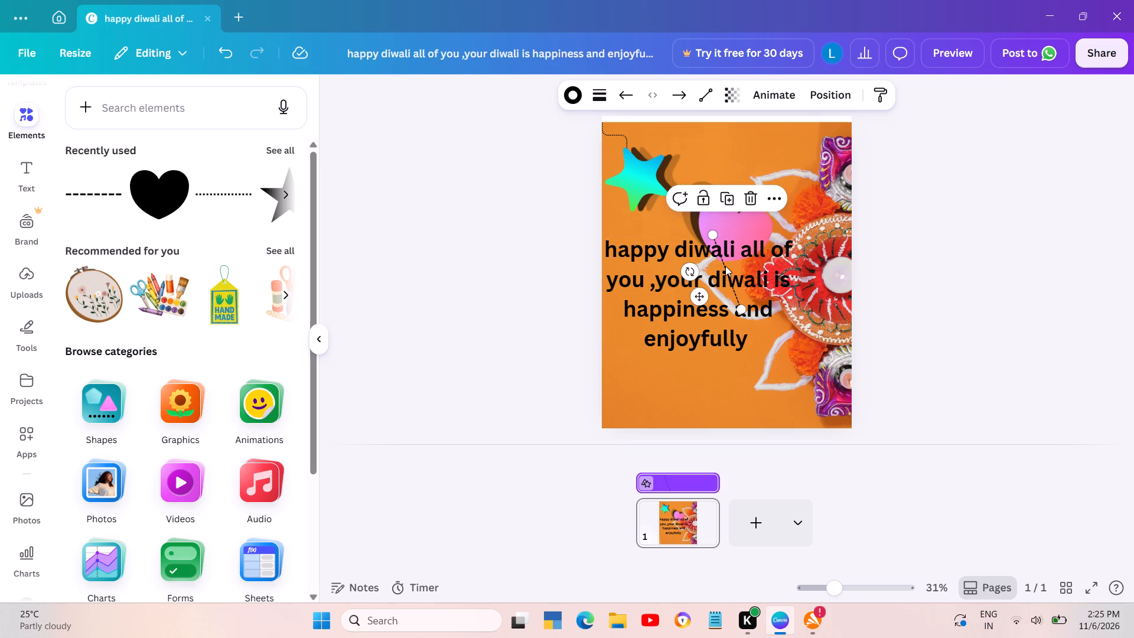
left_click_drag(725, 266, 739, 175)
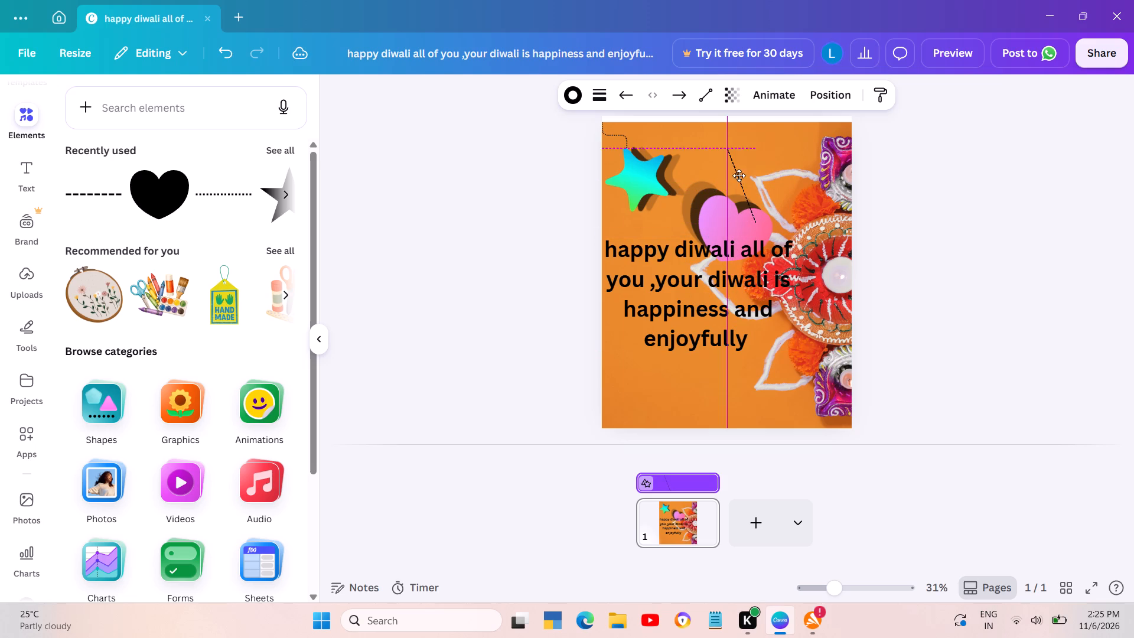
left_click_drag(739, 175, 733, 165)
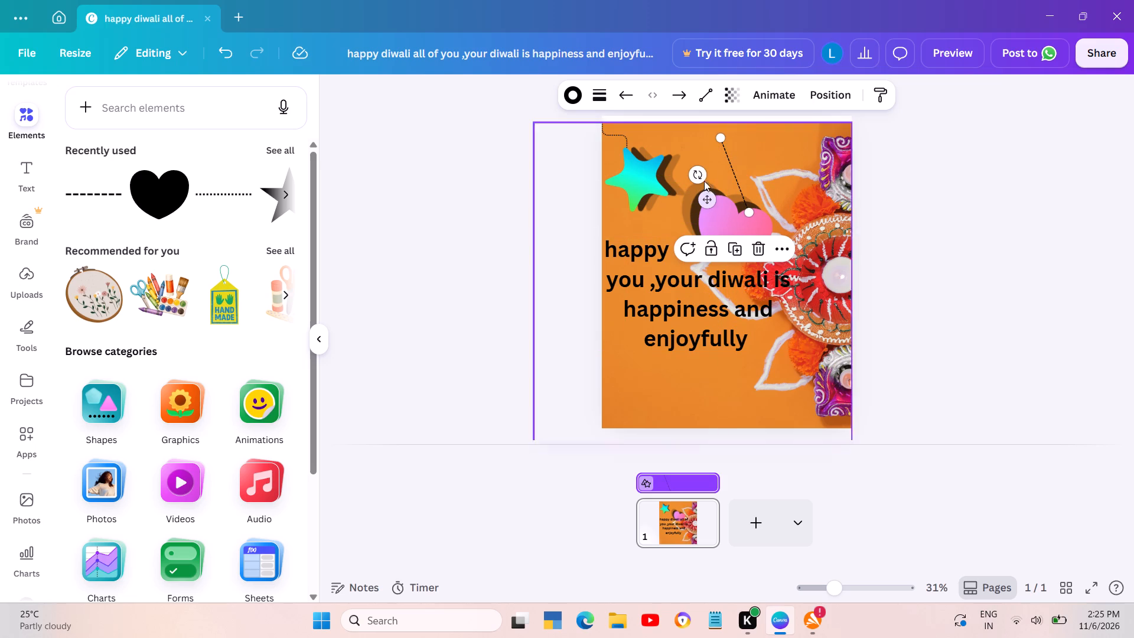
left_click_drag(699, 172, 699, 159)
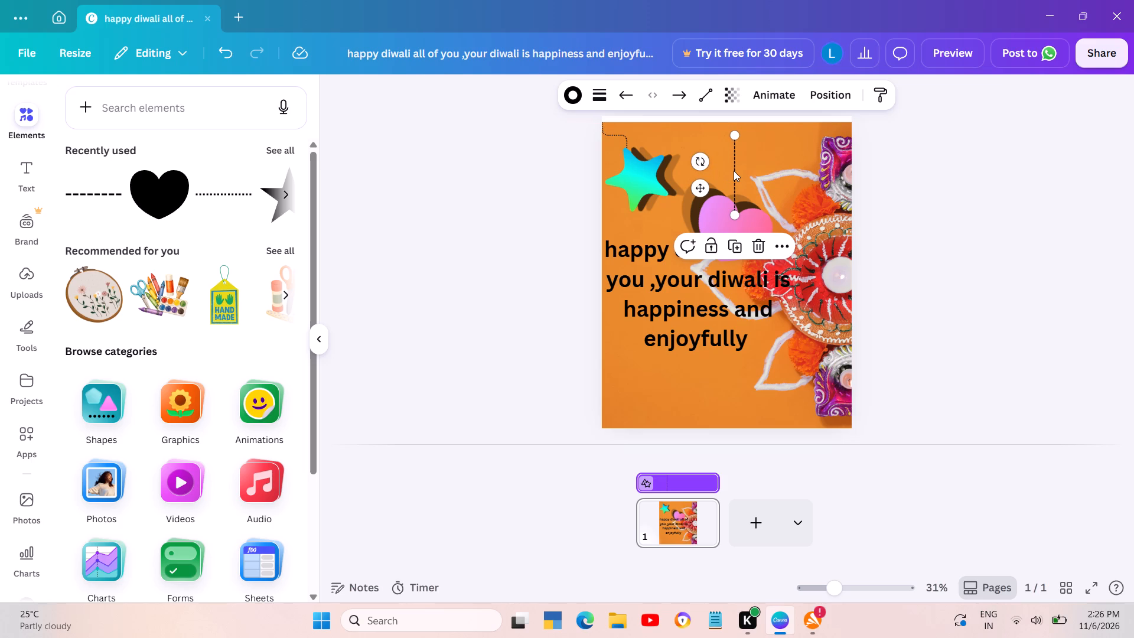
left_click_drag(734, 171, 739, 167)
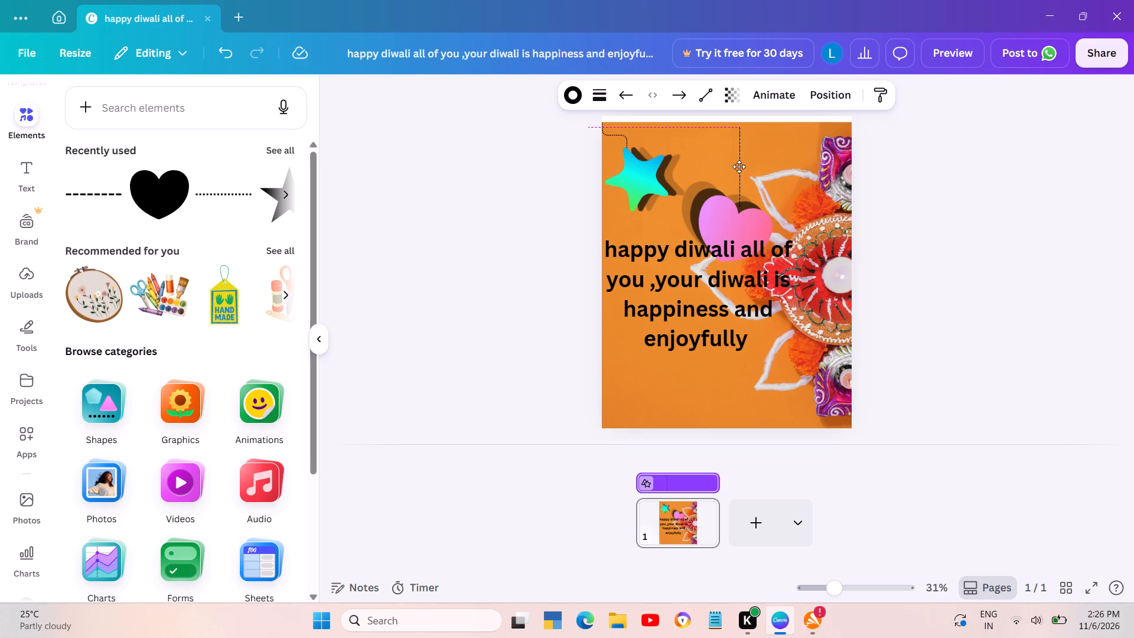
left_click_drag(739, 167, 734, 165)
double_click(734, 165)
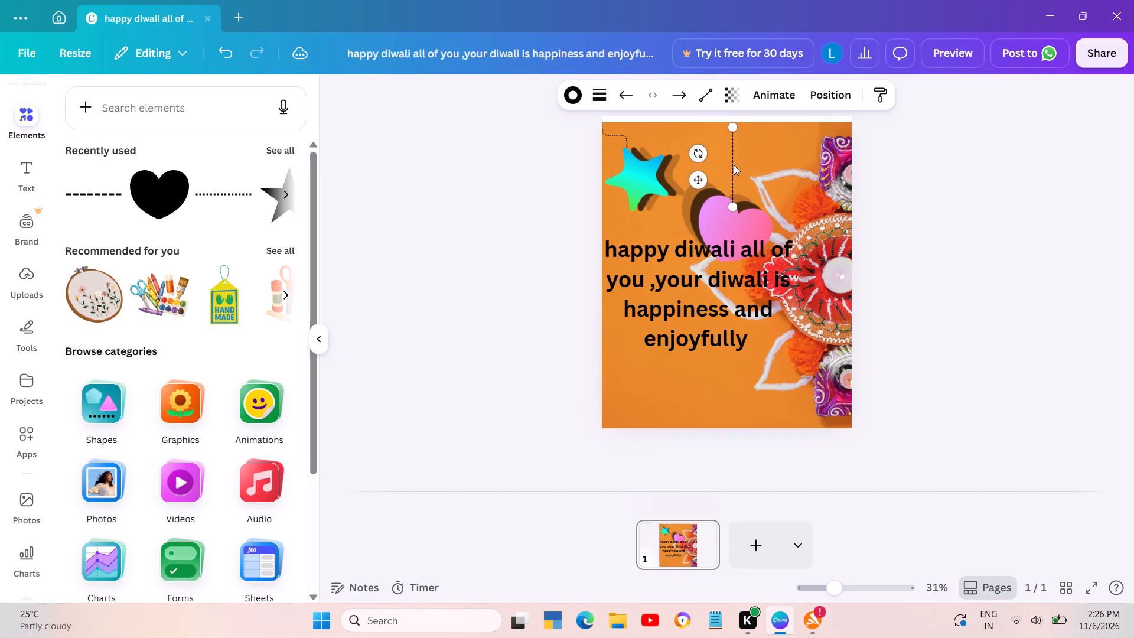
left_click_drag(730, 164, 734, 158)
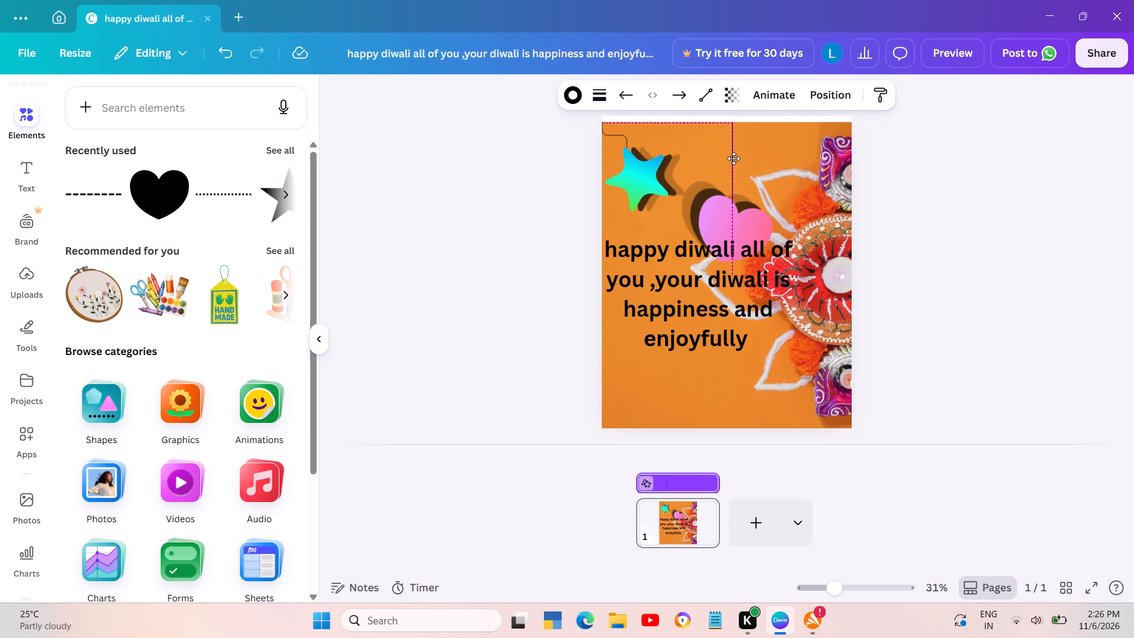
left_click_drag(734, 158, 737, 158)
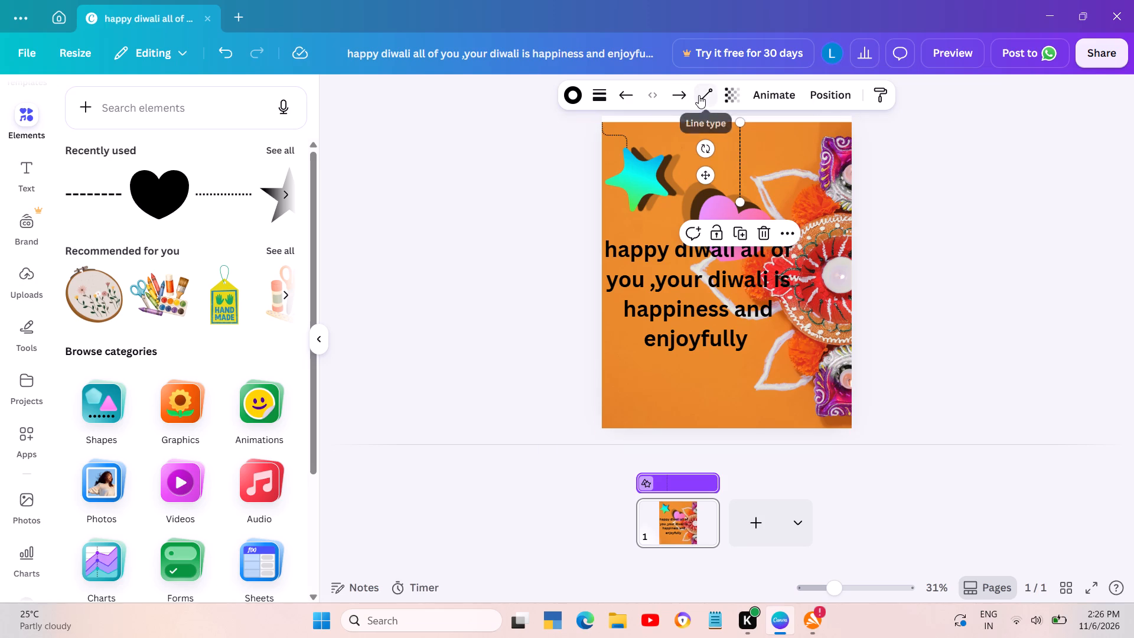
Change the vertical dashed line's type to Elbowed, trying Straight again before settling on Elbowed.
left_click(699, 95)
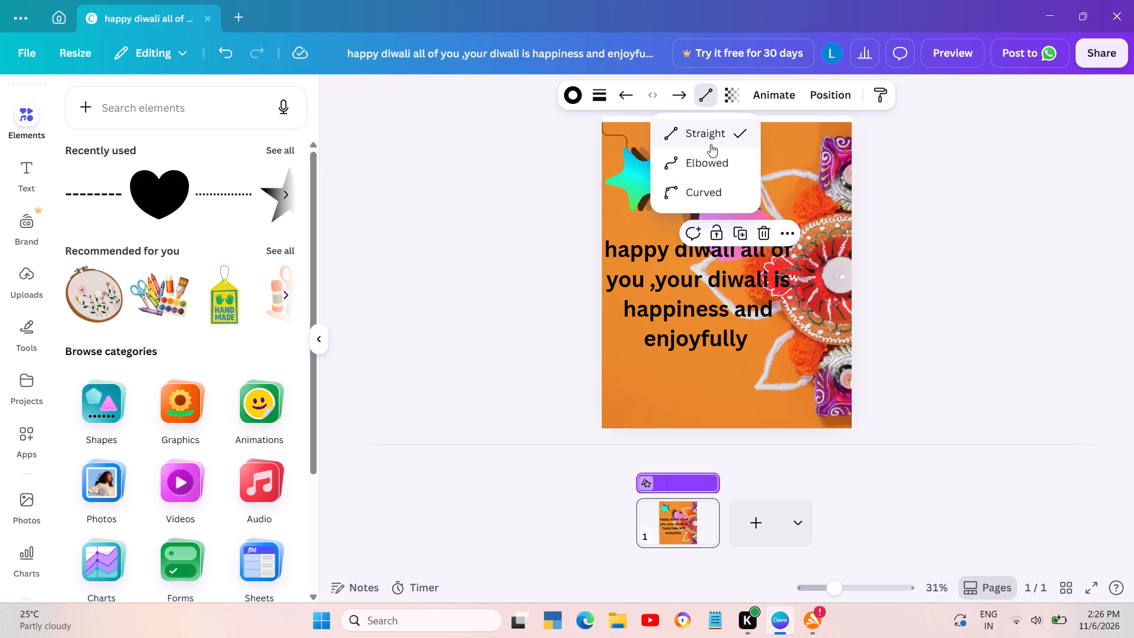
left_click(711, 167)
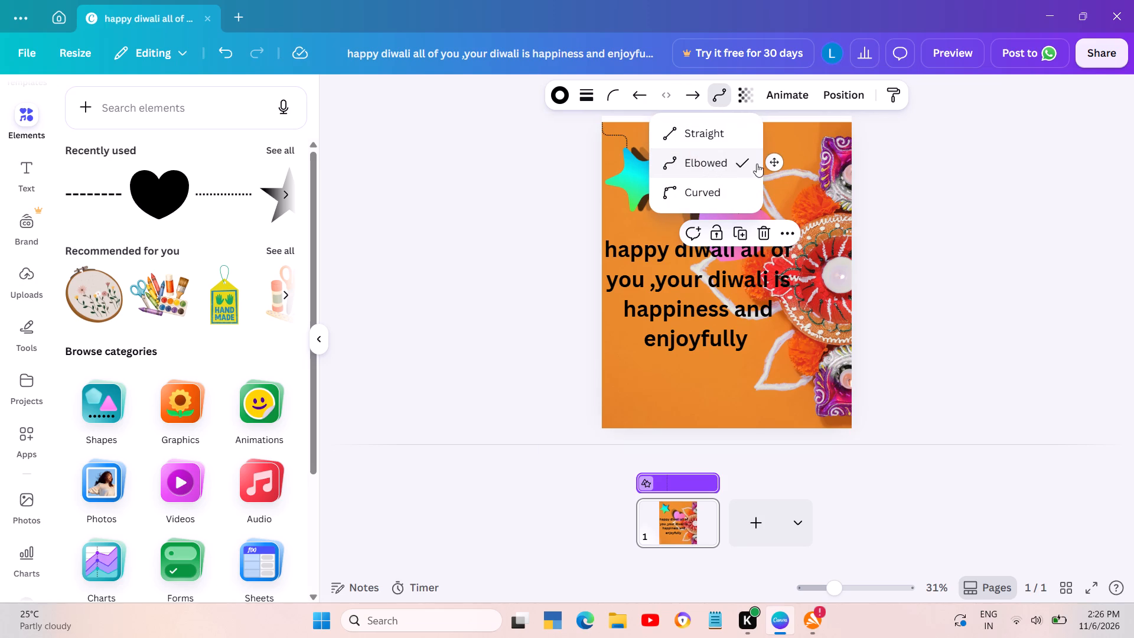
left_click(892, 160)
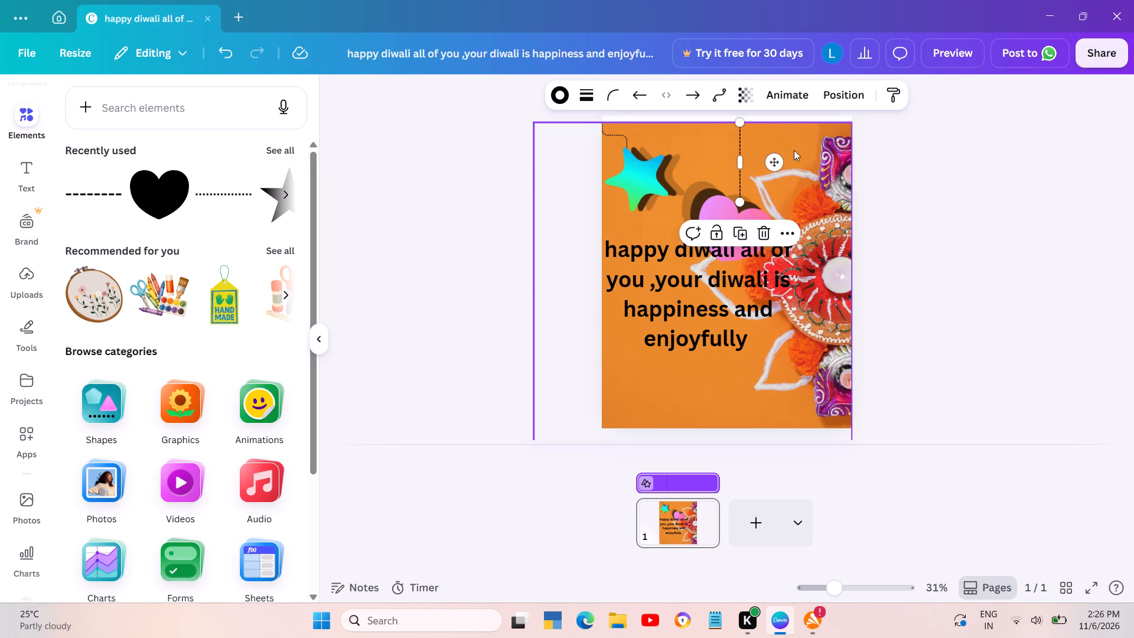
left_click(716, 96)
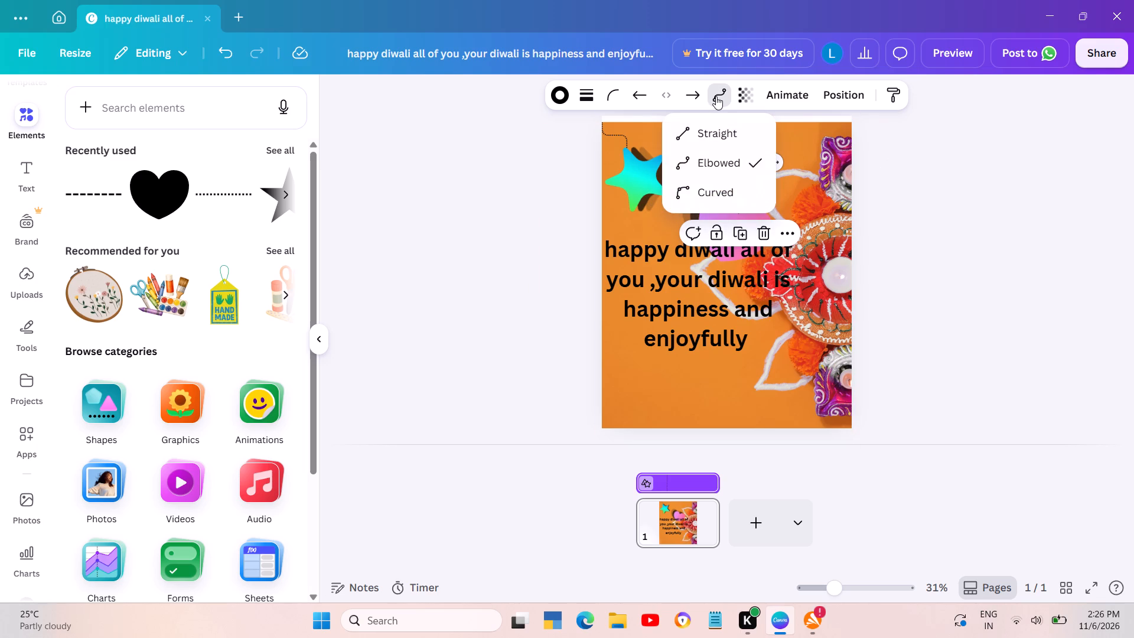
left_click(697, 159)
double_click(697, 159)
left_click(582, 219)
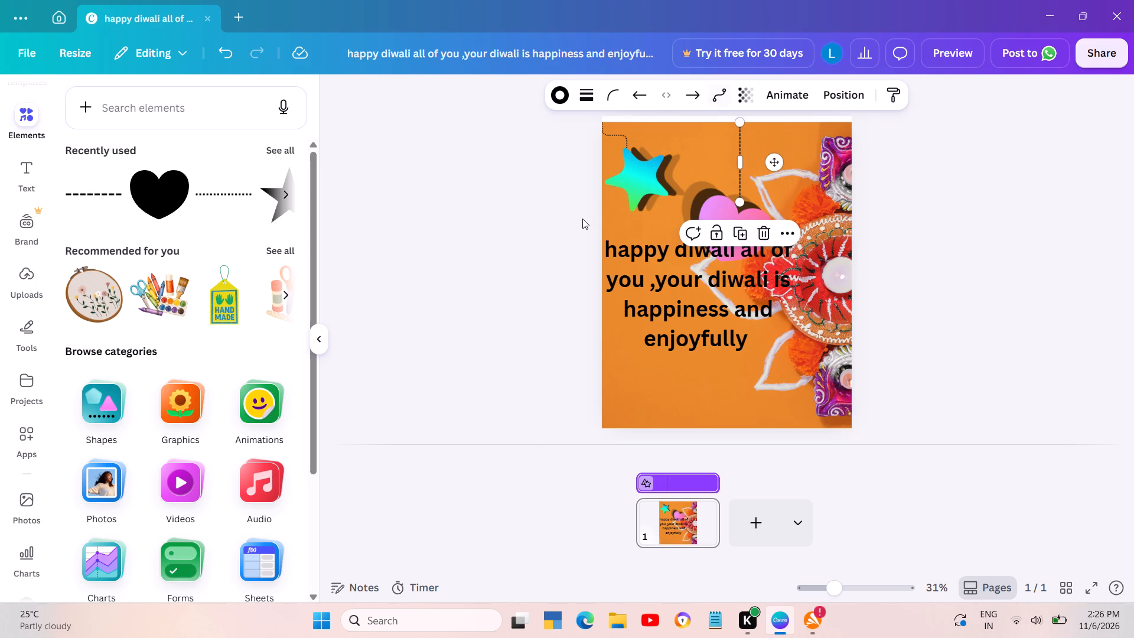
left_click(740, 171)
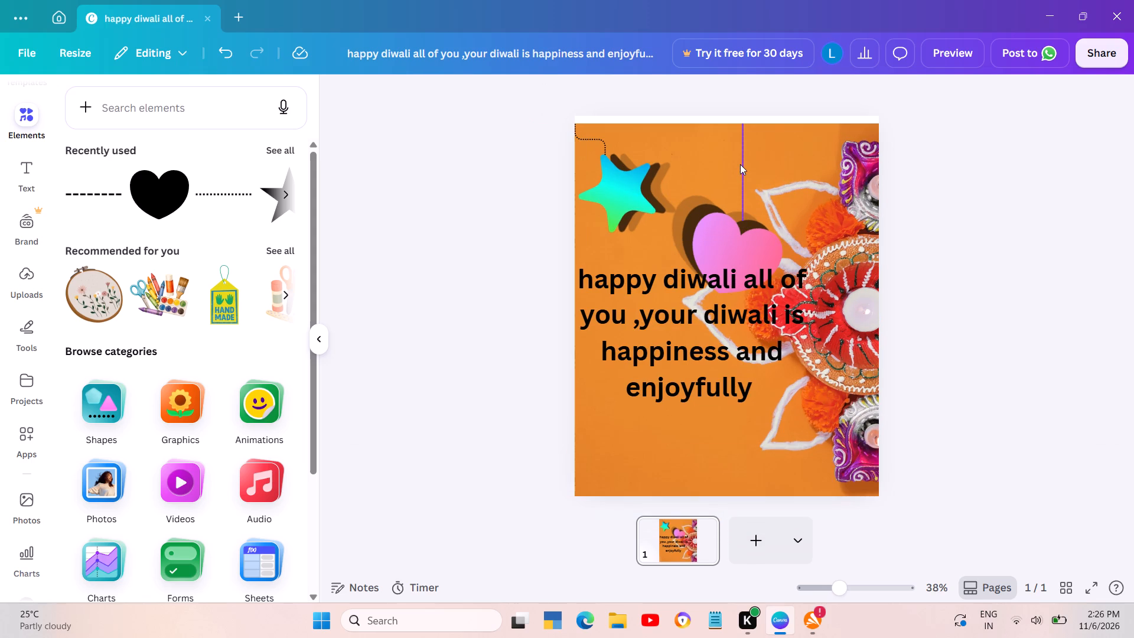
left_click(740, 164)
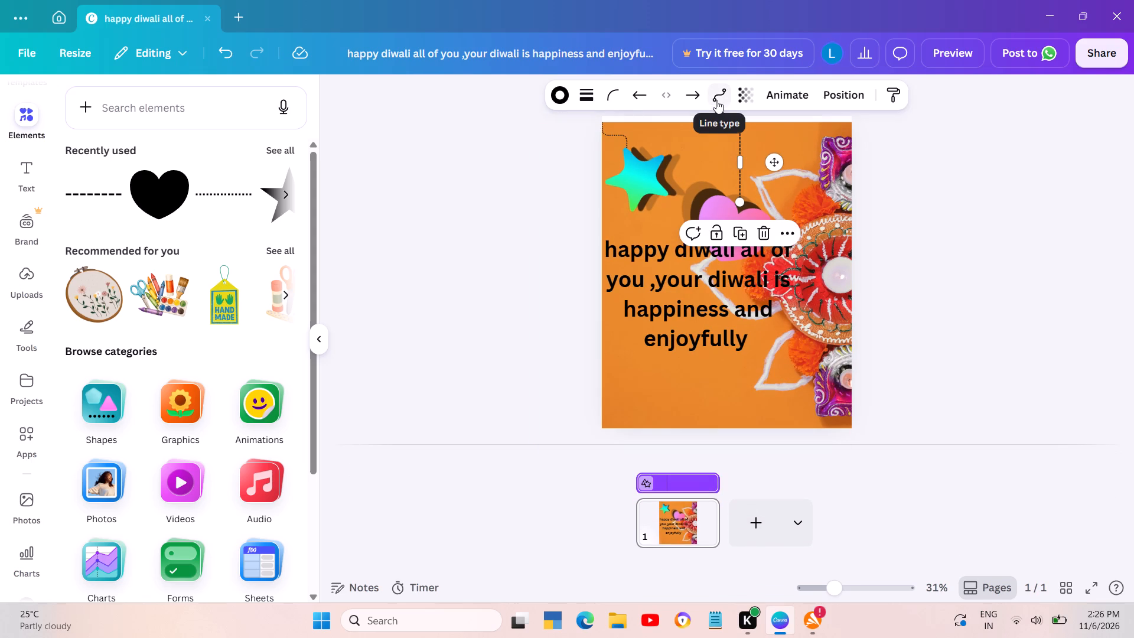
left_click(716, 97)
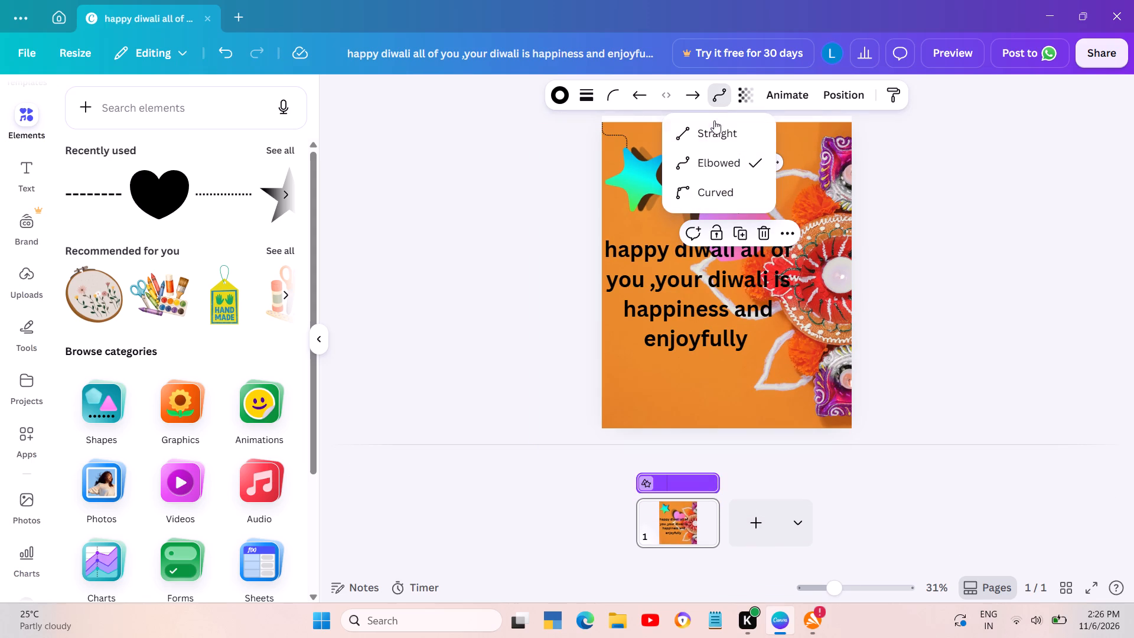
left_click(714, 126)
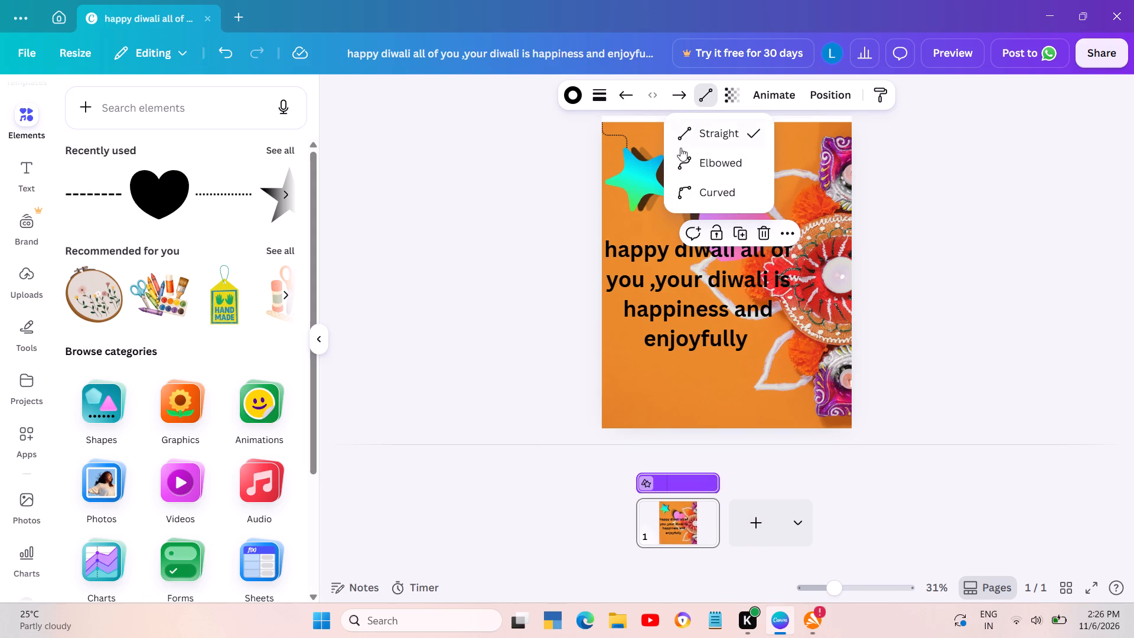
left_click(702, 161)
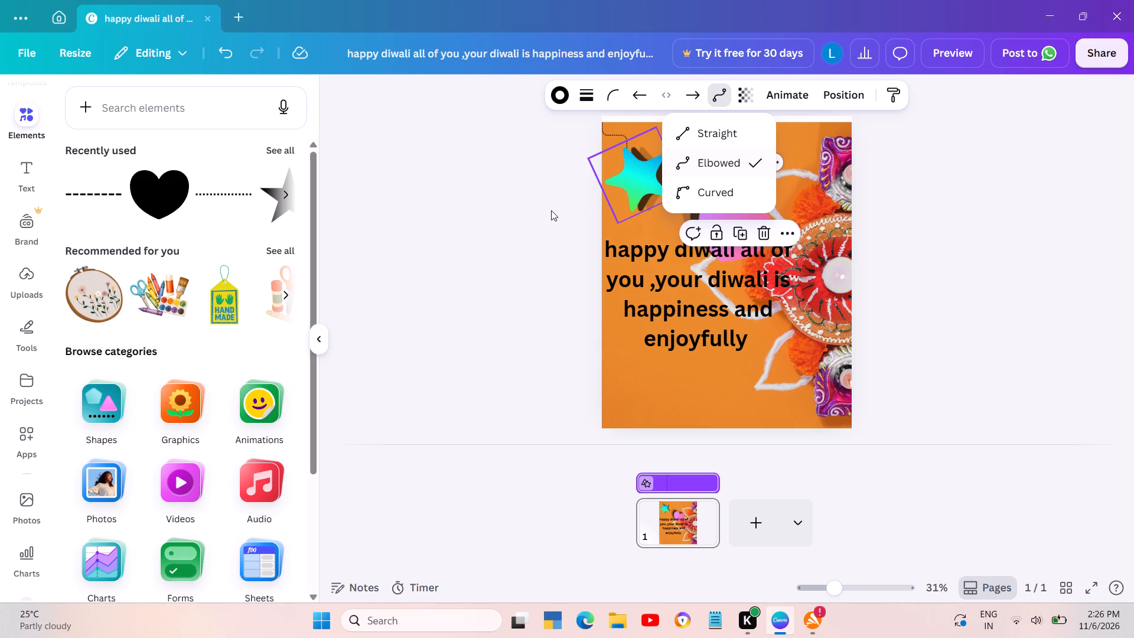
left_click(551, 210)
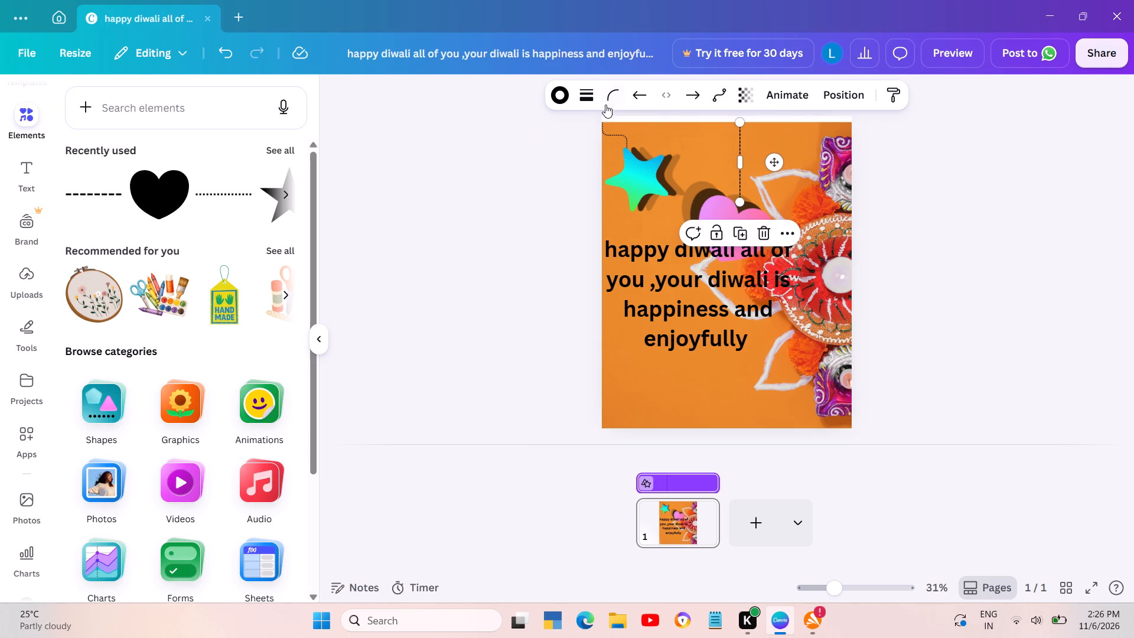
Set the corner rounding of the dashed line above the heart to 89 and deselect it.
left_click(605, 95)
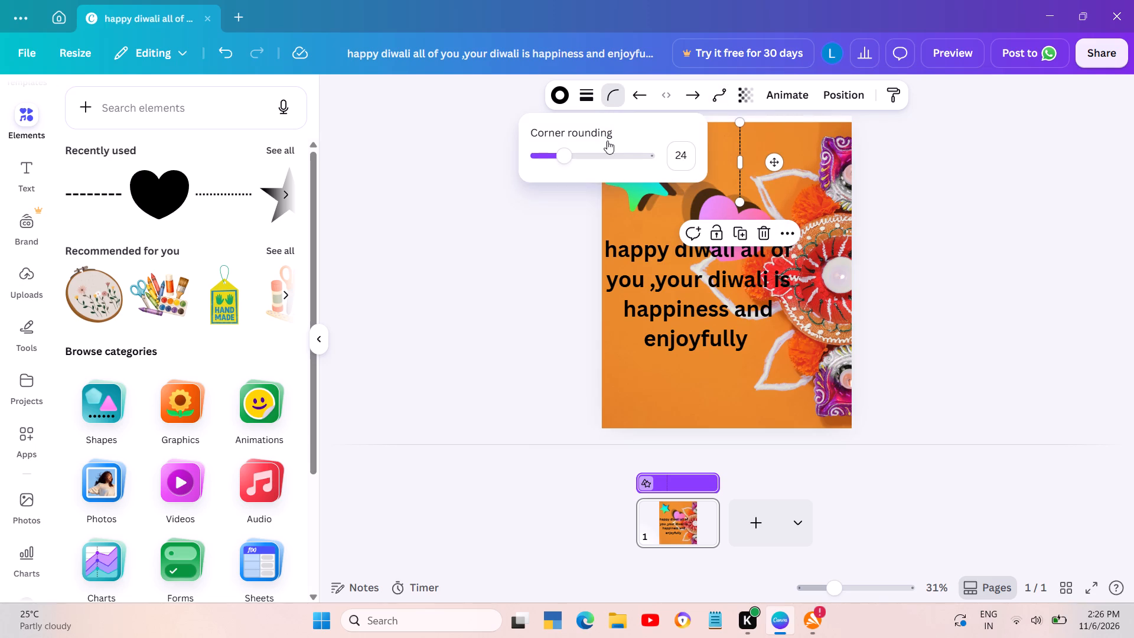
left_click(610, 149)
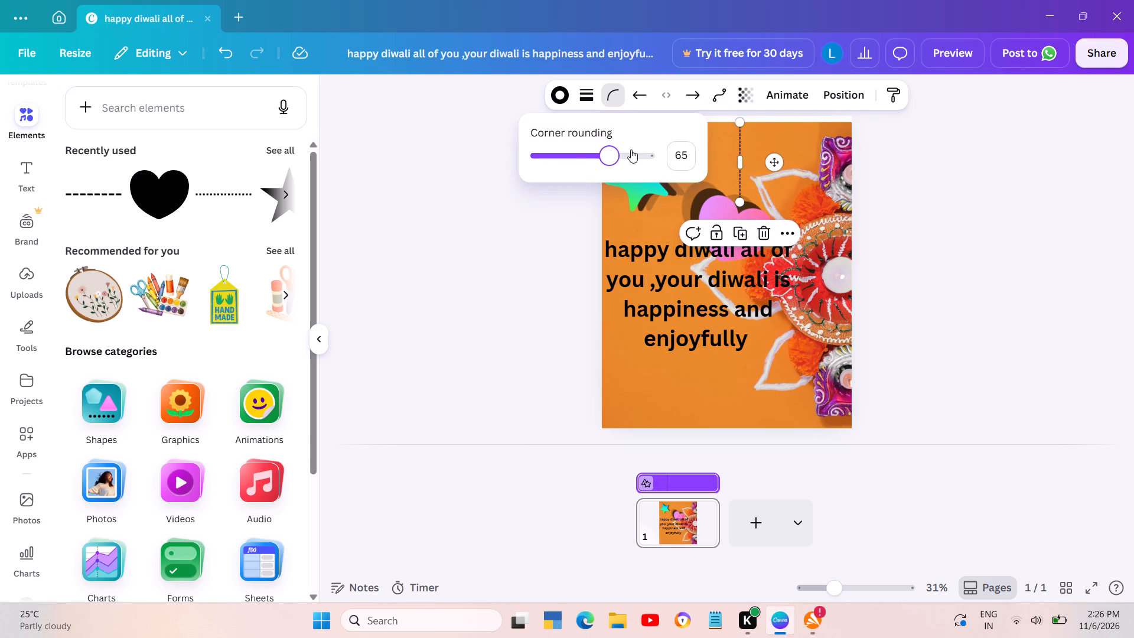
left_click(636, 154)
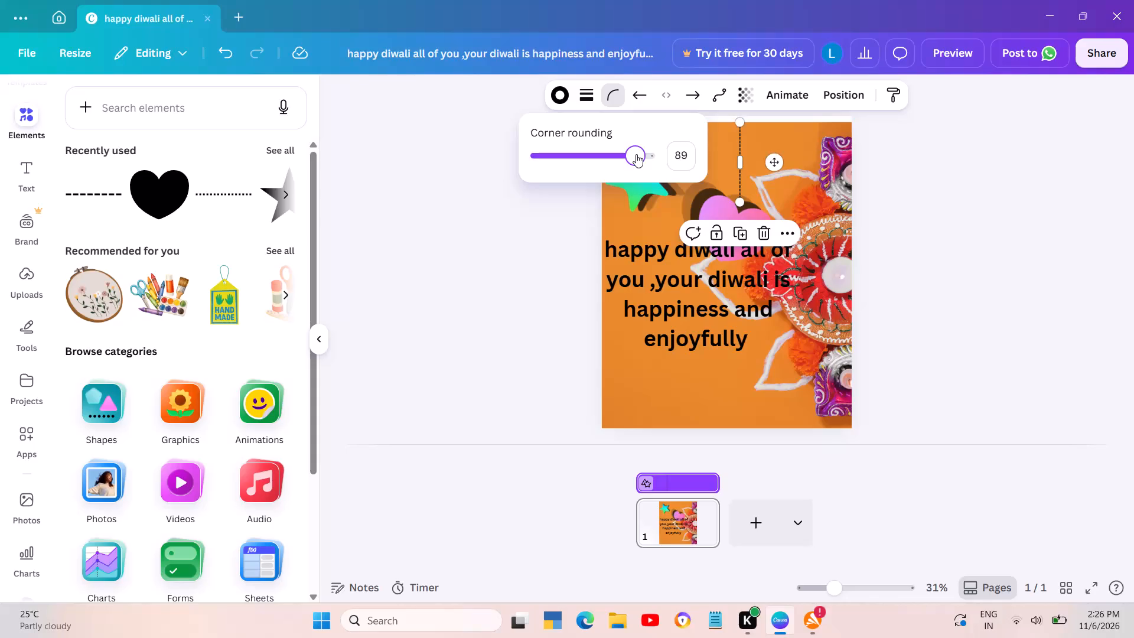
left_click(636, 154)
left_click(954, 194)
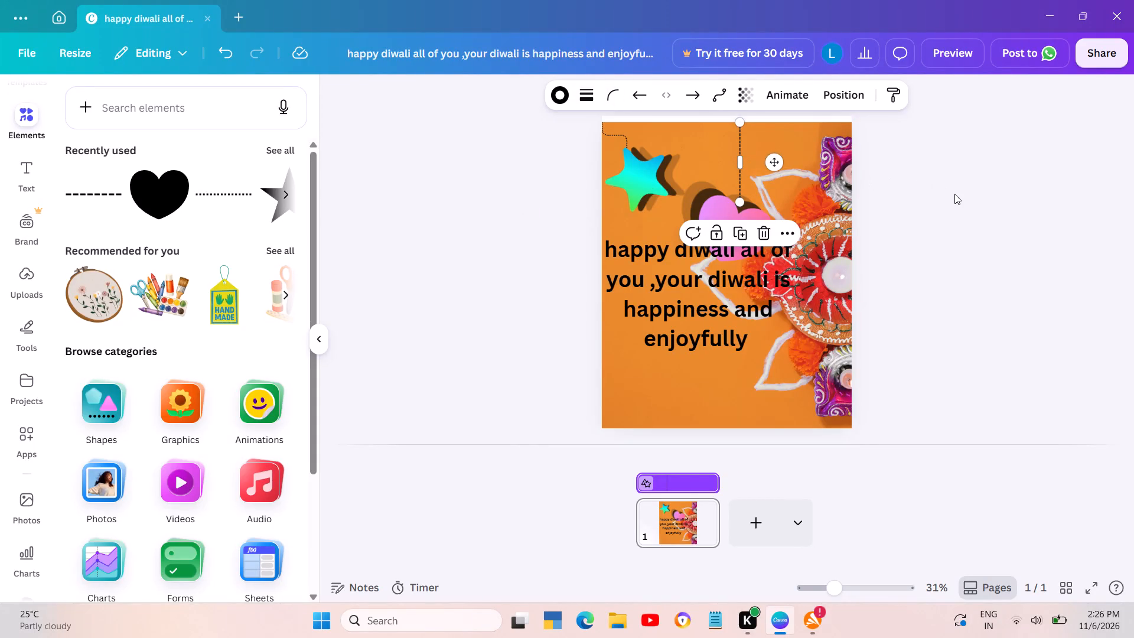
left_click(954, 194)
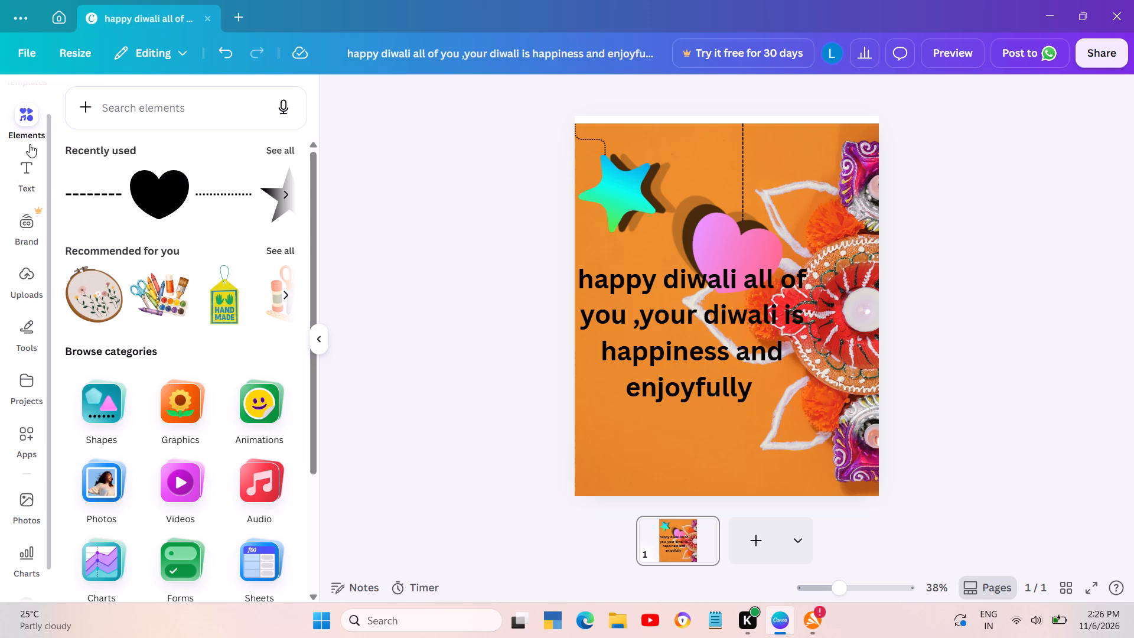
Open the Graphics category of the elements library.
left_click(25, 120)
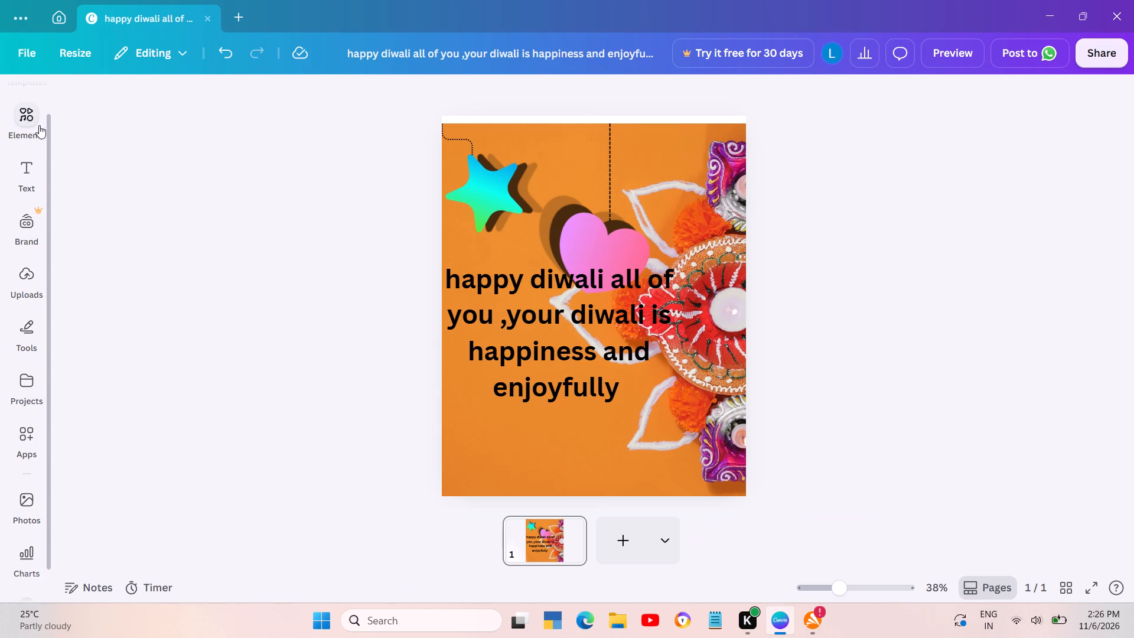
left_click(21, 123)
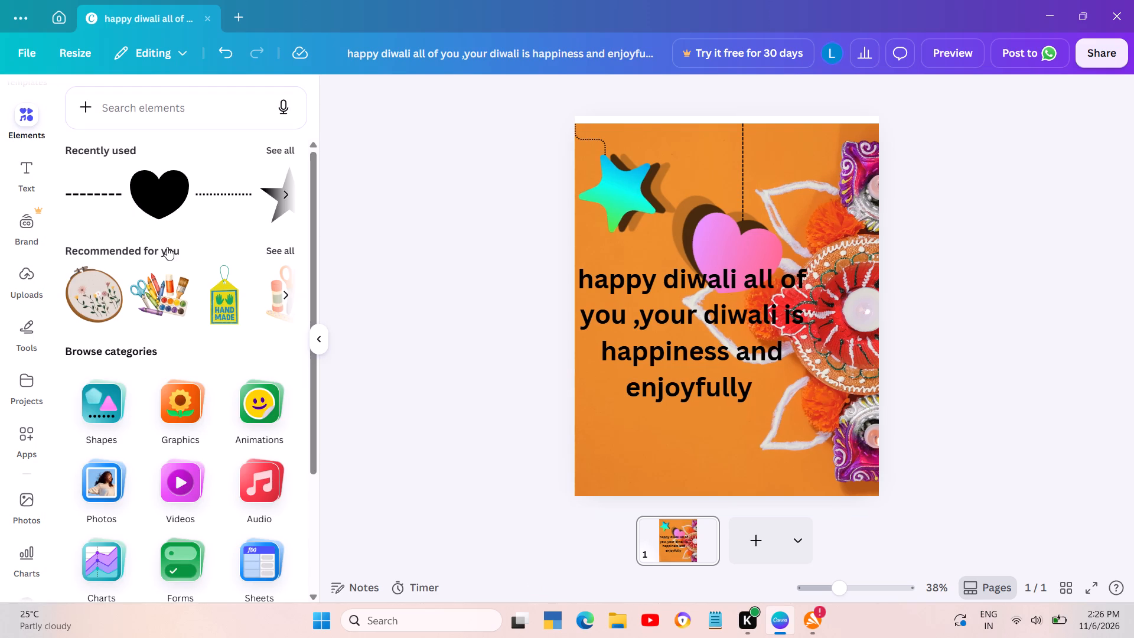
scroll(169, 251, "down", 1)
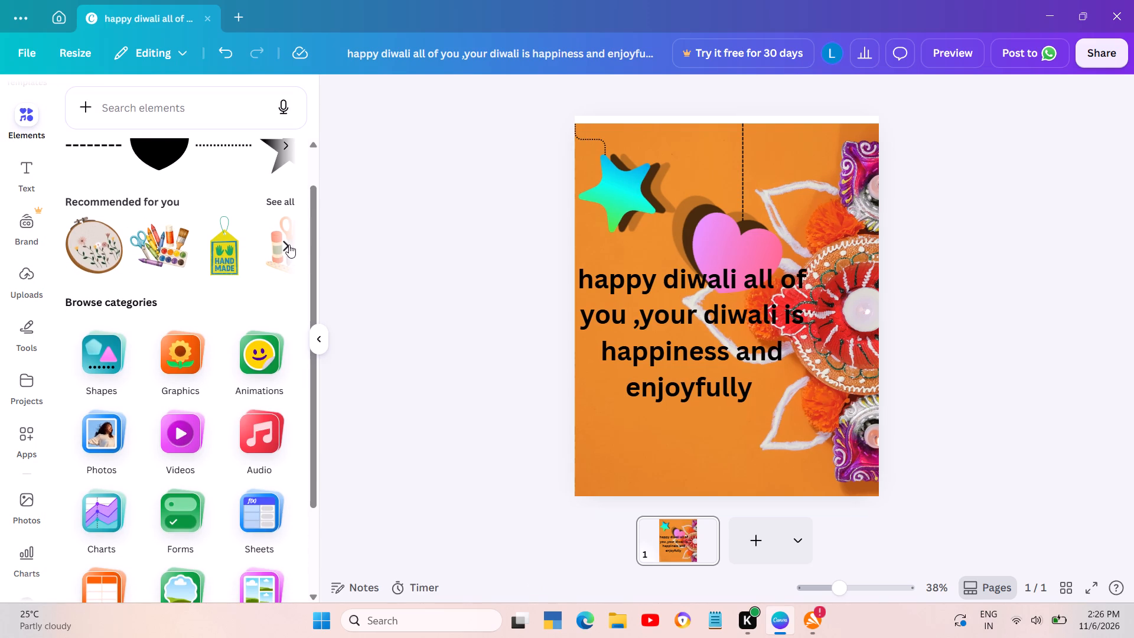
left_click(284, 242)
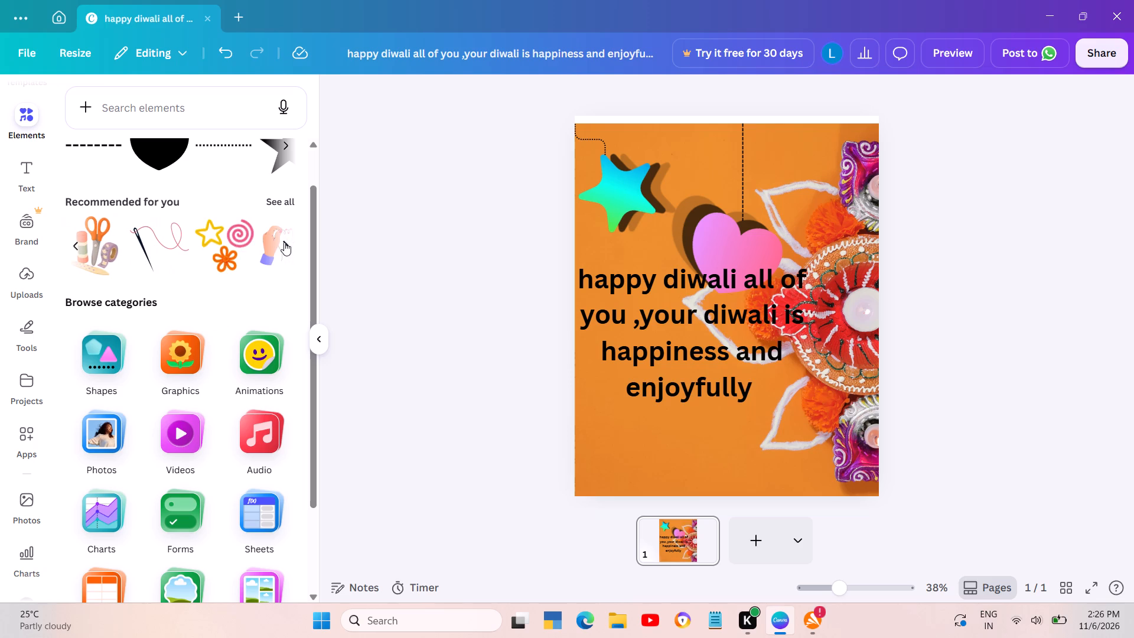
left_click(92, 248)
scroll(155, 317, "down", 1)
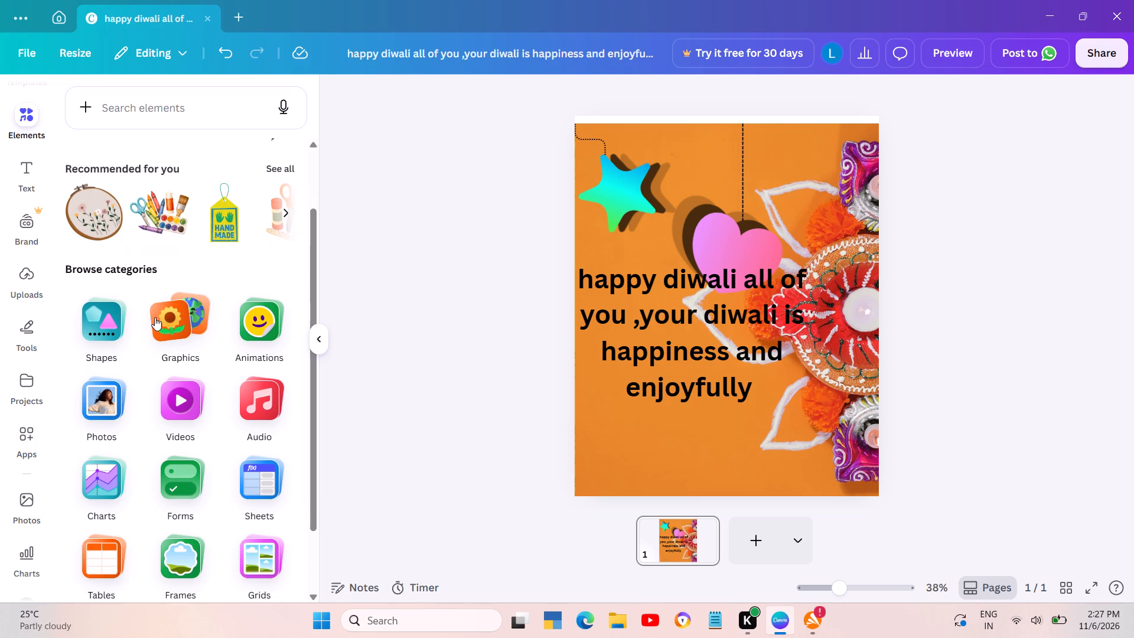
scroll(155, 317, "down", 1)
left_click(188, 320)
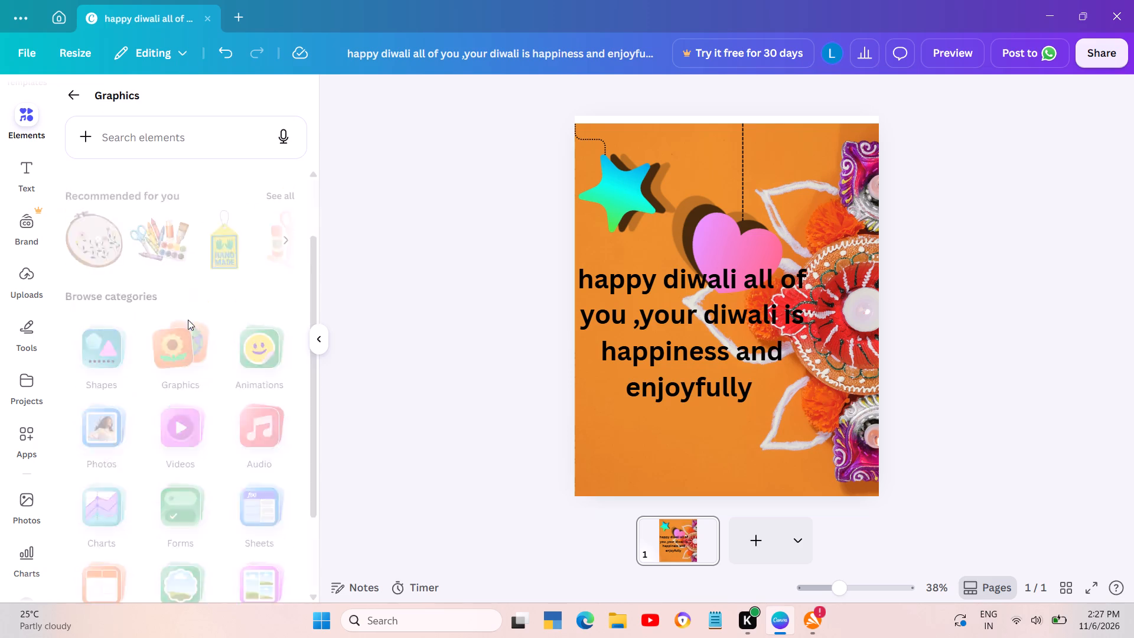
Look through the Graphics category's collections for festive graphics suited to the Diwali greeting.
scroll(171, 380, "down", 1)
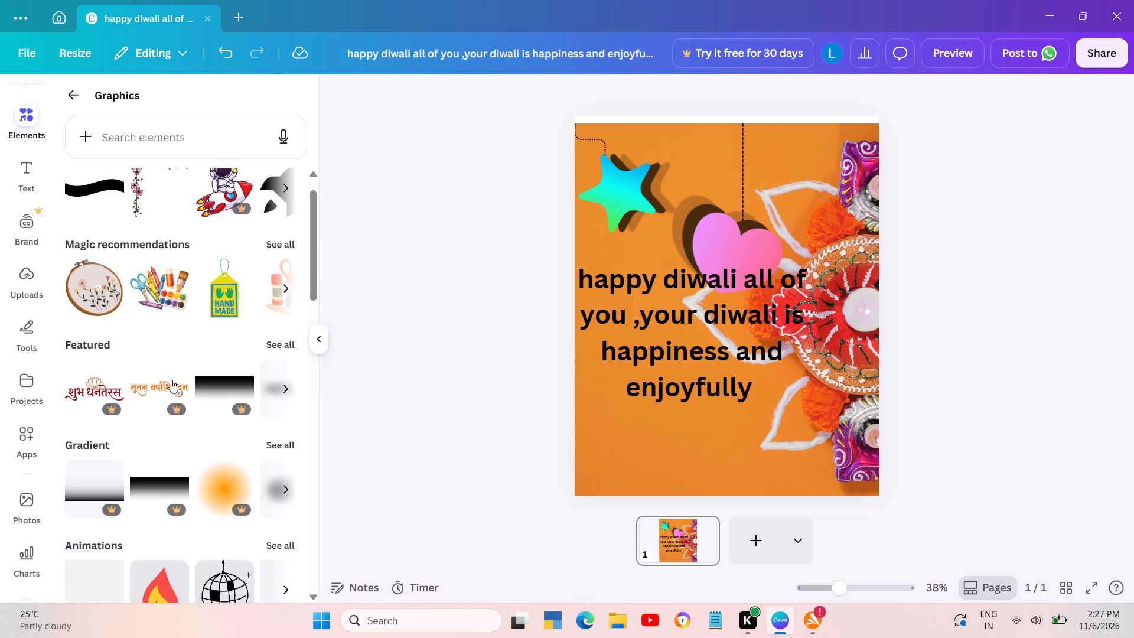
scroll(171, 380, "down", 2)
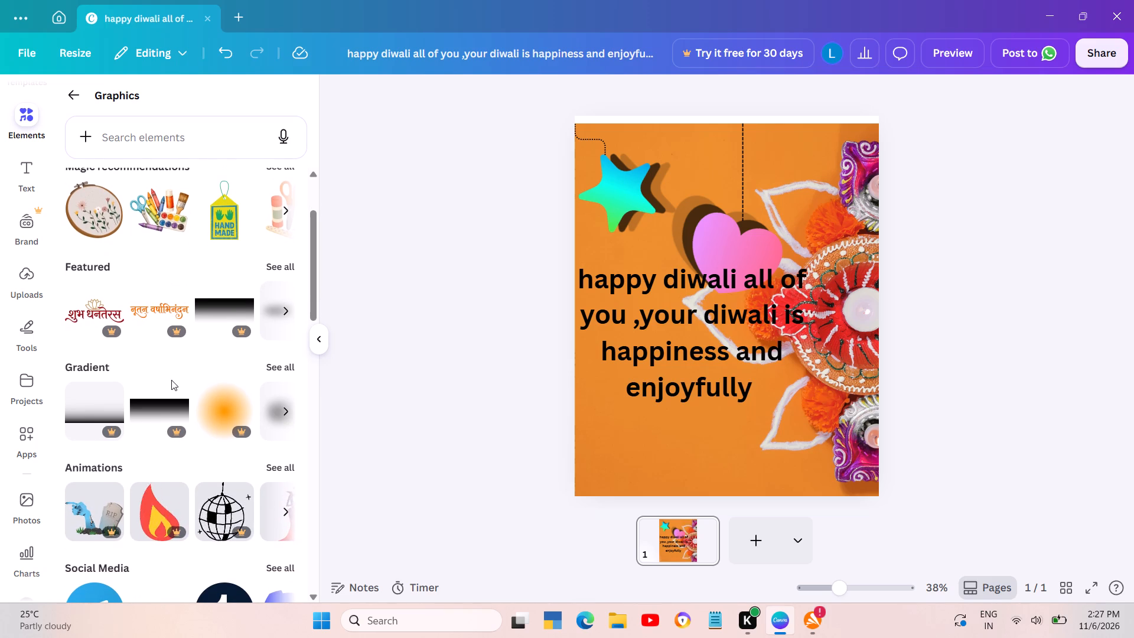
scroll(171, 380, "down", 2)
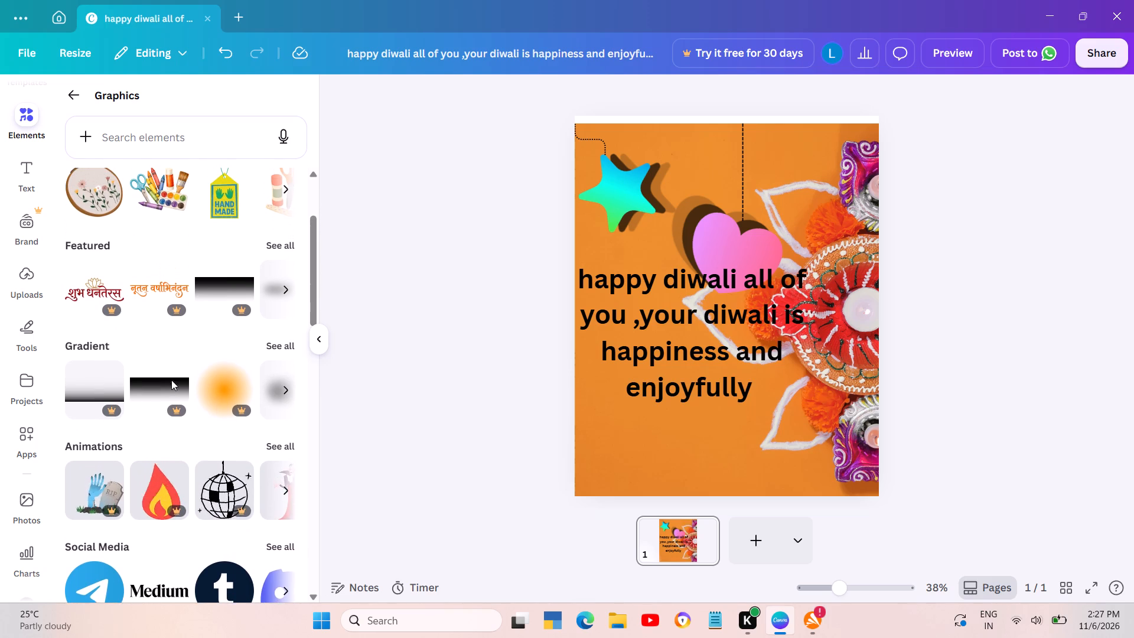
scroll(171, 380, "up", 4)
scroll(171, 380, "down", 4)
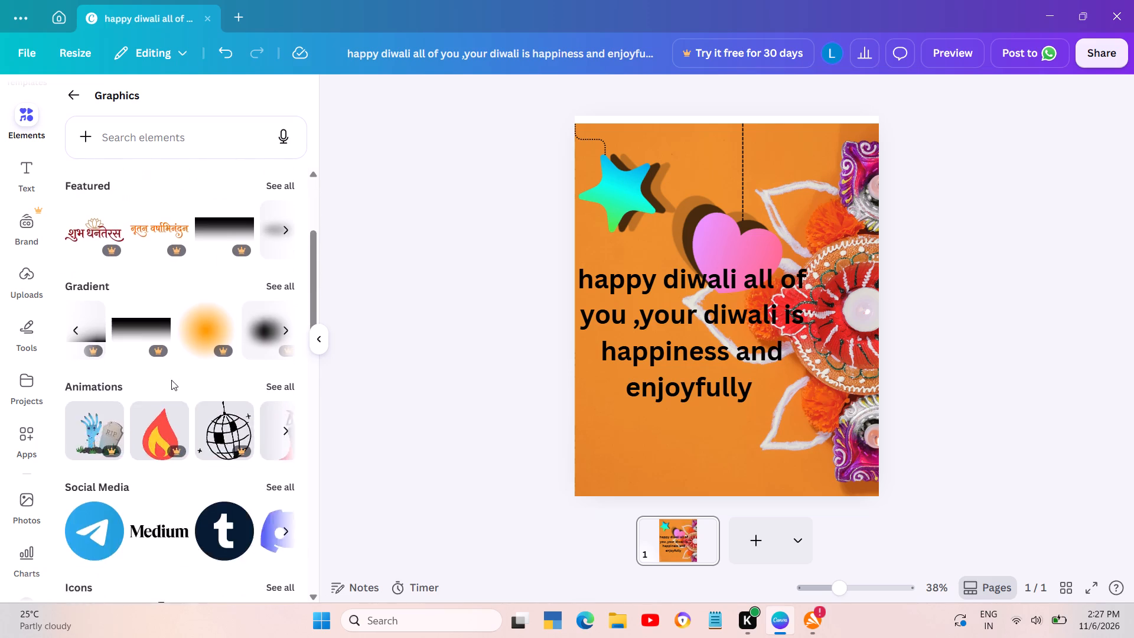
scroll(171, 380, "down", 5)
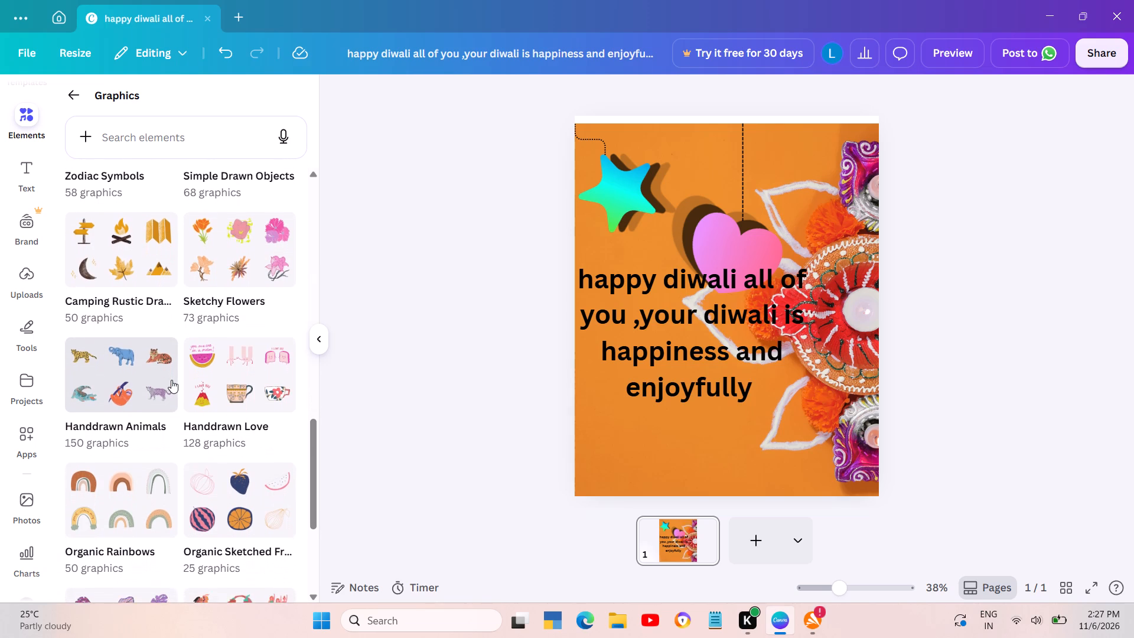
scroll(171, 380, "down", 3)
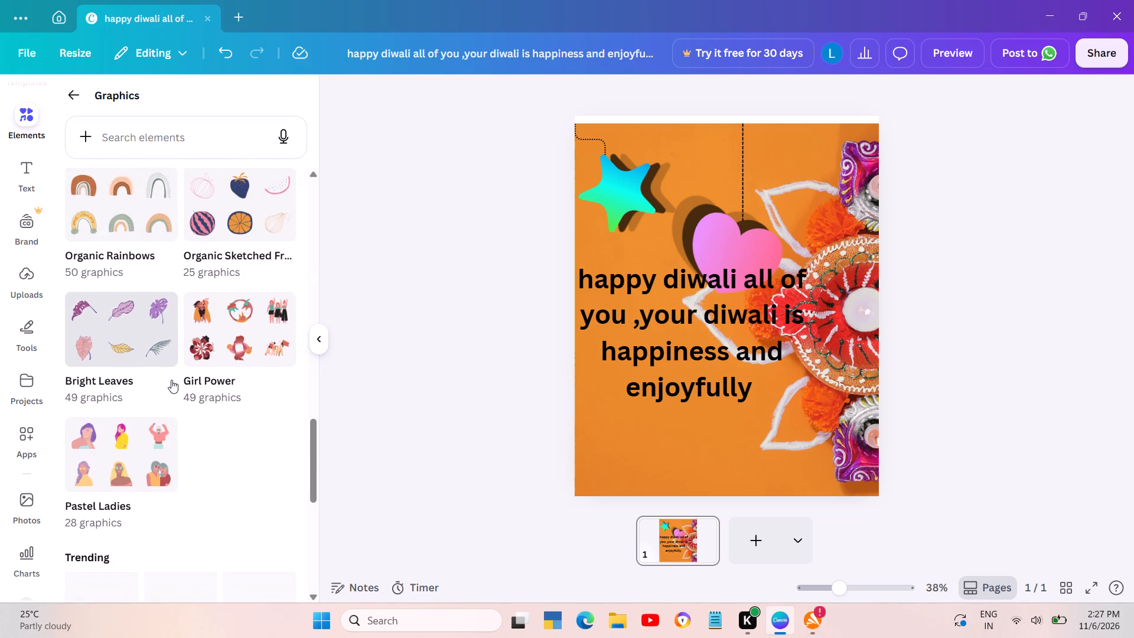
scroll(171, 380, "down", 4)
scroll(171, 380, "up", 3)
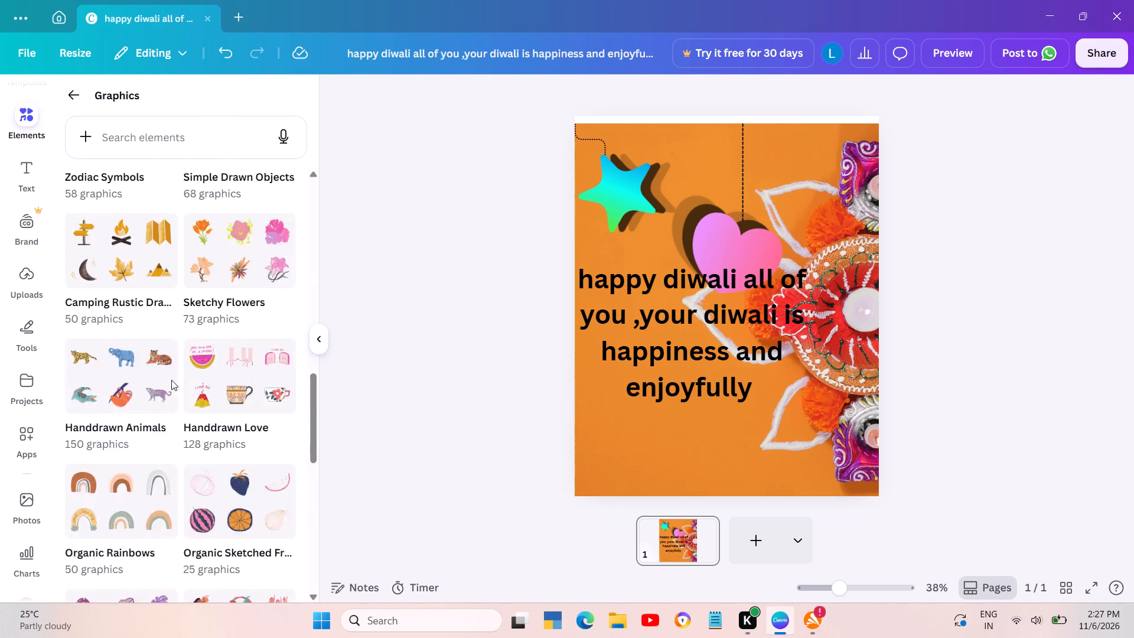
scroll(171, 380, "up", 2)
Search the graphics for "subh diwali".
left_click(172, 139)
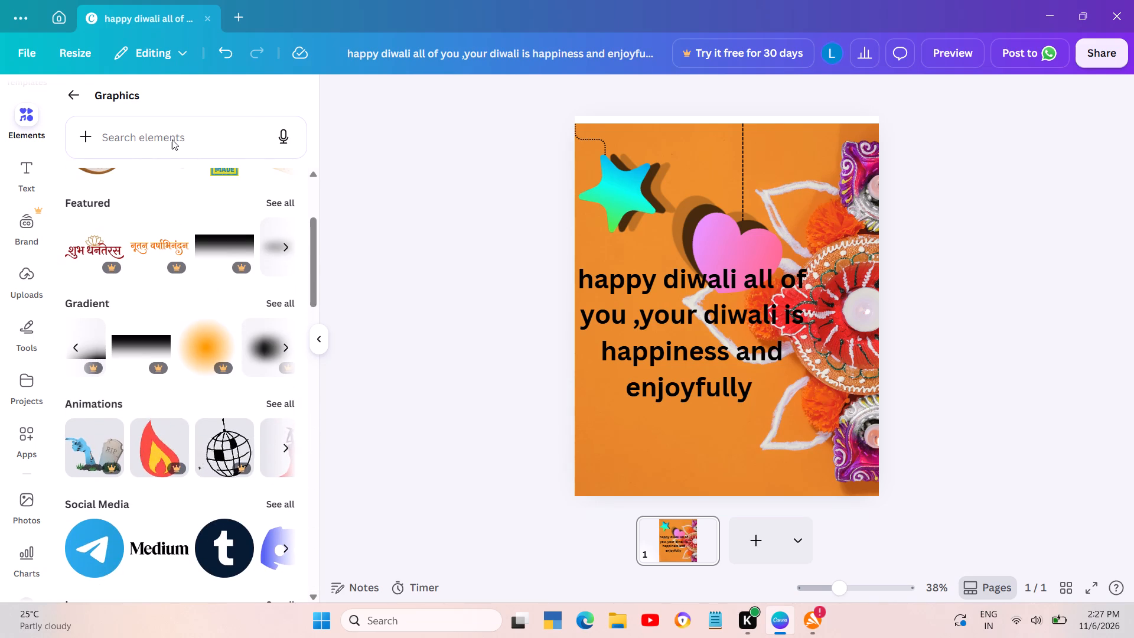
type("su")
type("bh")
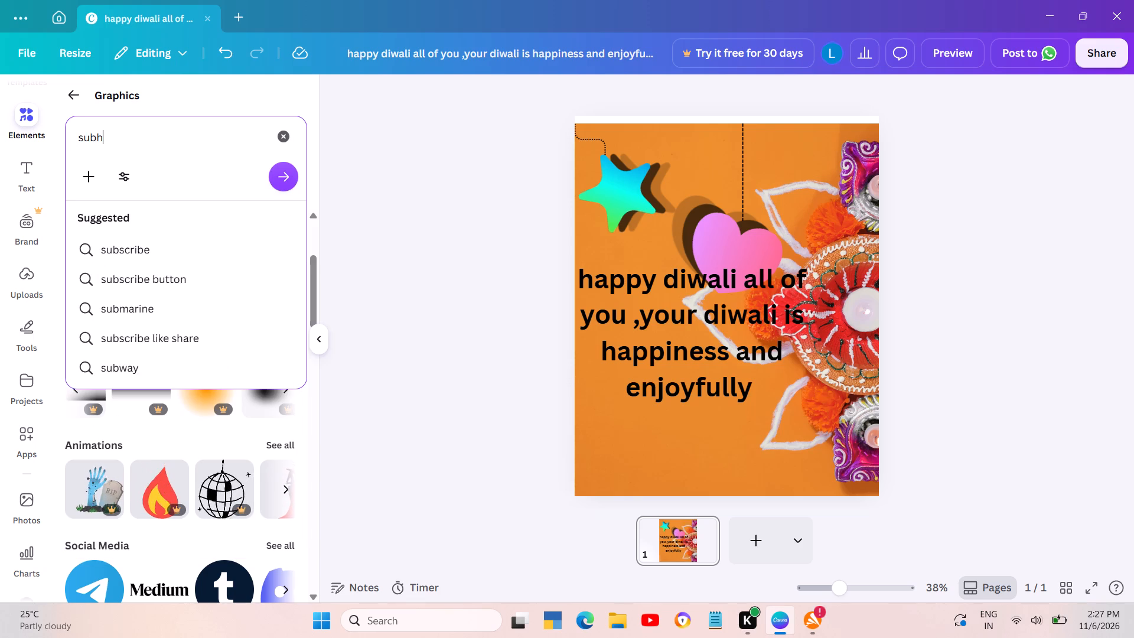
key("space")
type("di")
left_click(198, 256)
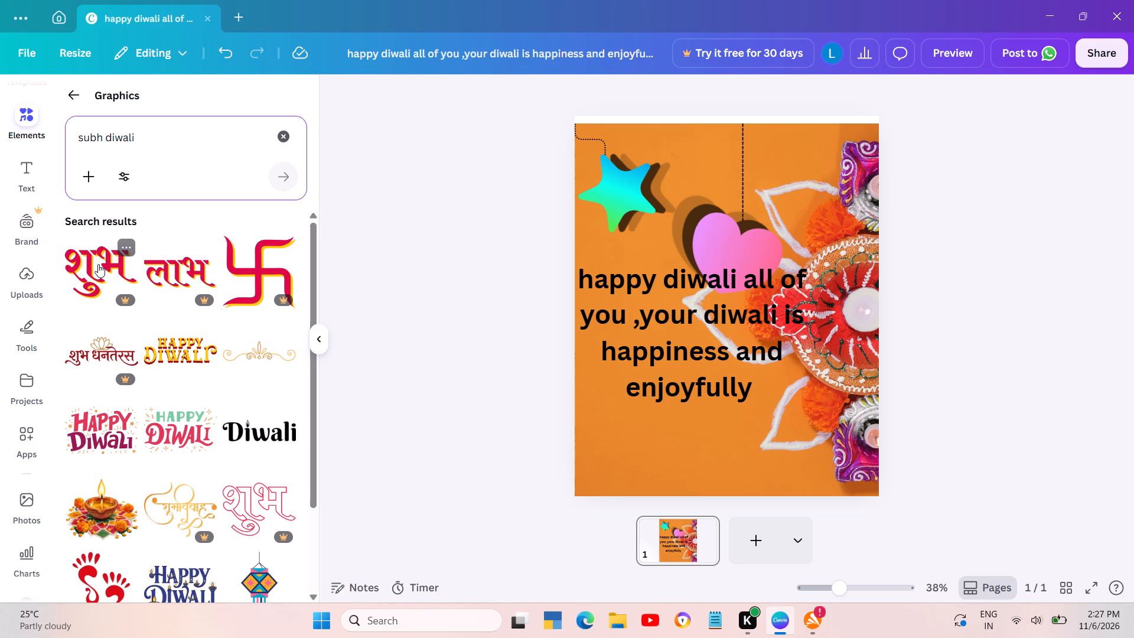
Add the gold flourish divider from the results and the recommended gold mandala to the page.
scroll(192, 338, "down", 1)
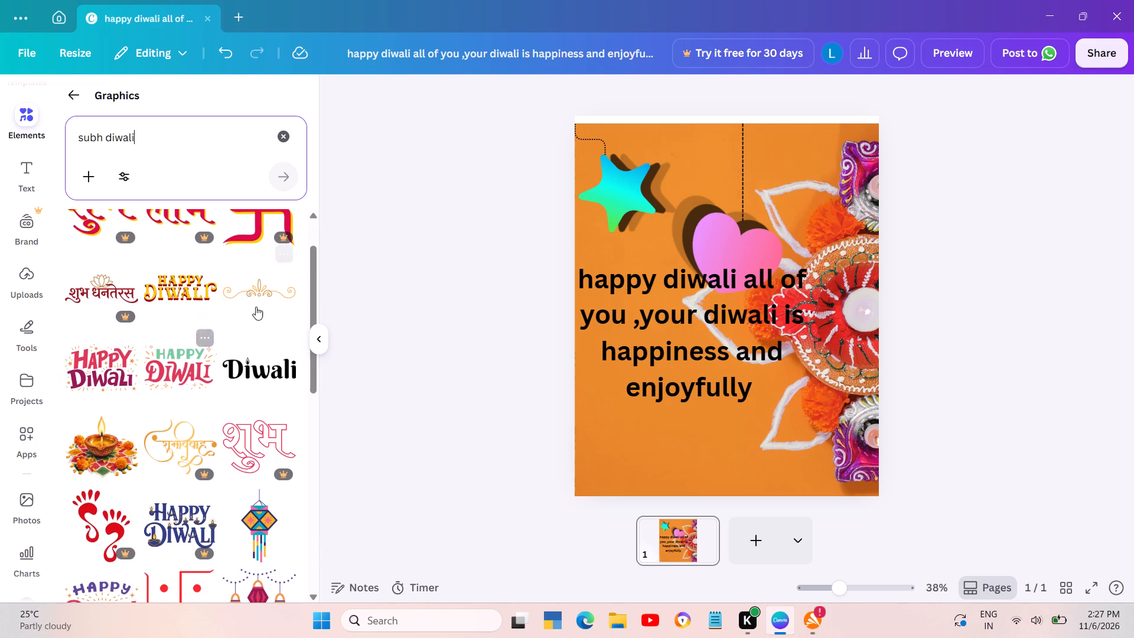
left_click(267, 290)
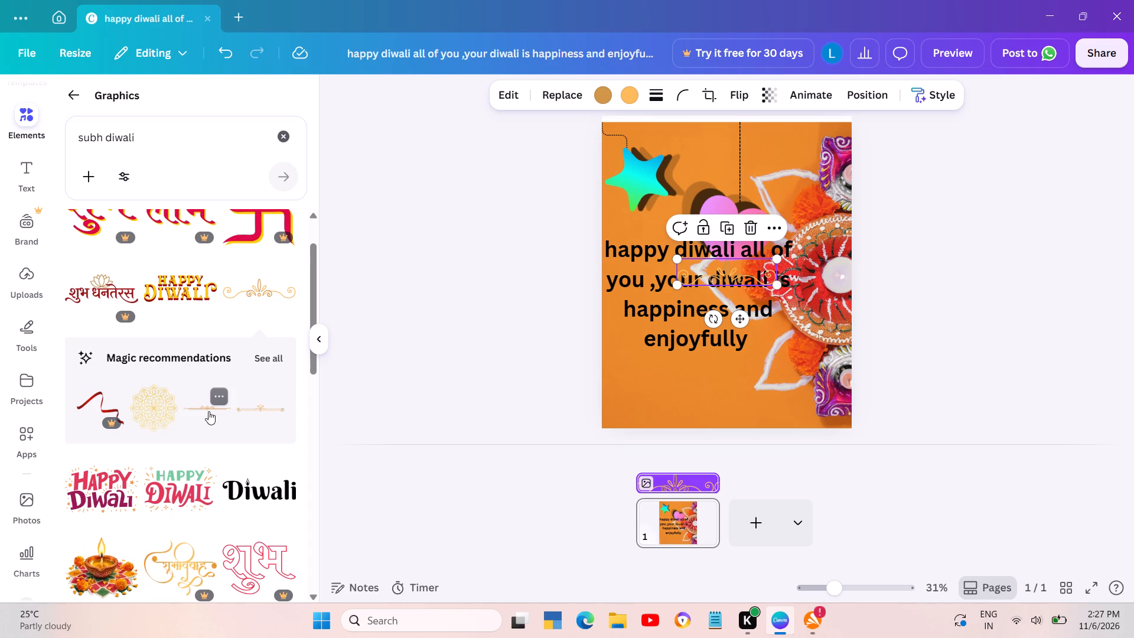
left_click(161, 412)
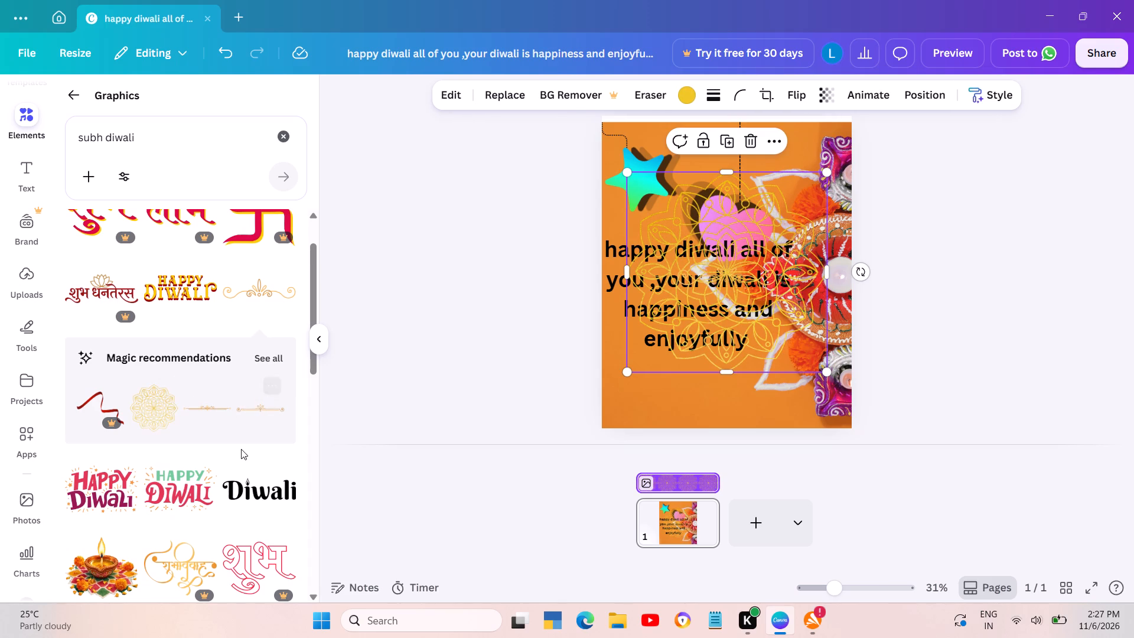
Add the green and red Happy Diwali lettering and the recommended dark diya with a flame to the page.
scroll(241, 449, "down", 1)
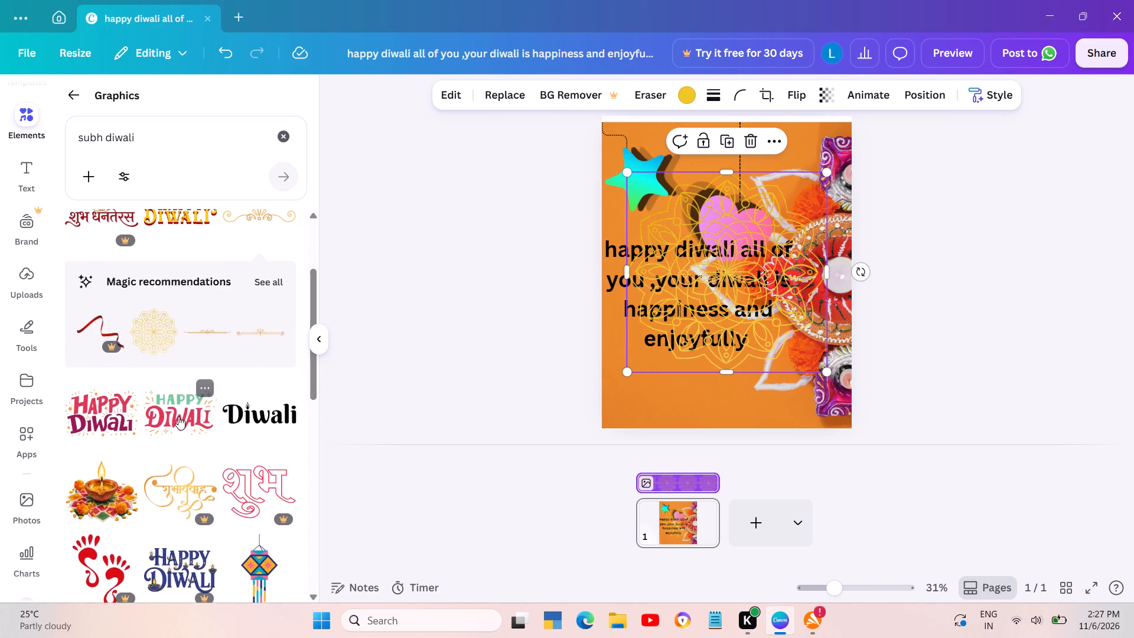
left_click(178, 416)
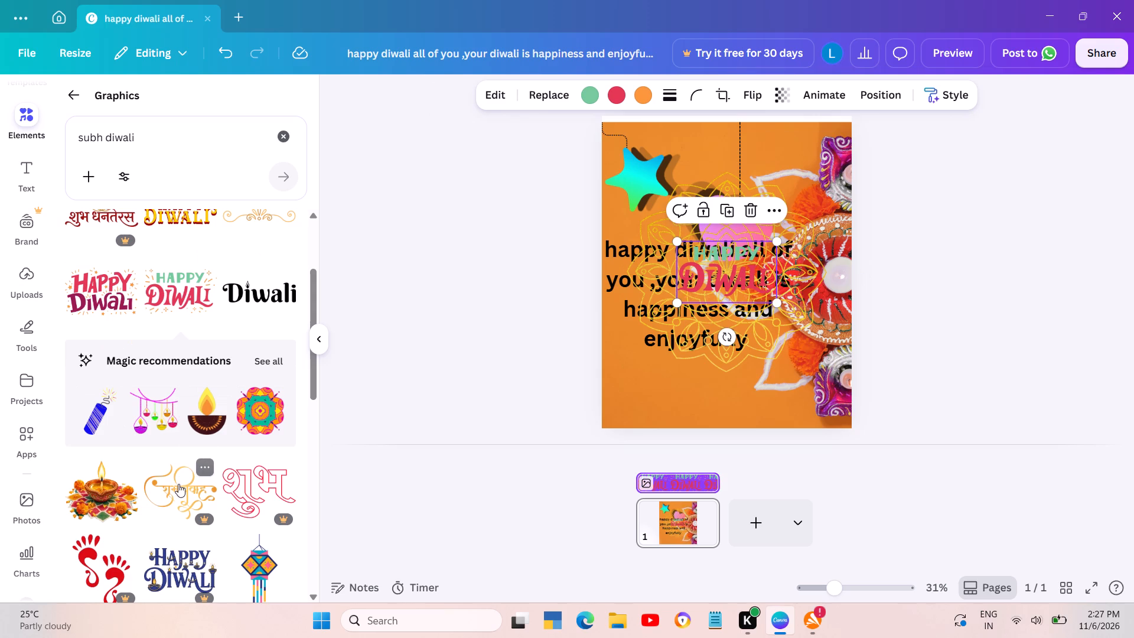
left_click(200, 413)
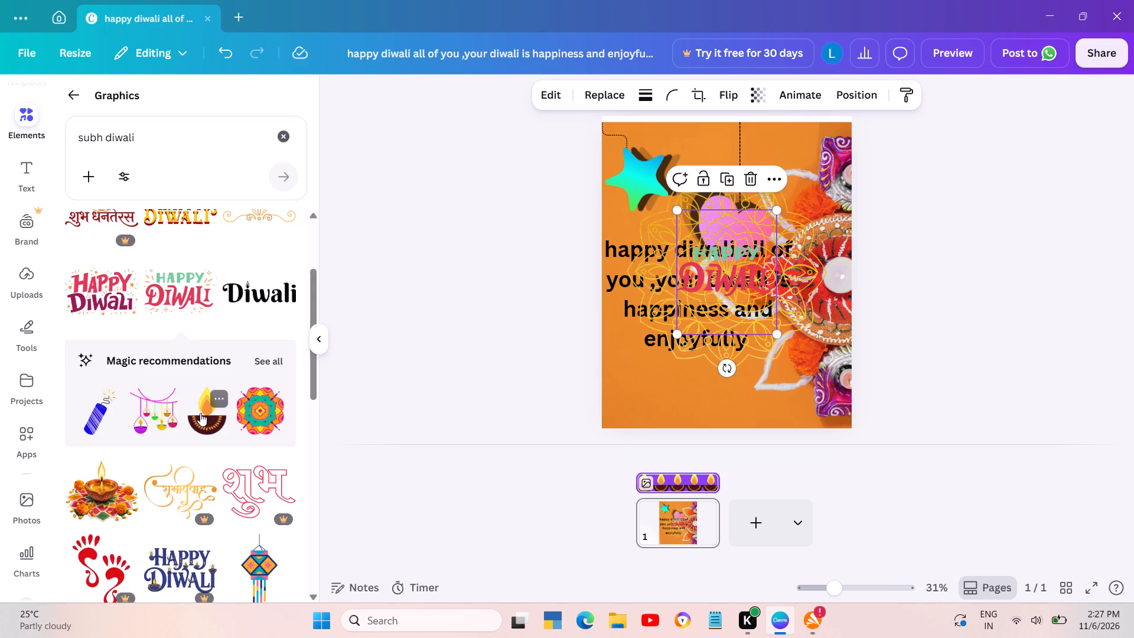
Add the lit diya on a flower rangoli and the red swastika with four dots to the page.
left_click(115, 489)
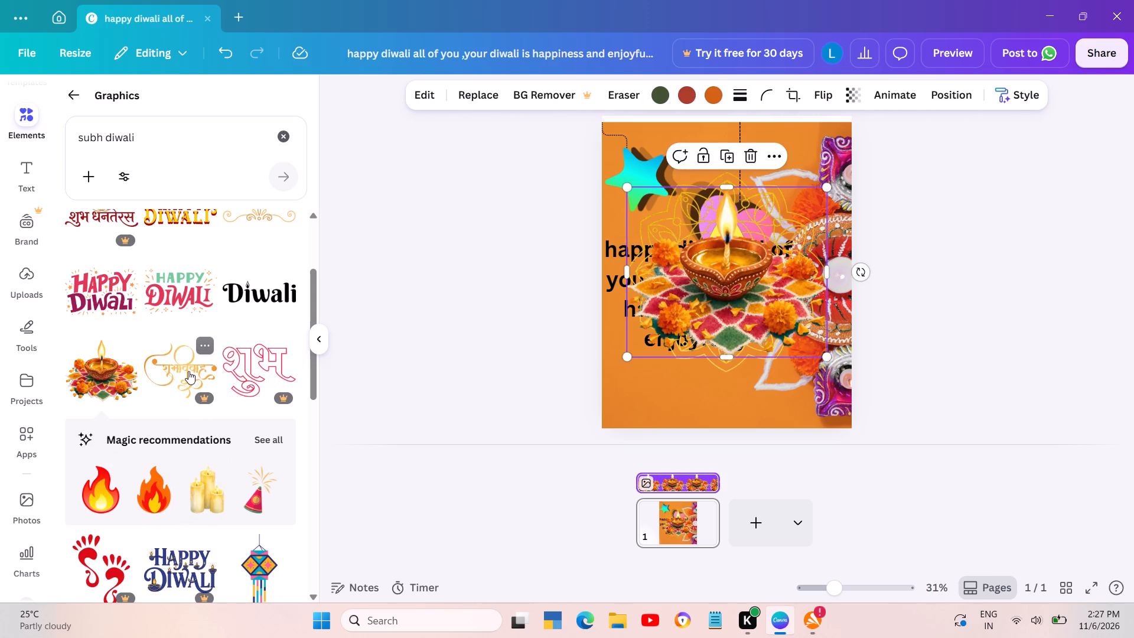
scroll(159, 459, "down", 2)
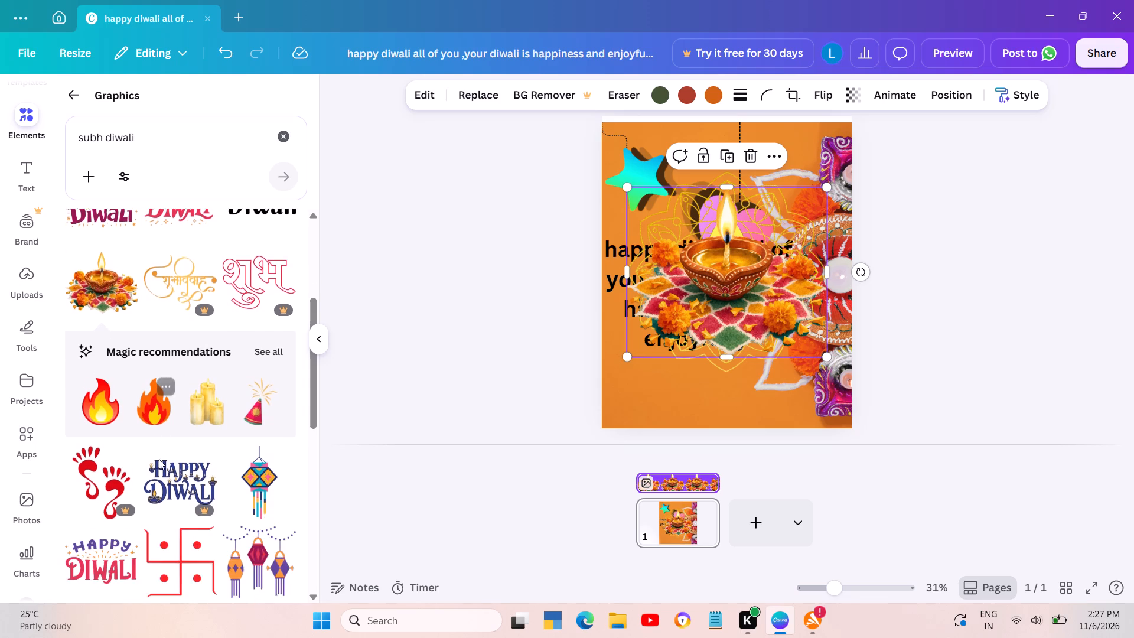
scroll(159, 459, "down", 1)
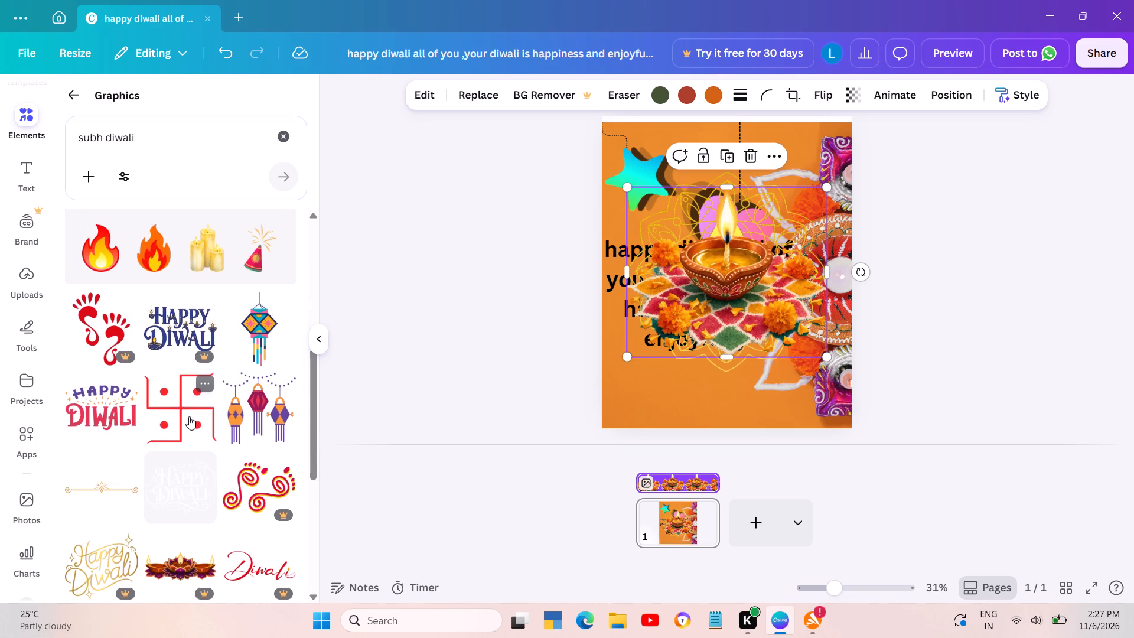
left_click(190, 414)
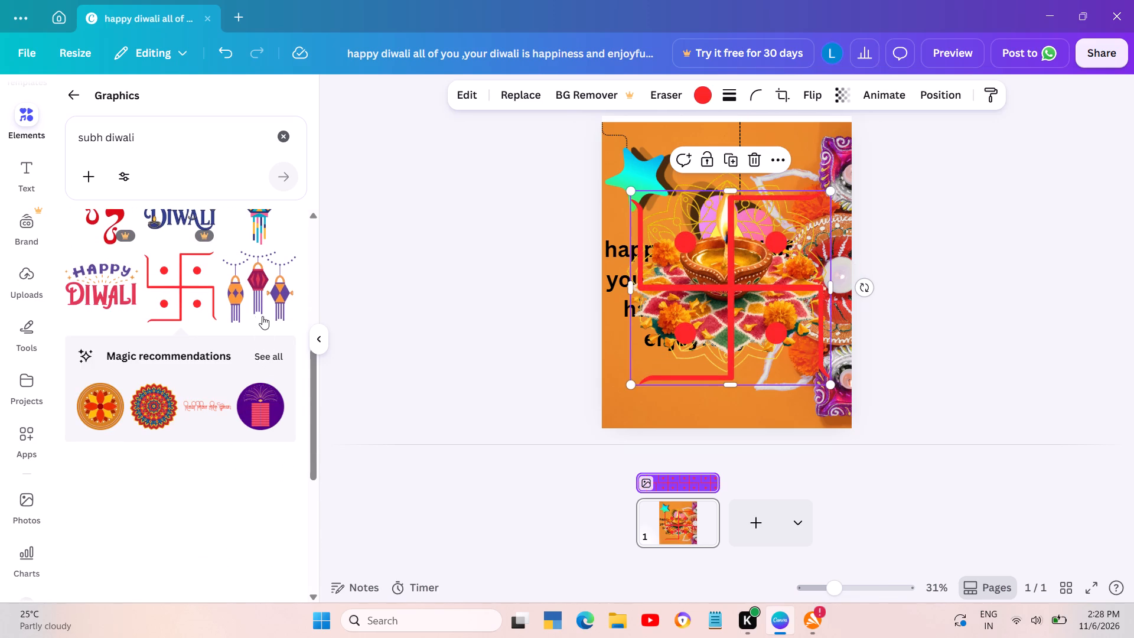
Add the three hanging lanterns and the red Diwali script lettering to the page.
left_click(261, 305)
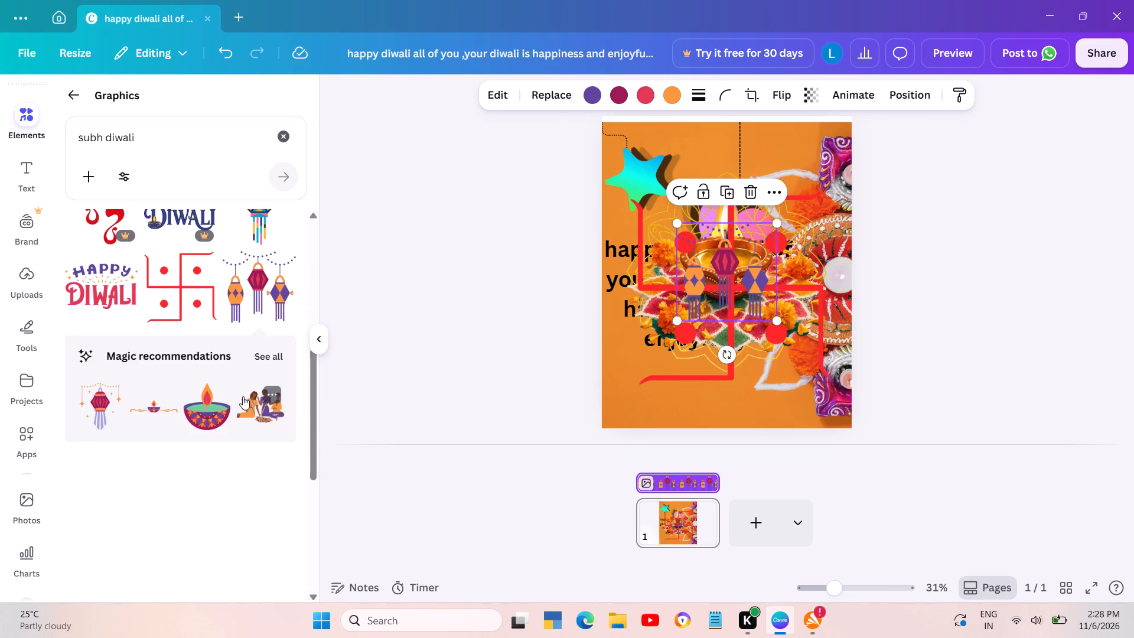
scroll(243, 396, "down", 3)
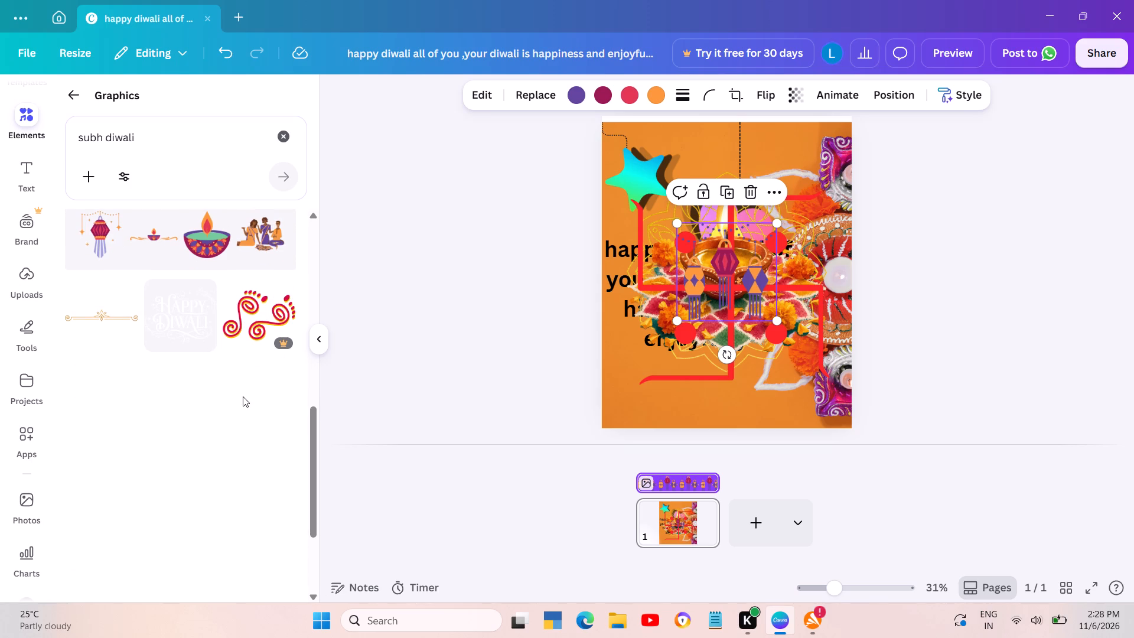
left_click(243, 396)
Add the hanging orange marigold garland strands to the page.
scroll(243, 396, "down", 1)
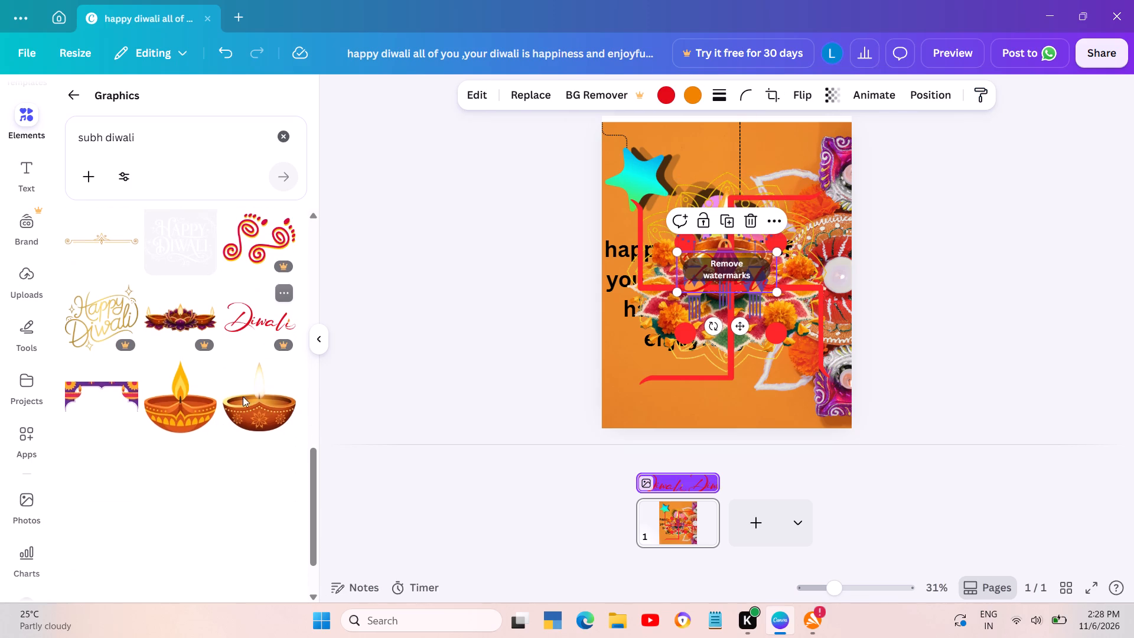
scroll(243, 396, "down", 3)
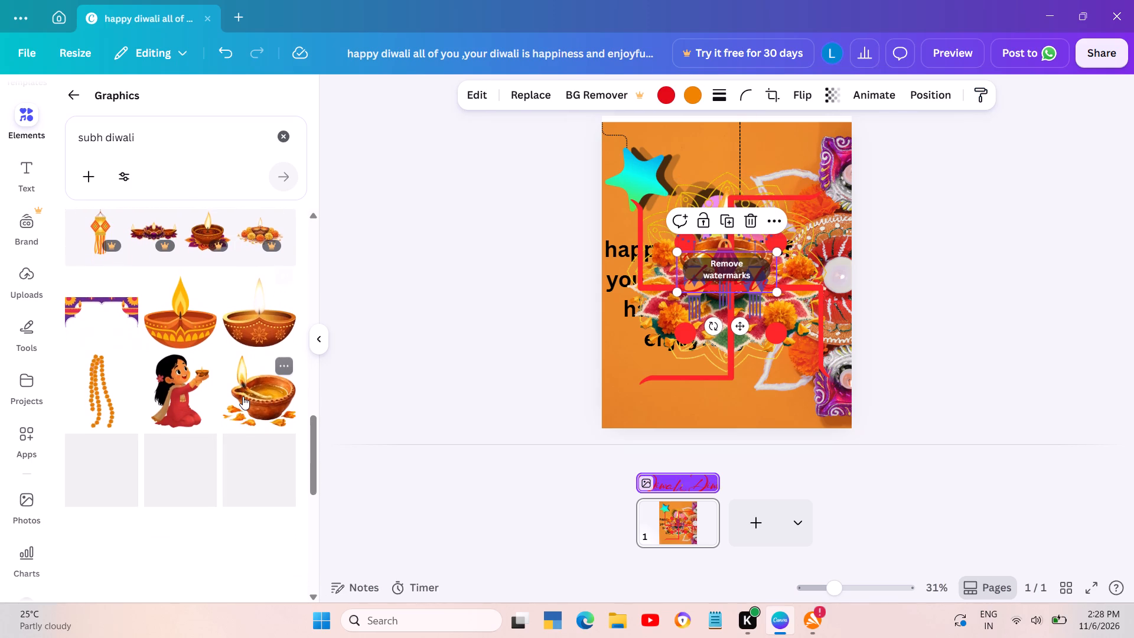
scroll(243, 396, "down", 1)
left_click(107, 313)
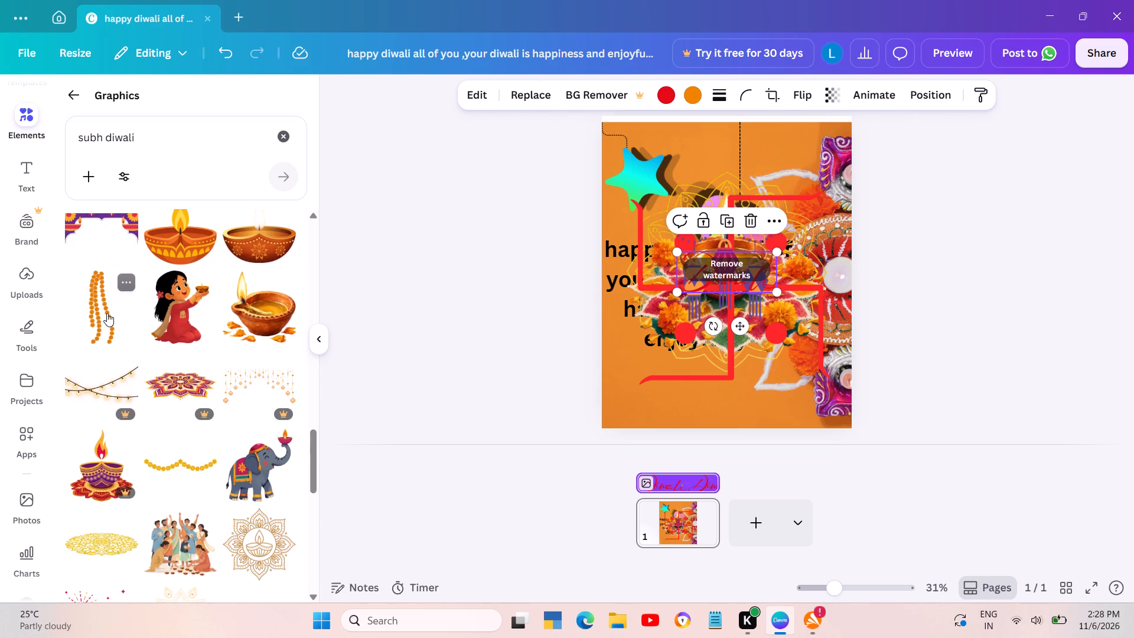
Add the thin gold divider with a central lotus ornament from further down the search results.
scroll(207, 382, "down", 2)
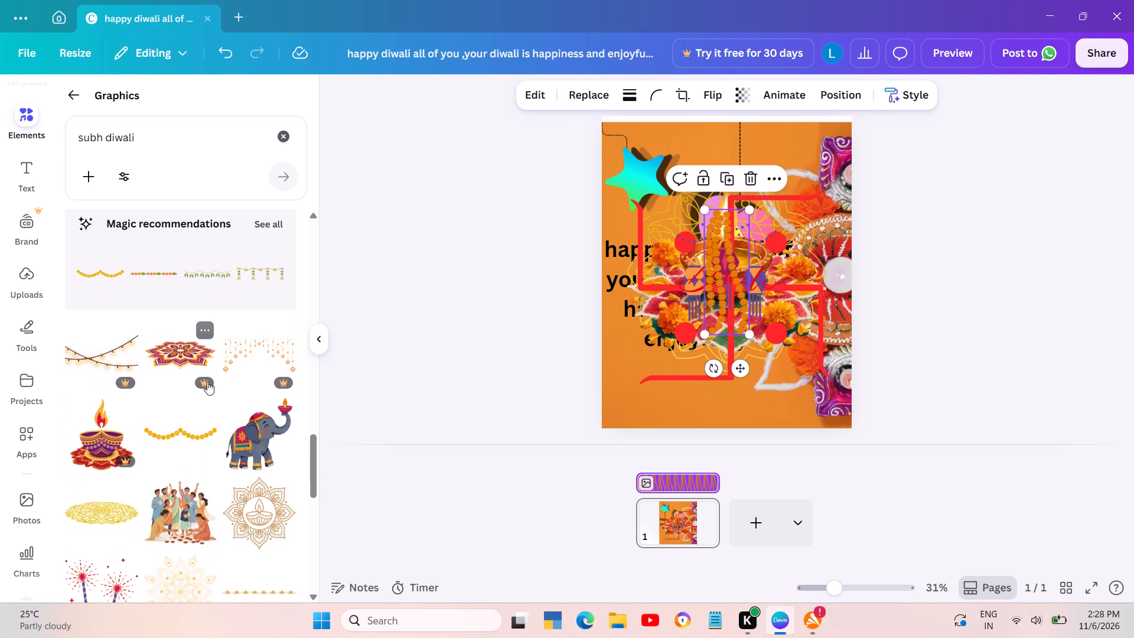
scroll(207, 382, "down", 5)
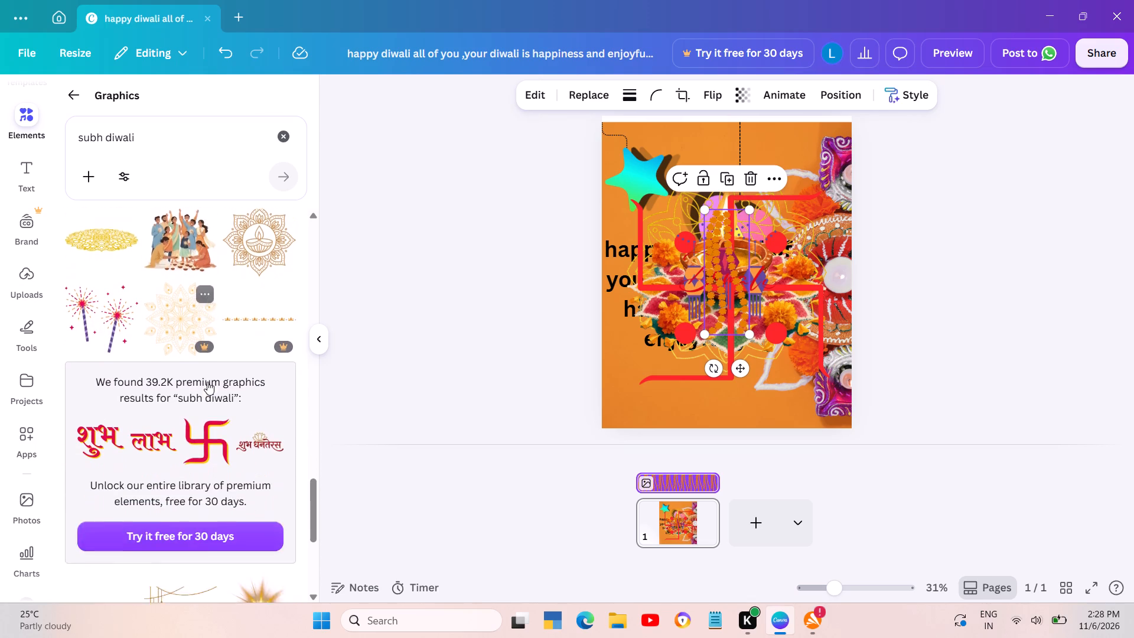
scroll(207, 382, "down", 3)
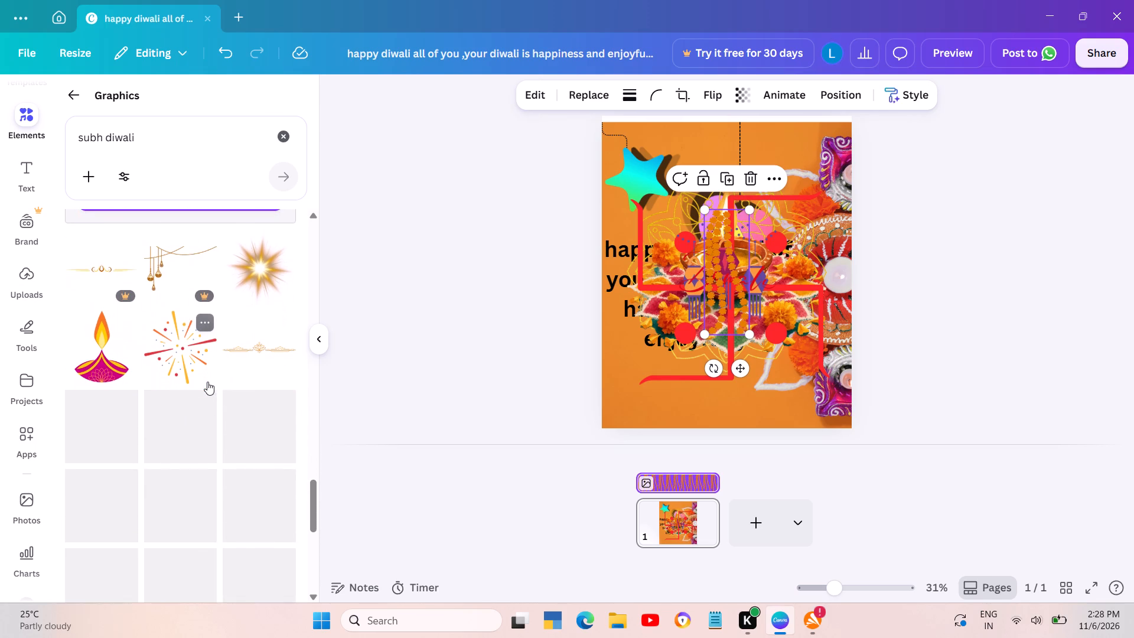
left_click(259, 330)
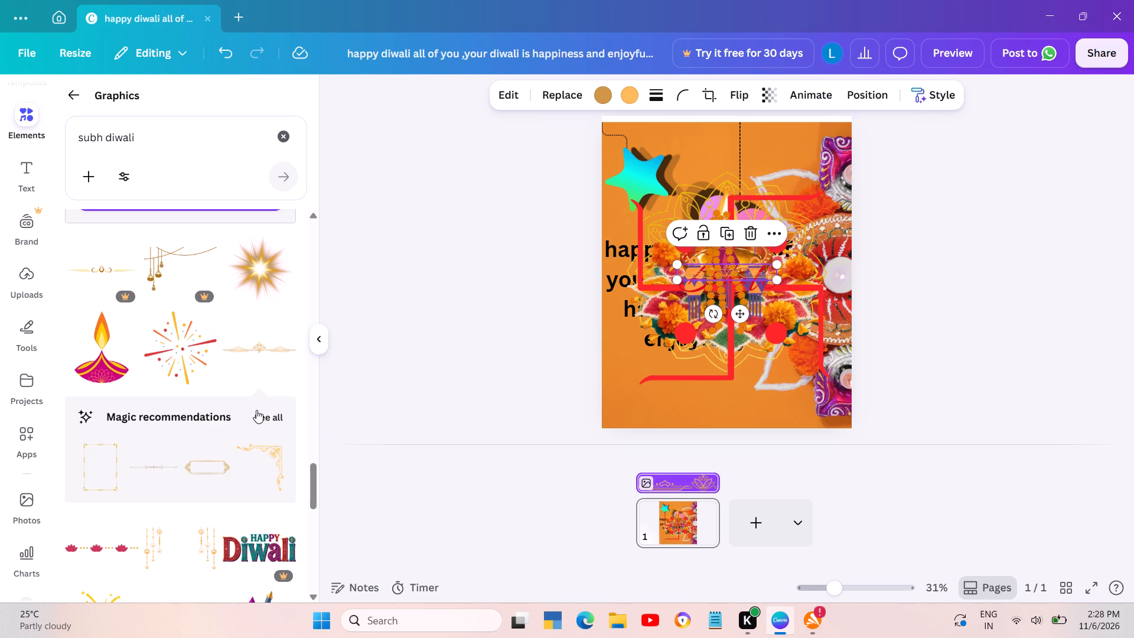
Add the red firework cone and the pink hanging lantern with star lights from the Diwali graphics to the page.
scroll(256, 410, "down", 4)
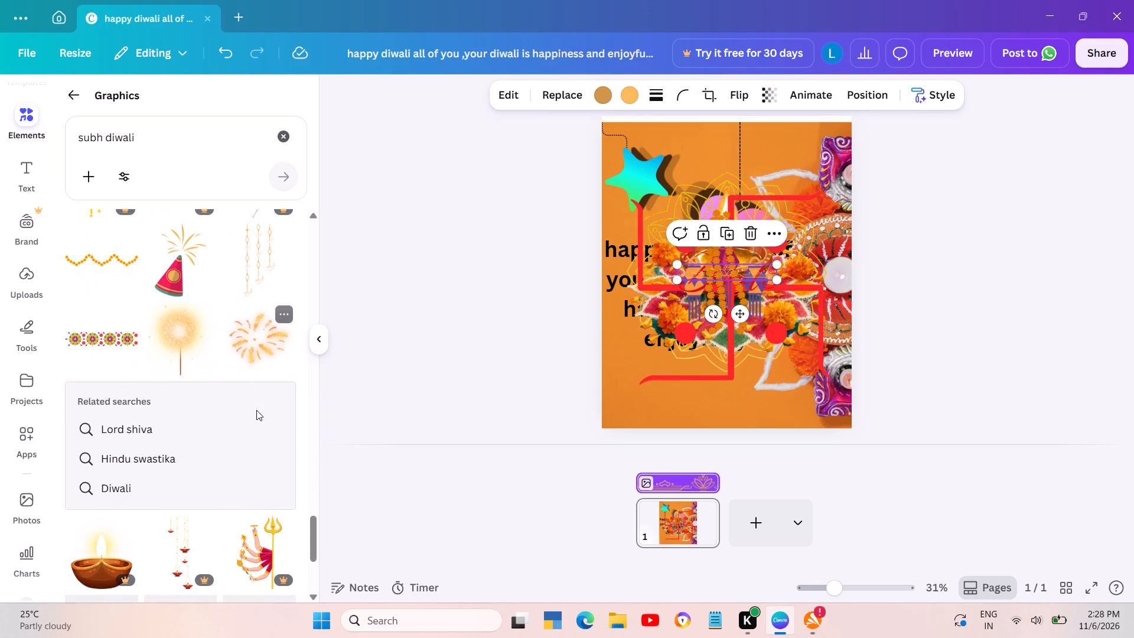
left_click(183, 285)
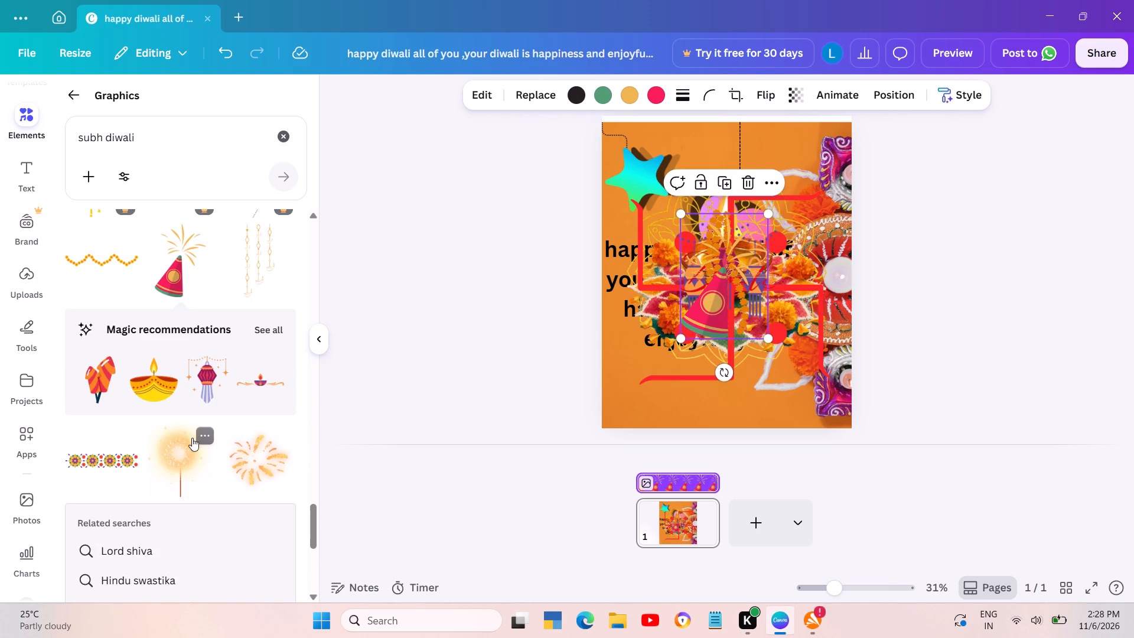
left_click(197, 396)
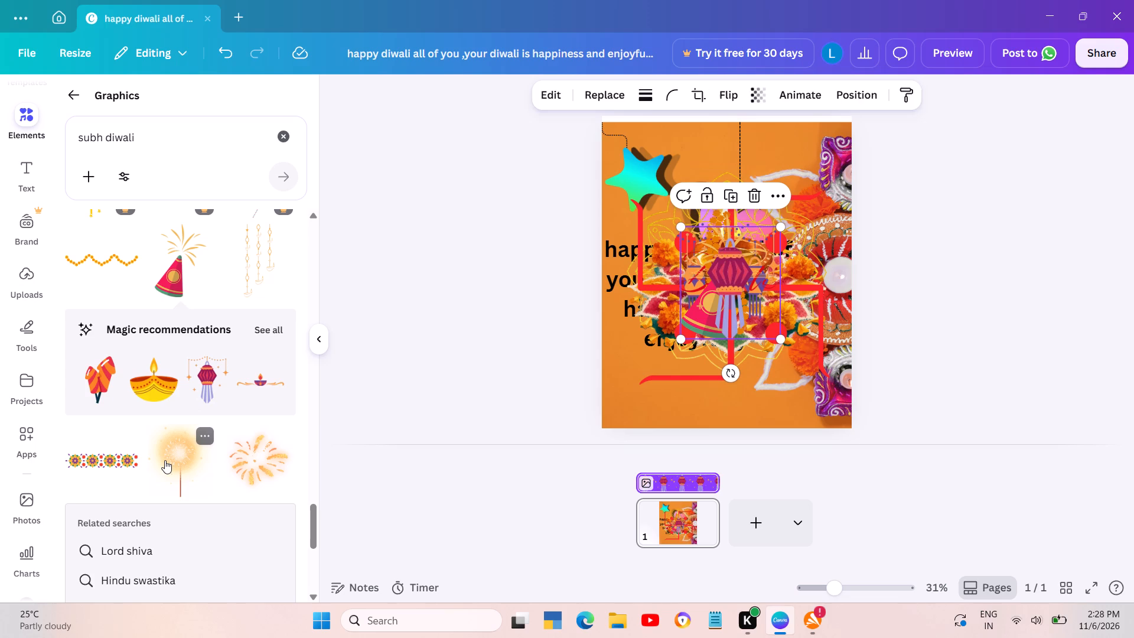
Add the glowing golden sparkler graphic to the page.
left_click(165, 460)
left_click(247, 470)
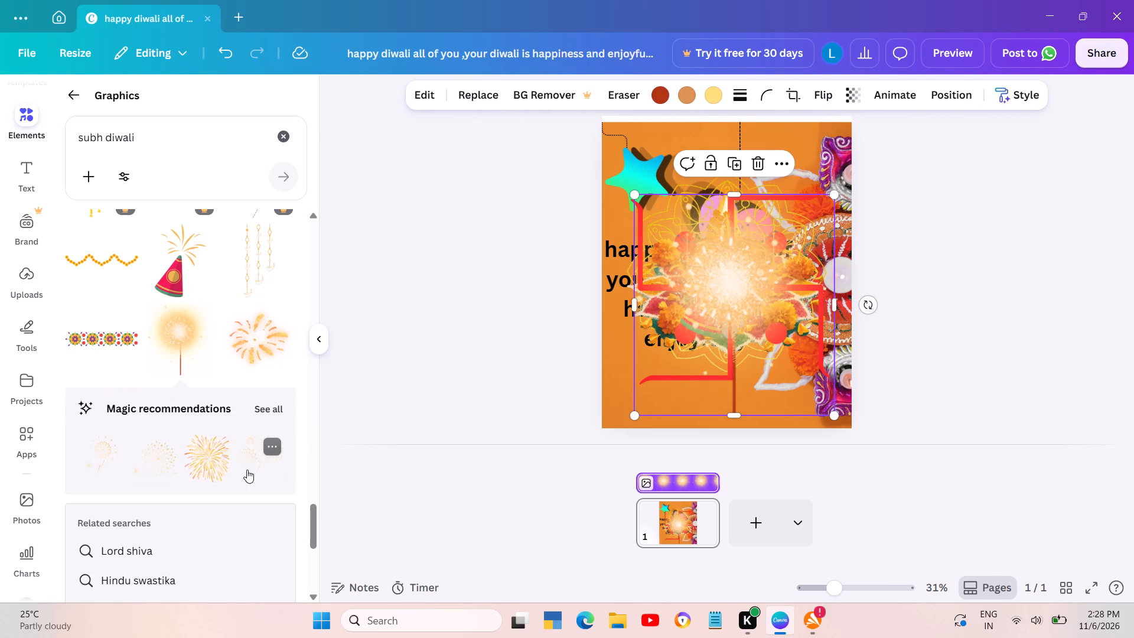
scroll(209, 510, "down", 4)
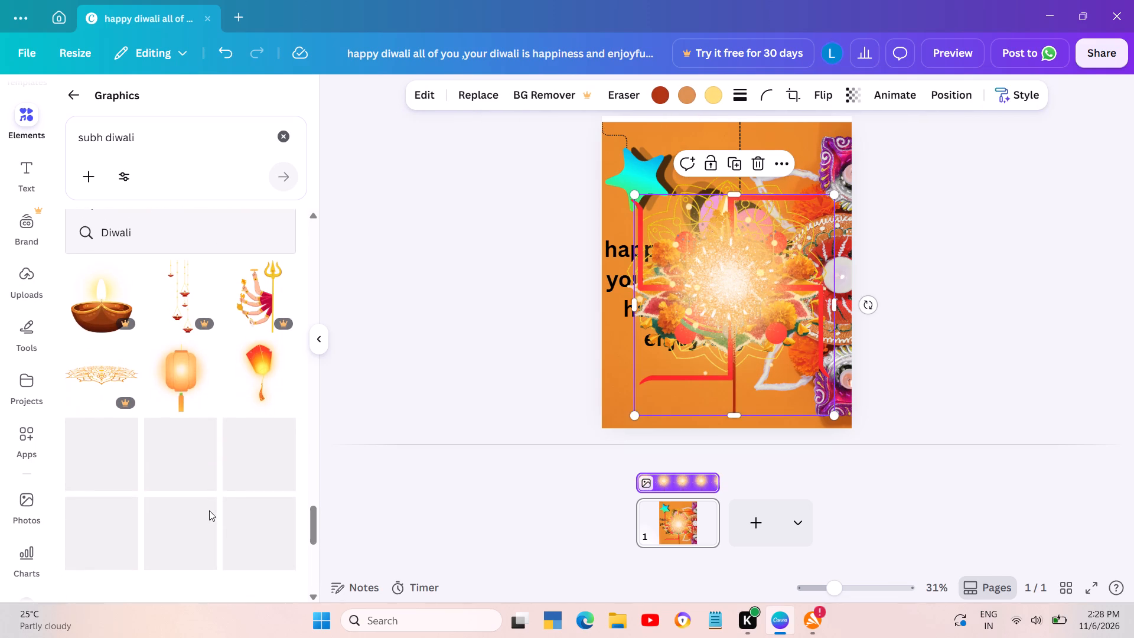
Shrink the golden sparkler and move it to the page's bottom-right corner, extending past the bottom edge.
left_click(719, 312)
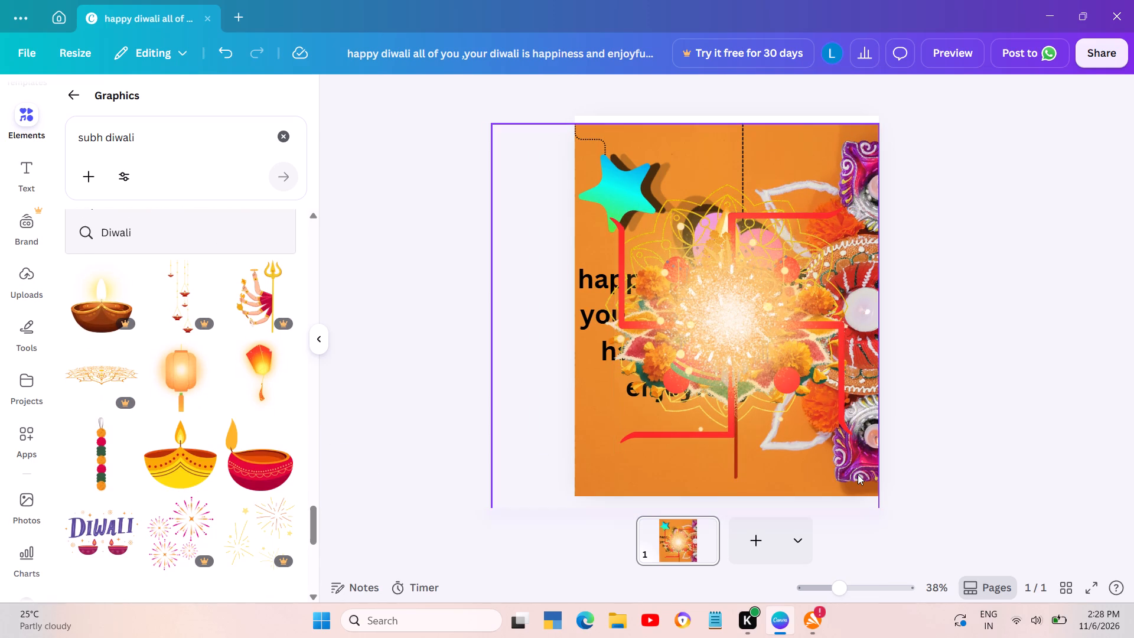
left_click(776, 404)
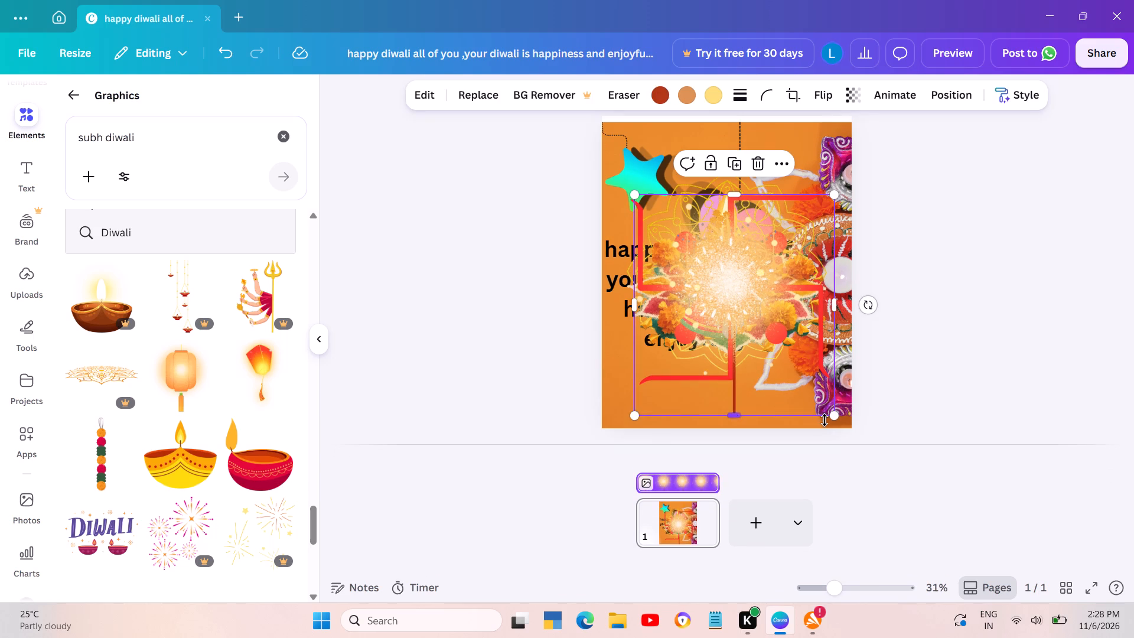
left_click_drag(837, 420, 792, 360)
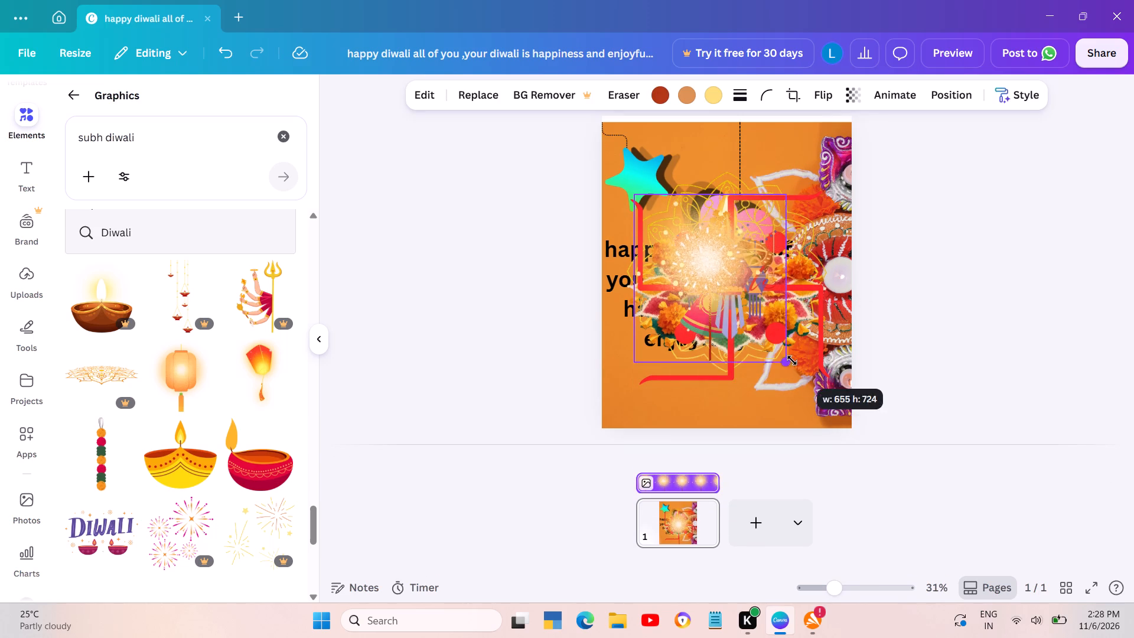
left_click_drag(792, 360, 775, 341)
left_click_drag(745, 295, 783, 379)
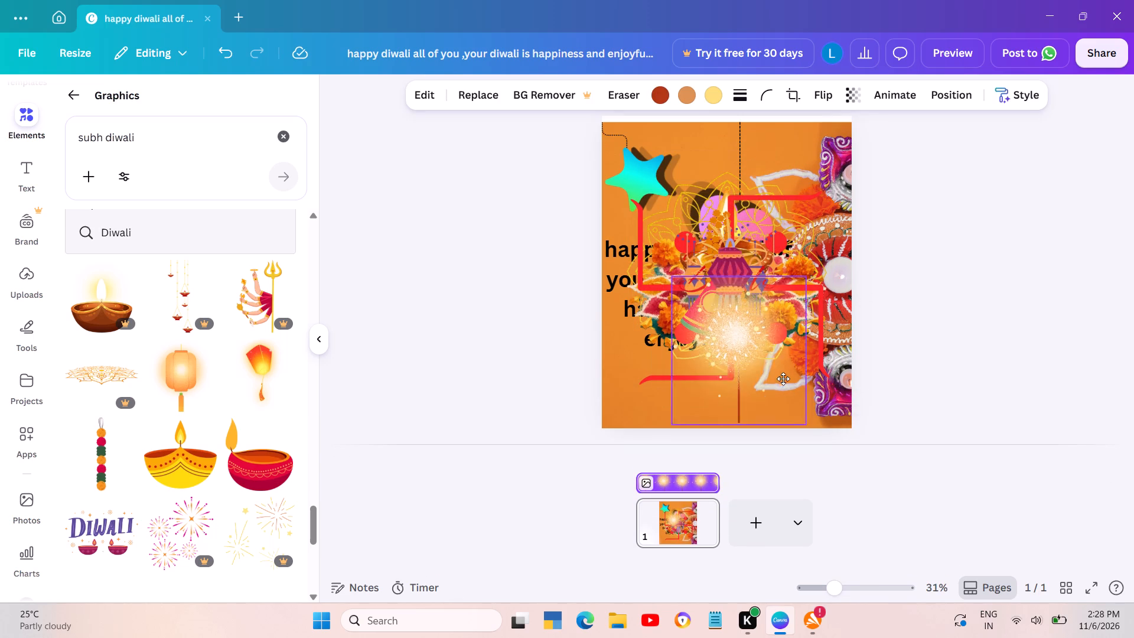
left_click_drag(783, 379, 794, 389)
left_click_drag(794, 389, 825, 435)
left_click_drag(825, 435, 840, 471)
left_click(849, 488)
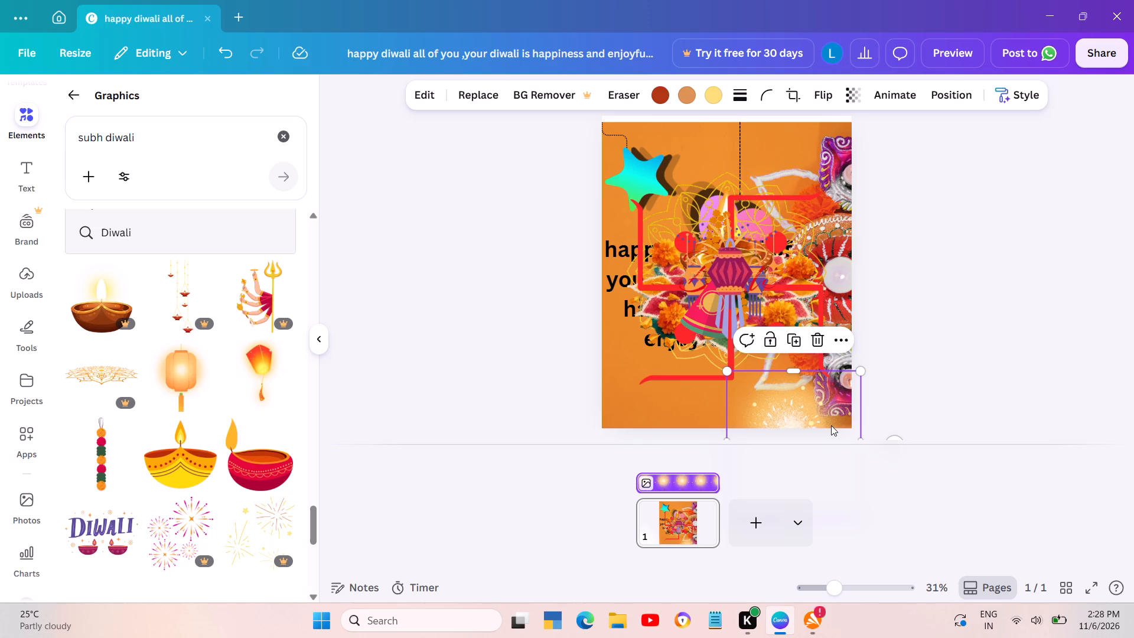
left_click_drag(830, 425, 845, 455)
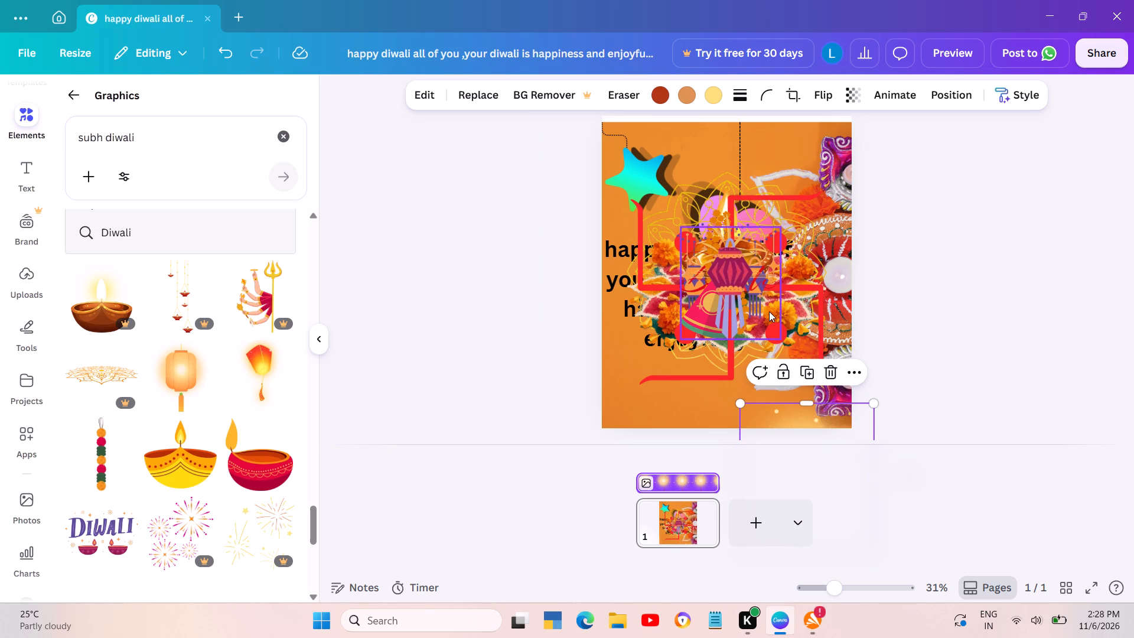
Resize the single pink hanging lantern and position it at the page's top edge, just right of centre.
left_click(755, 305)
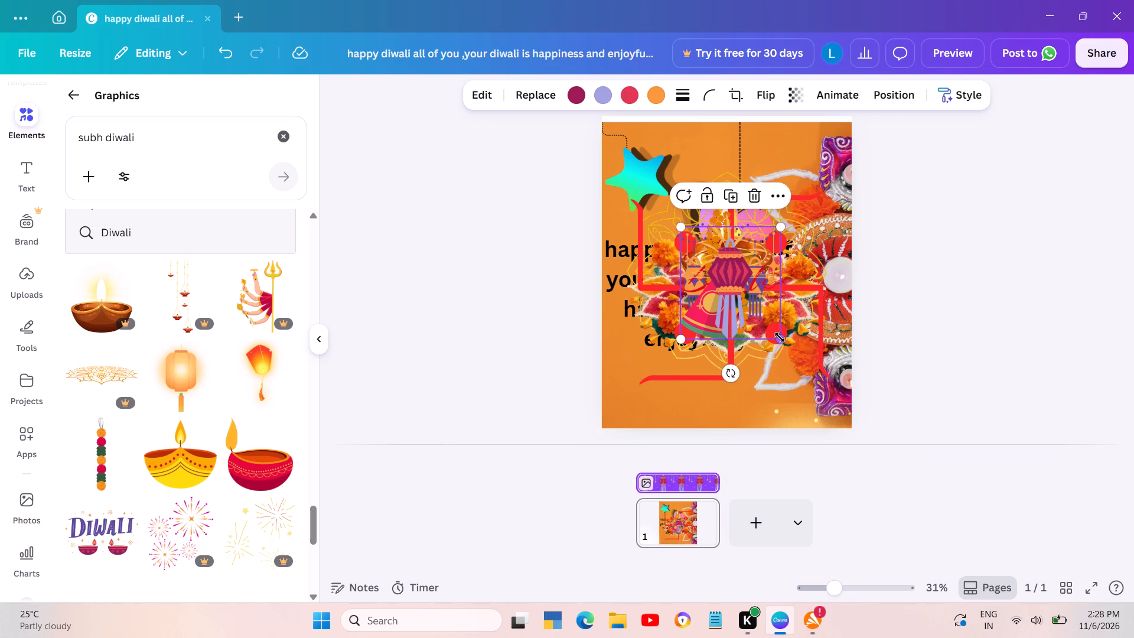
left_click_drag(780, 338, 735, 281)
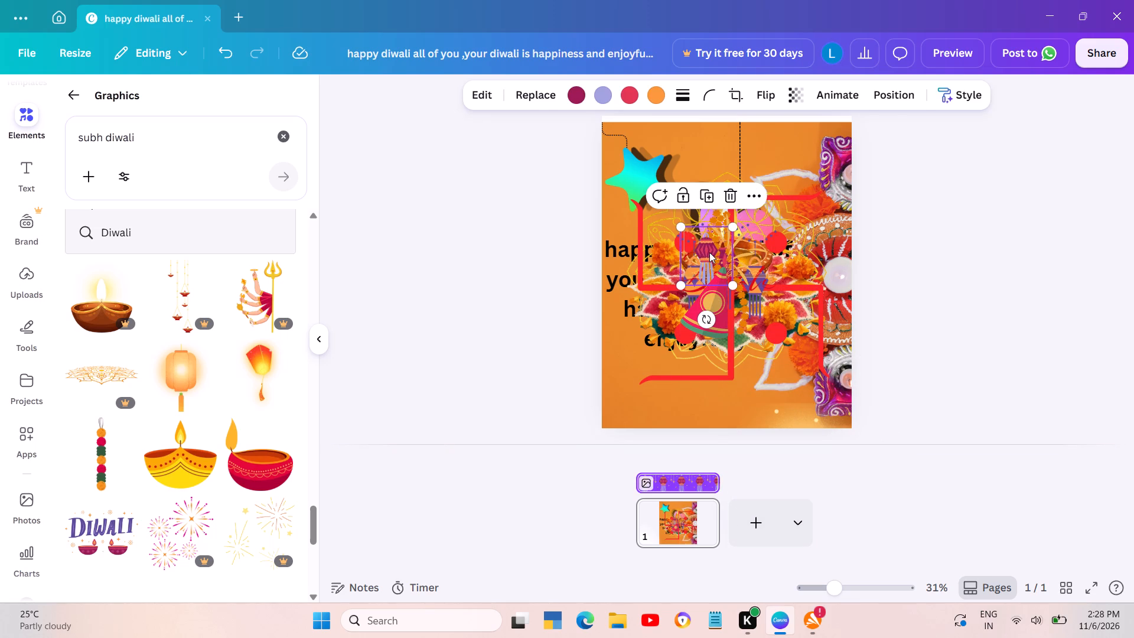
left_click_drag(709, 252, 715, 308)
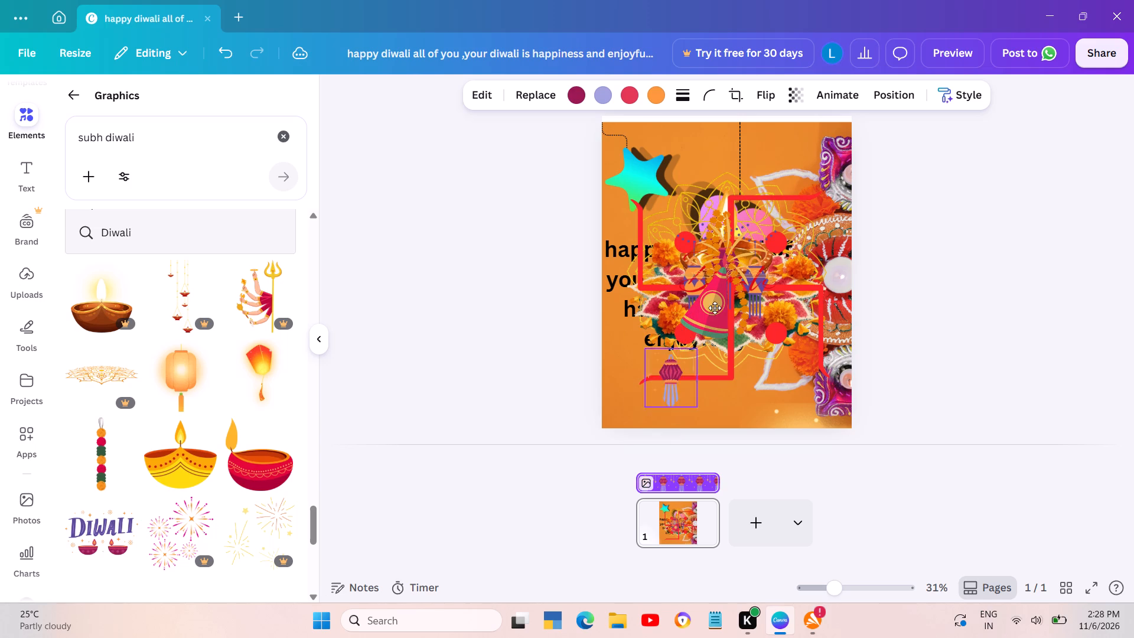
left_click_drag(715, 308, 800, 188)
left_click_drag(803, 185, 834, 142)
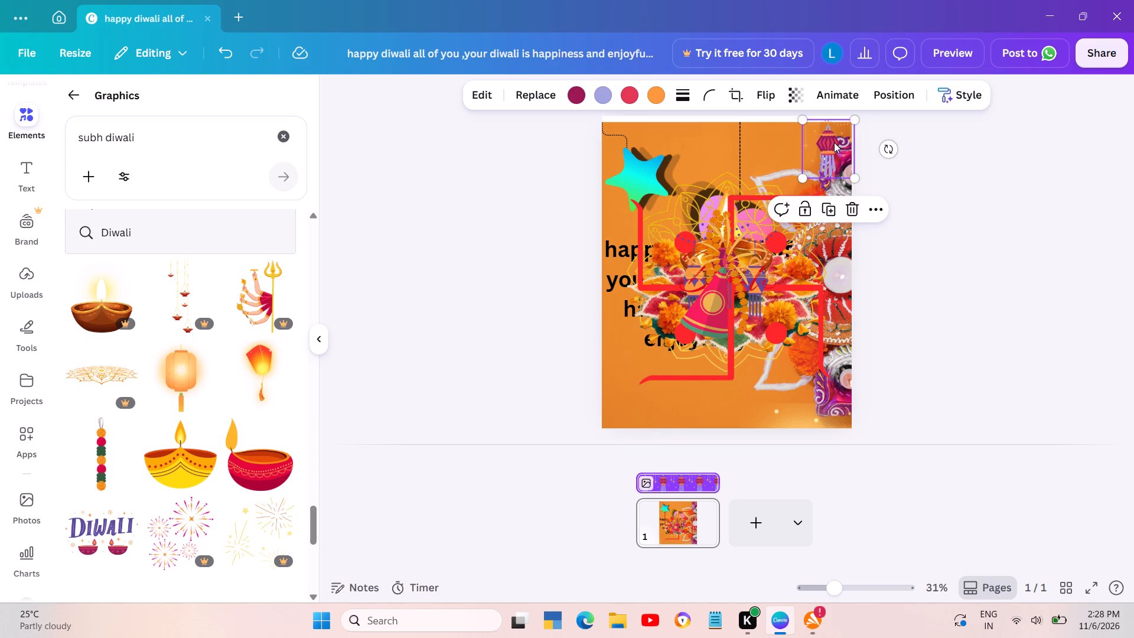
left_click_drag(799, 176, 770, 190)
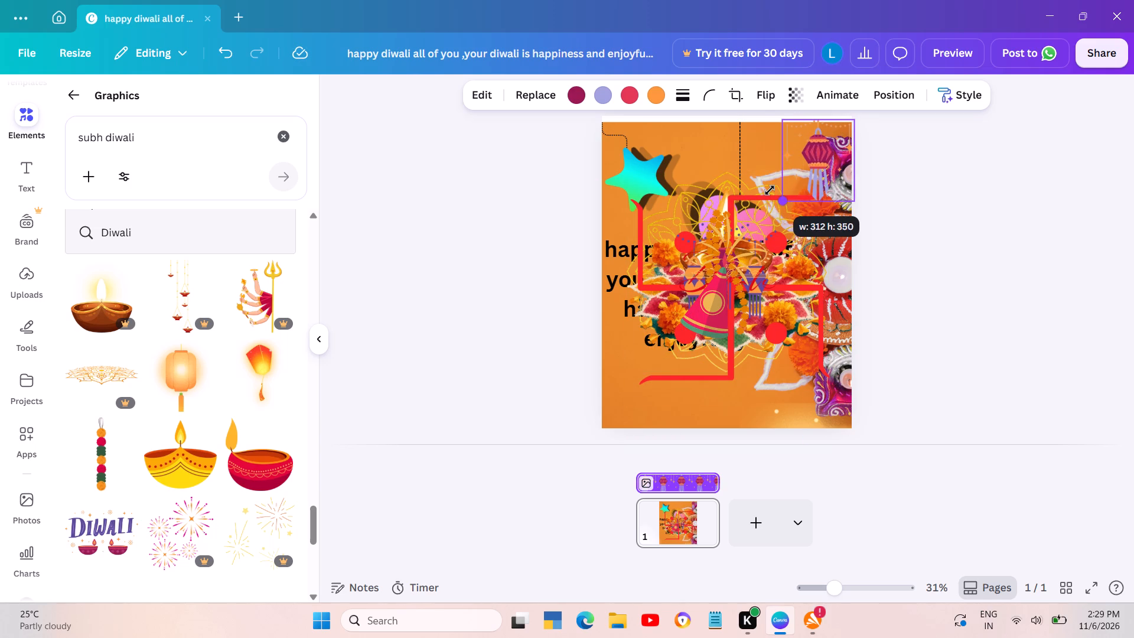
left_click_drag(770, 190, 711, 193)
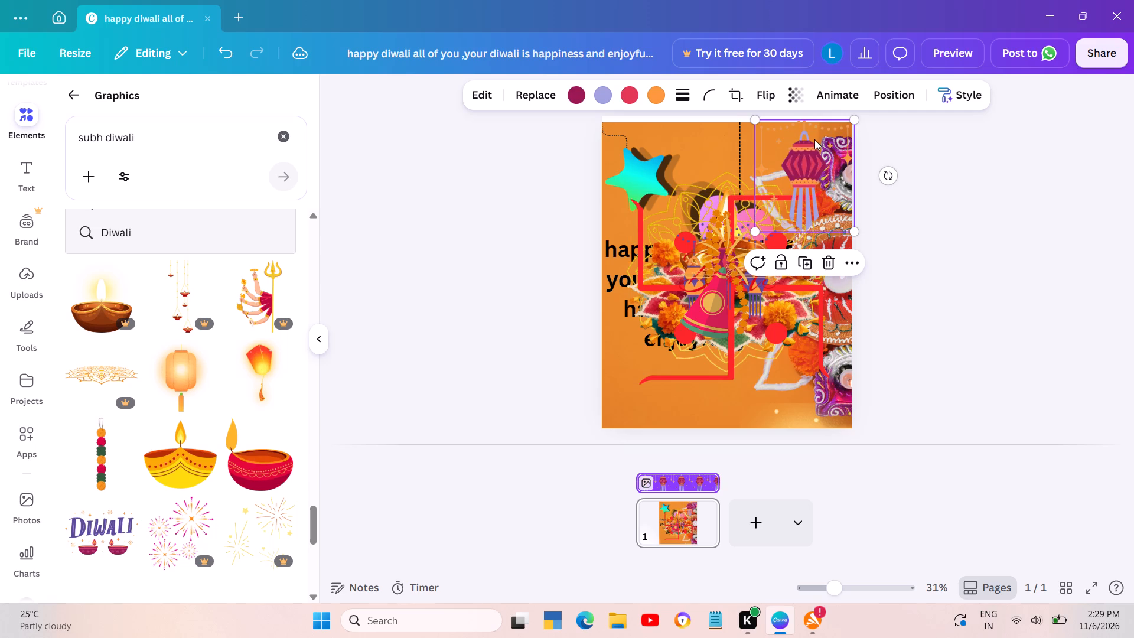
left_click_drag(796, 144, 755, 144)
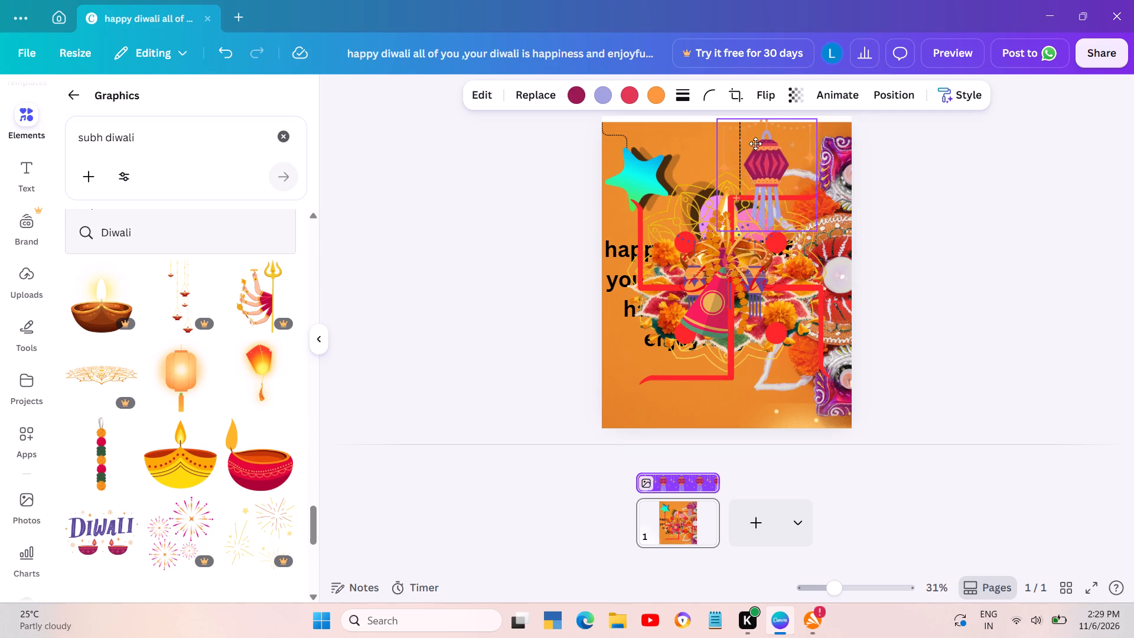
left_click_drag(755, 144, 726, 129)
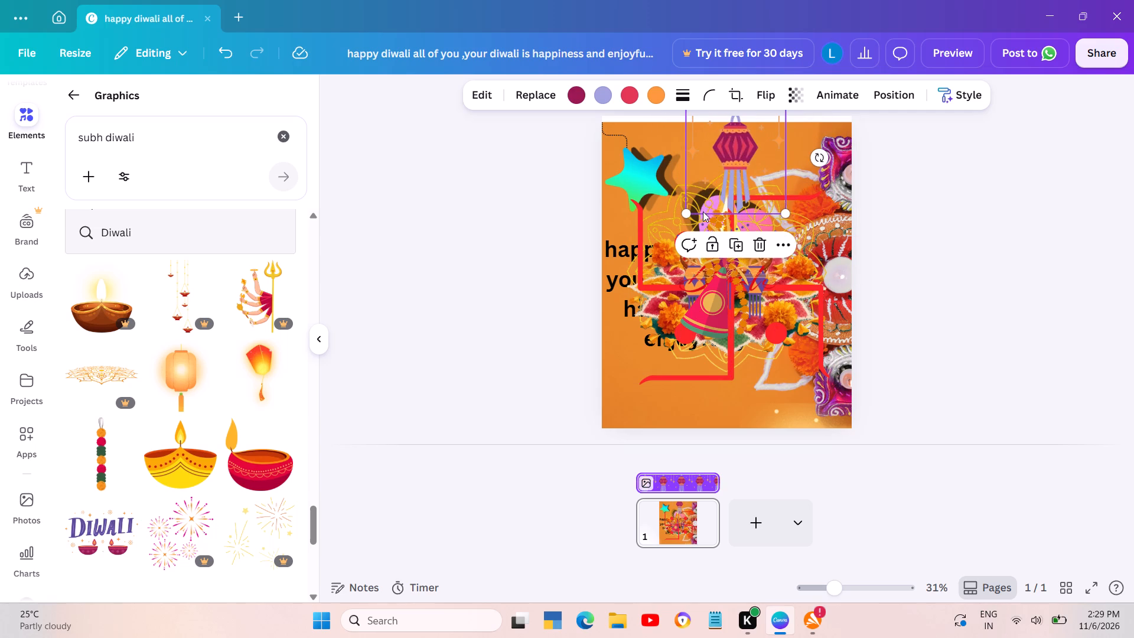
Move the red firework cone to the page's bottom-left corner so only its sparks overlap the page.
left_click(703, 217)
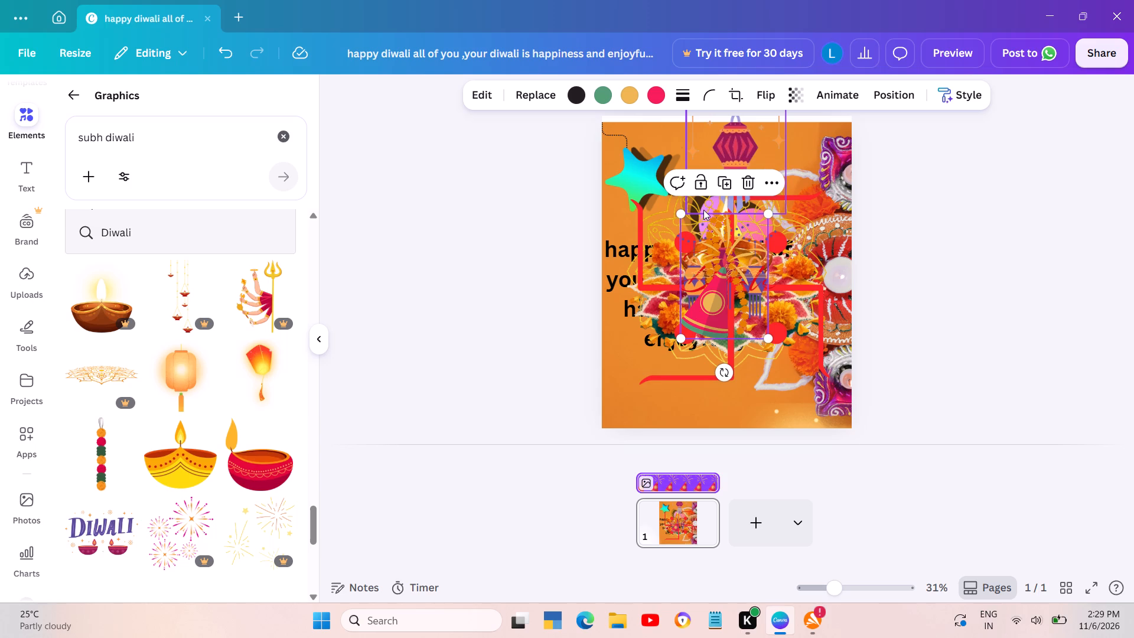
left_click(706, 256)
left_click_drag(706, 256, 689, 324)
left_click_drag(715, 305, 708, 324)
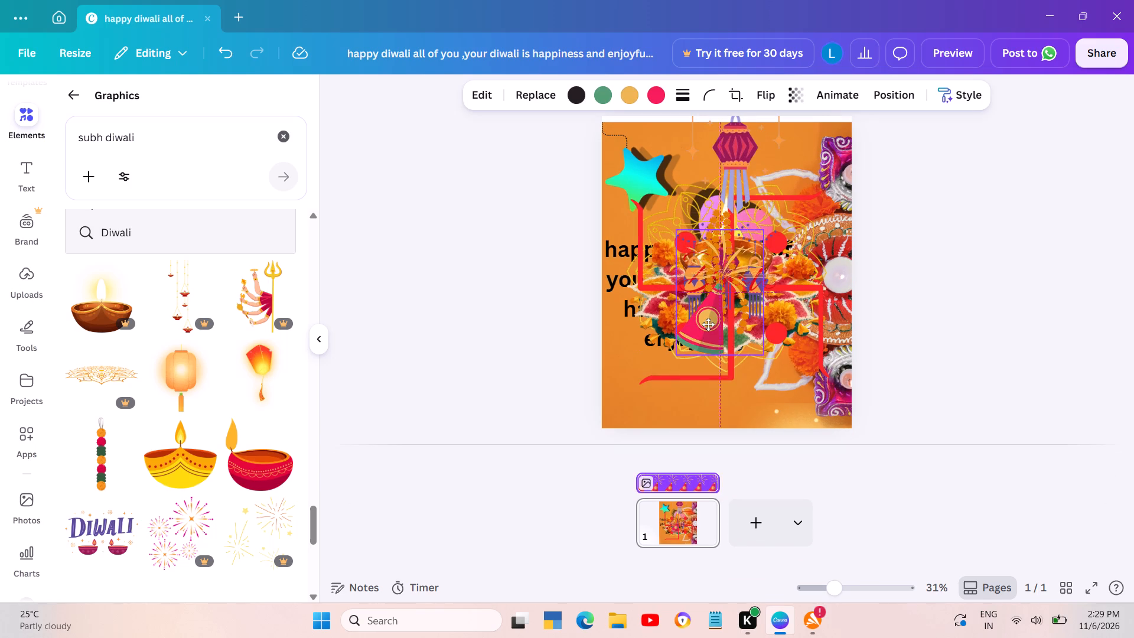
left_click_drag(708, 324, 594, 496)
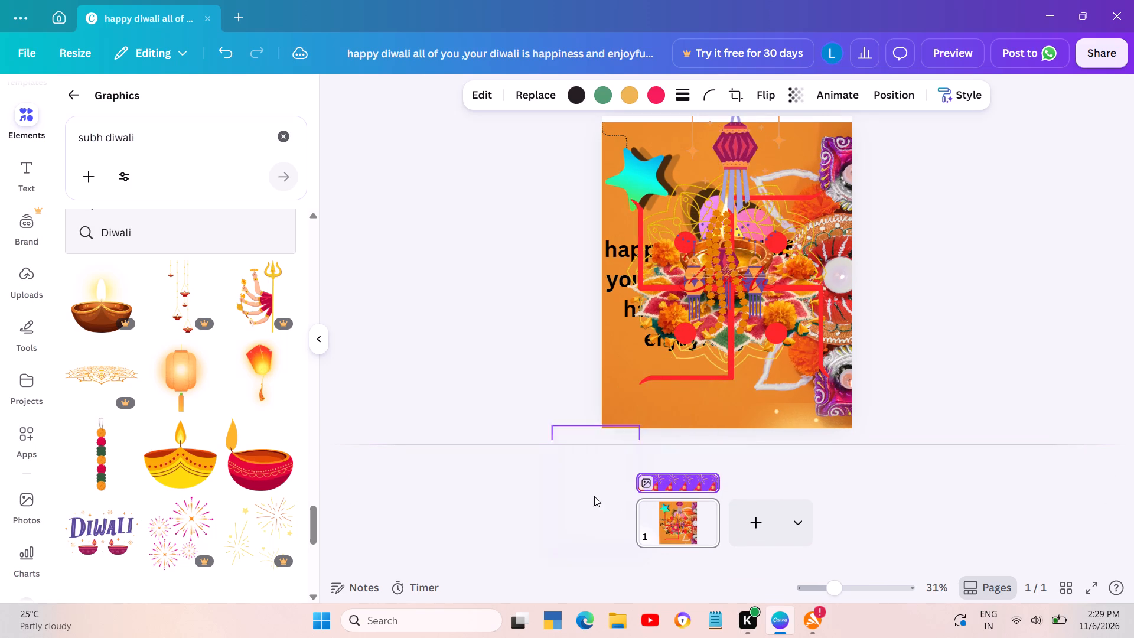
left_click_drag(594, 496, 610, 476)
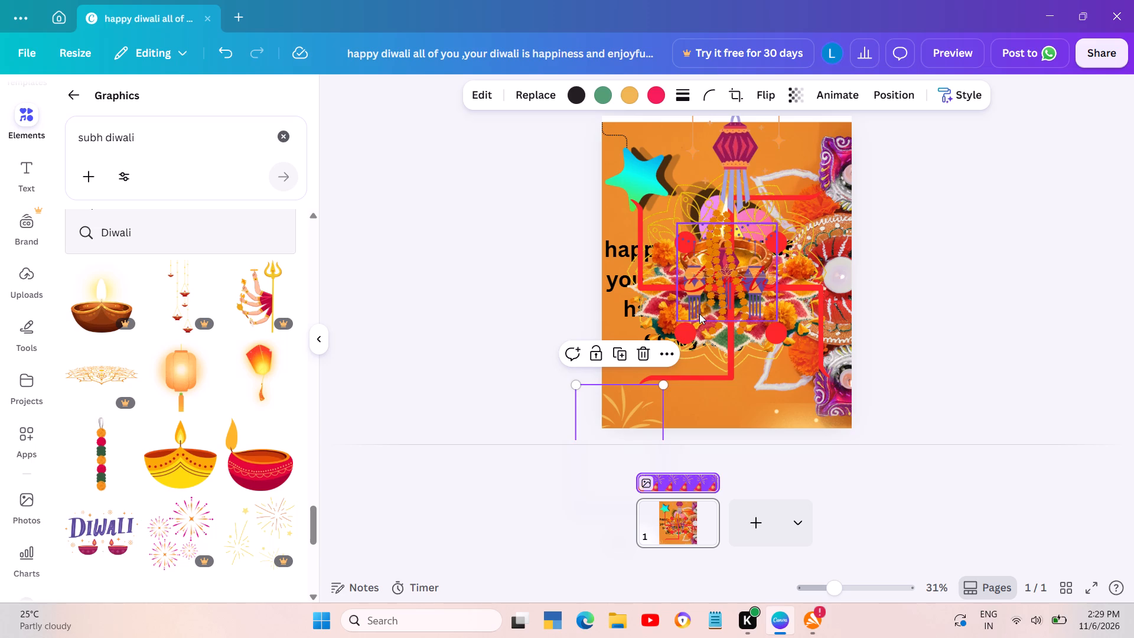
Move the group of three hanging lanterns to the centre of the page's bottom edge, partly off the page.
left_click_drag(699, 314, 706, 406)
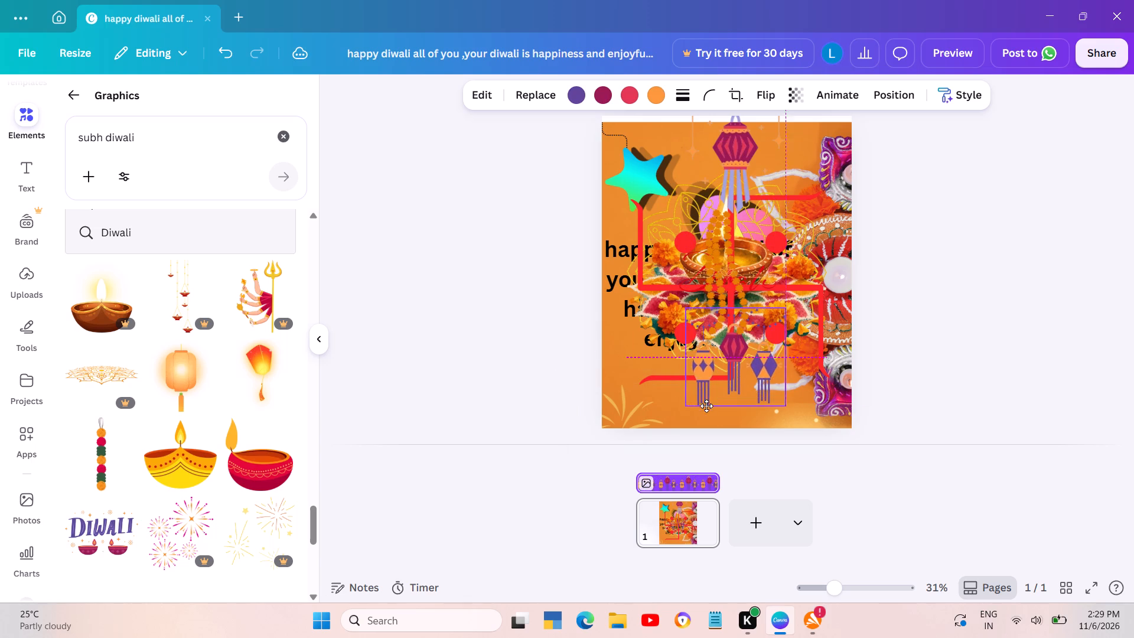
left_click_drag(706, 406, 703, 461)
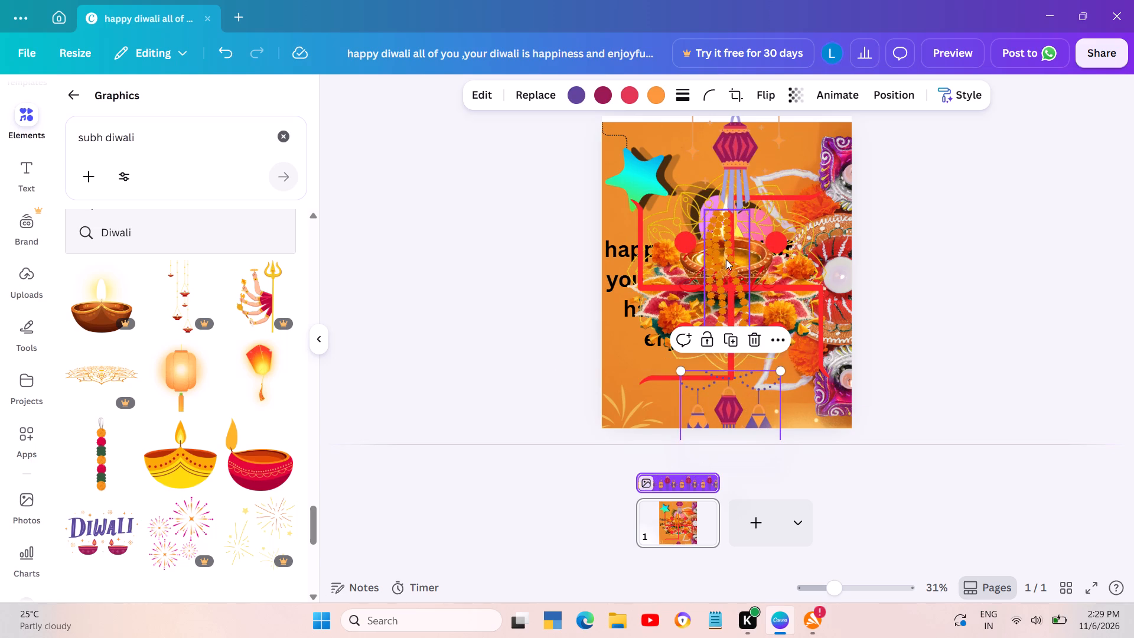
Move the orange marigold garland strands to the page's left edge, beside the greeting text.
left_click_drag(726, 250, 713, 292)
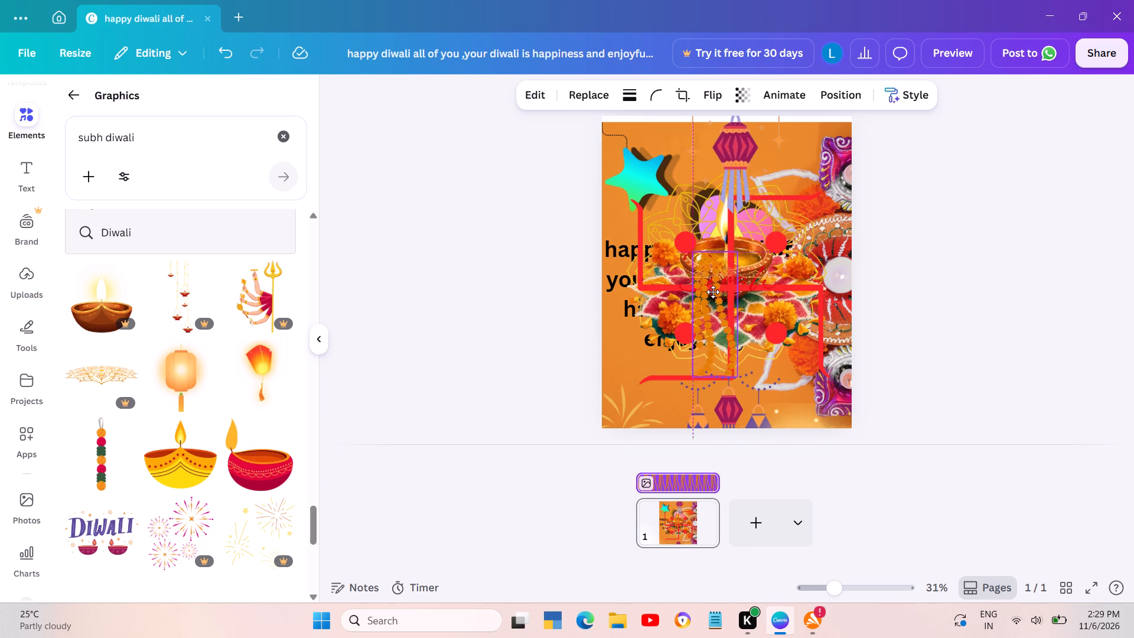
left_click_drag(713, 292, 585, 296)
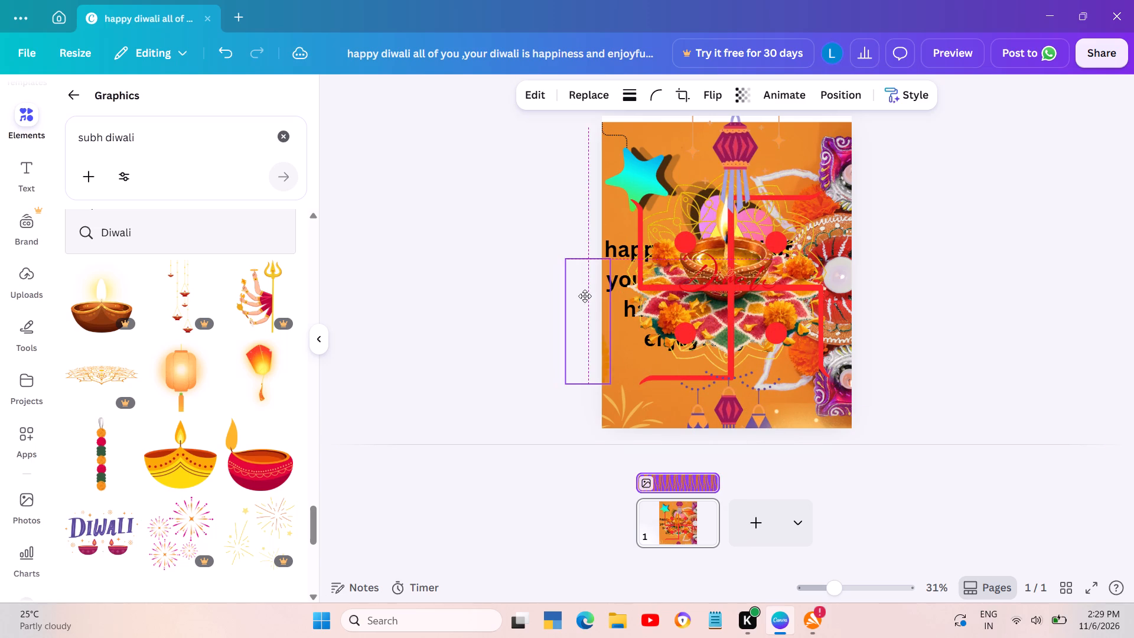
left_click_drag(585, 296, 602, 300)
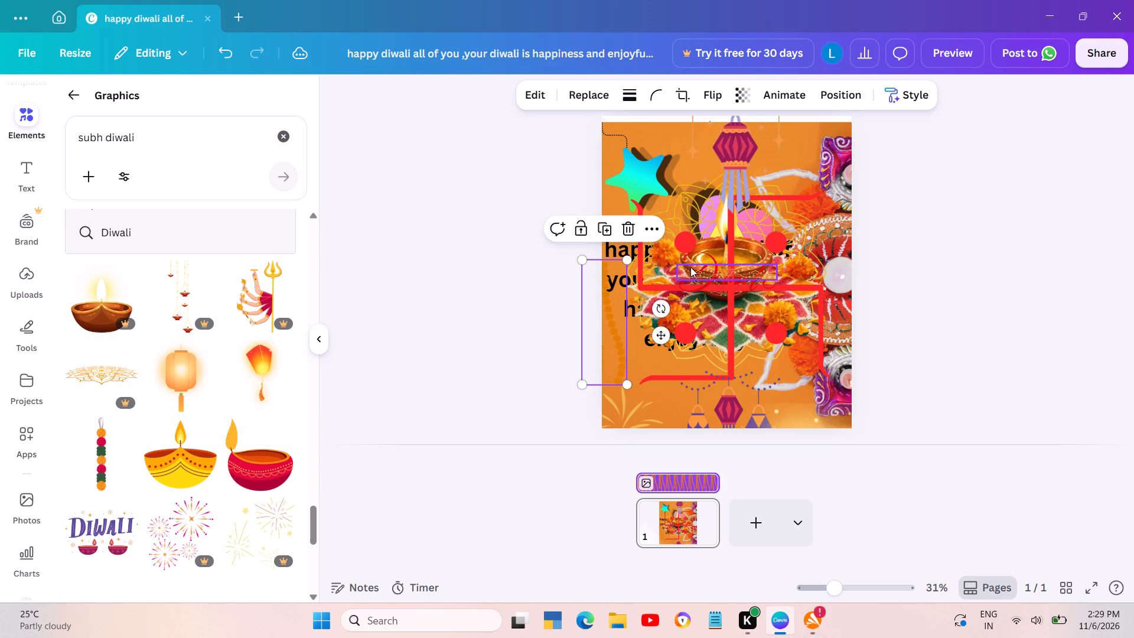
Delete the thin gold lotus divider from the page.
left_click_drag(690, 267, 705, 292)
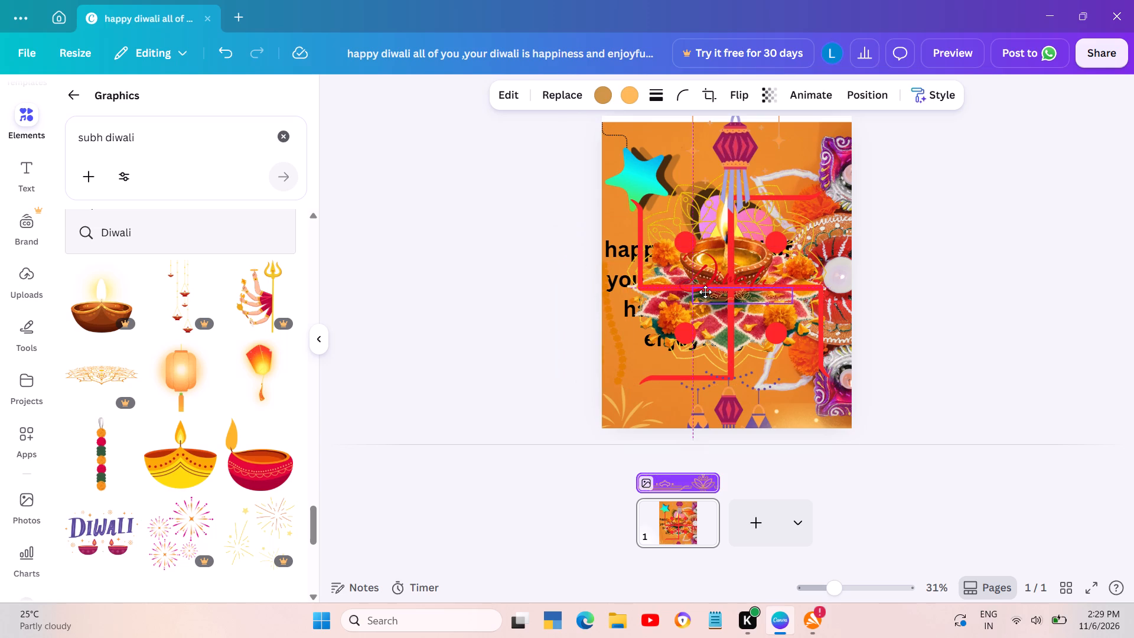
left_click_drag(705, 292, 760, 230)
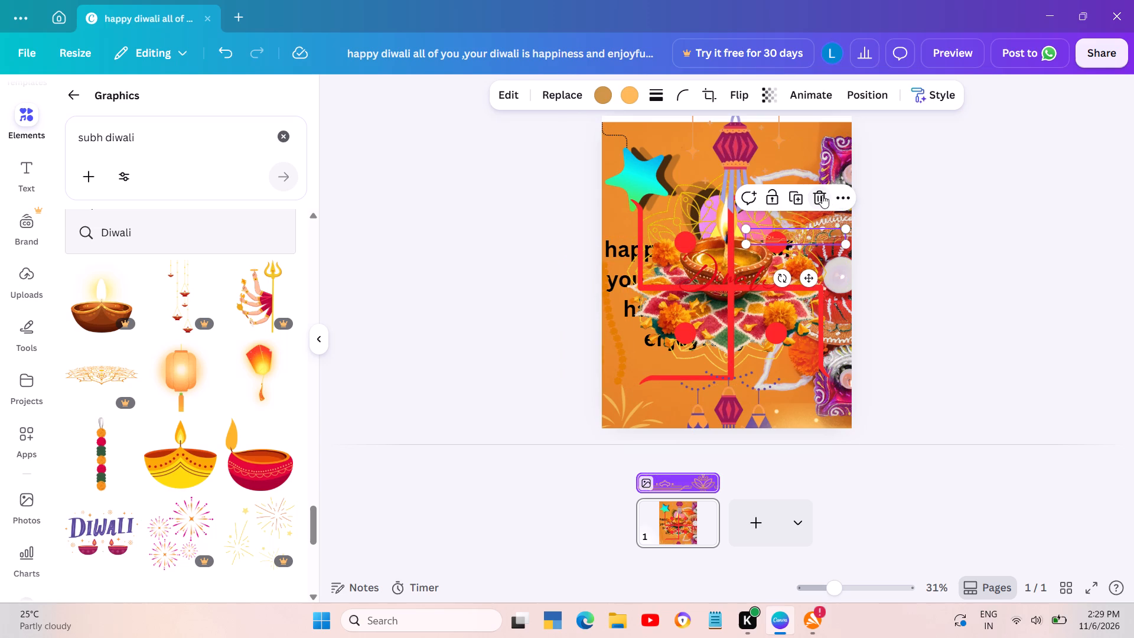
left_click(822, 195)
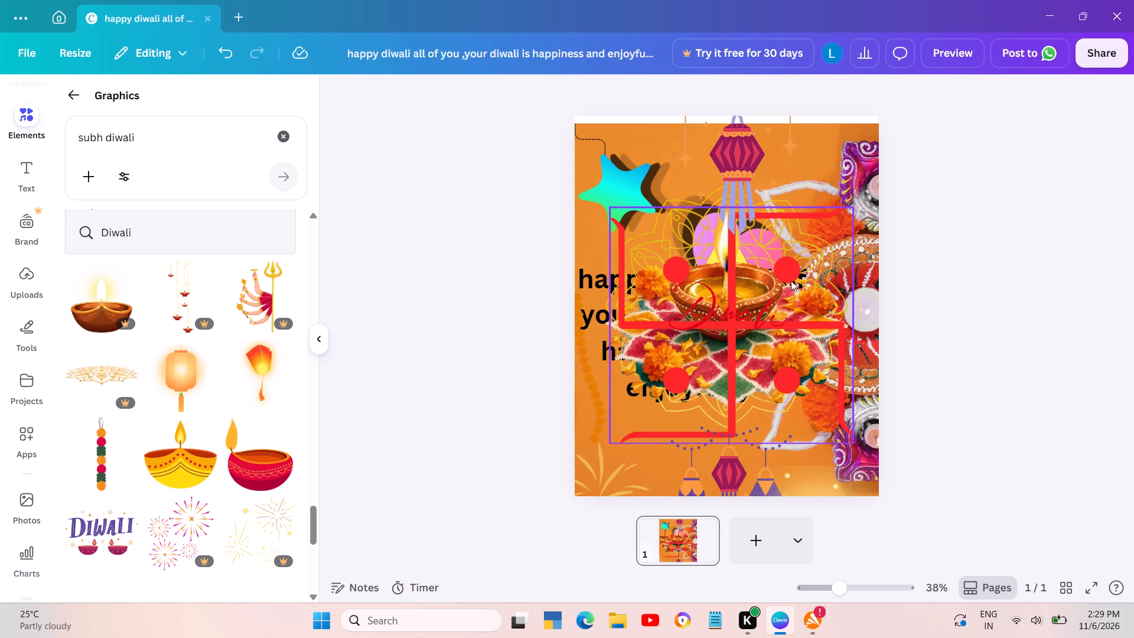
Shrink the red swastika and move it to the page's bottom-left corner, below the greeting text.
left_click(798, 373)
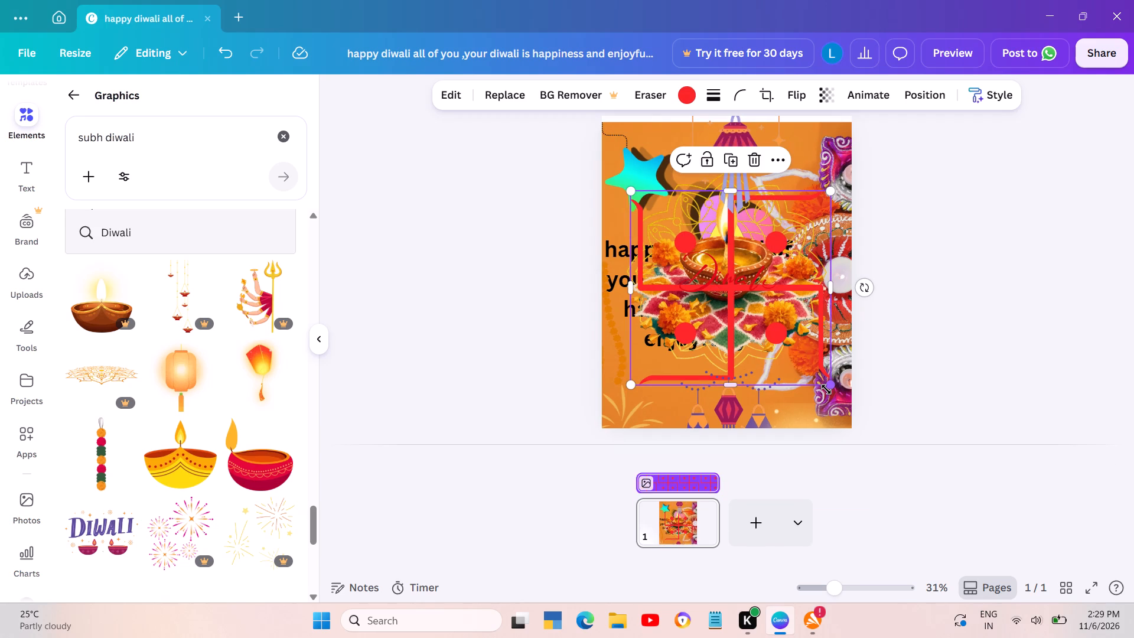
left_click_drag(827, 390, 780, 313)
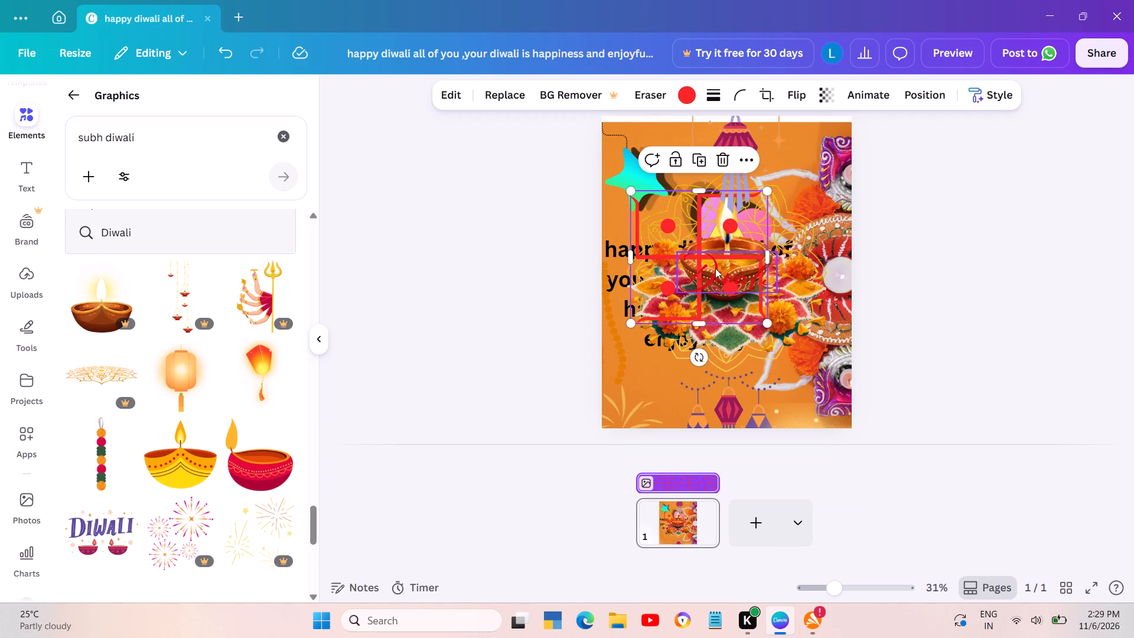
left_click_drag(713, 267, 738, 359)
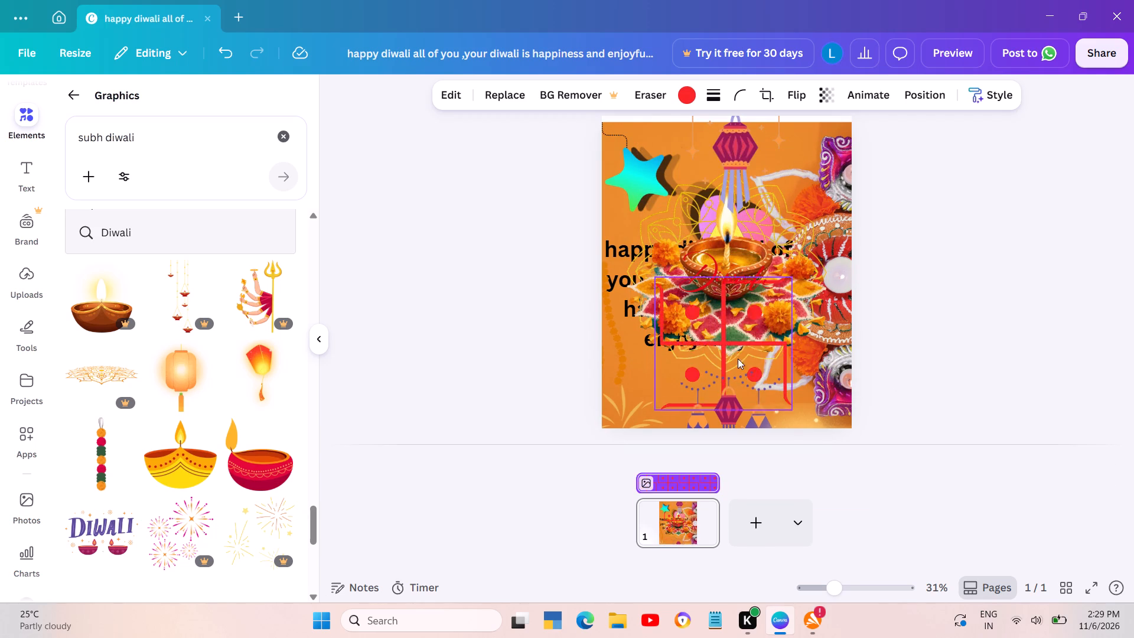
left_click_drag(738, 359, 685, 426)
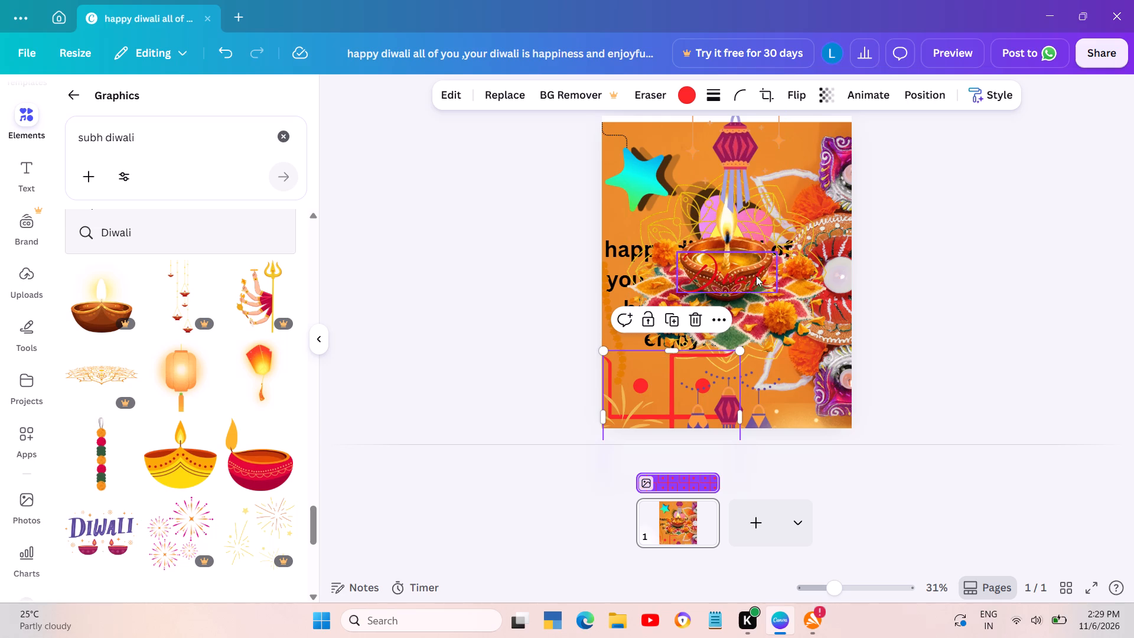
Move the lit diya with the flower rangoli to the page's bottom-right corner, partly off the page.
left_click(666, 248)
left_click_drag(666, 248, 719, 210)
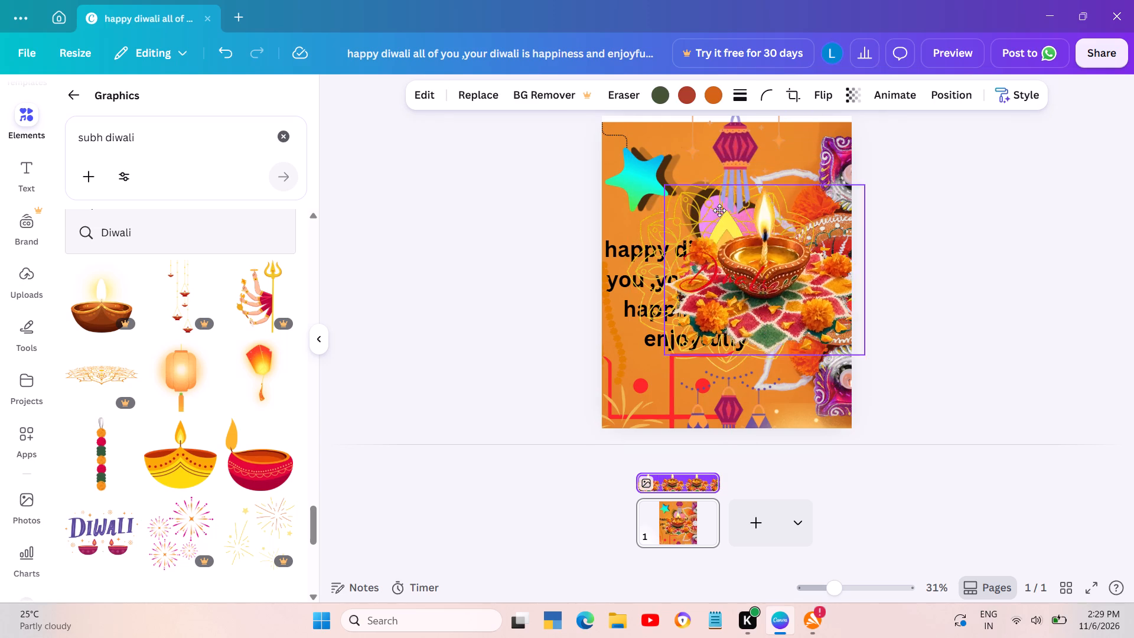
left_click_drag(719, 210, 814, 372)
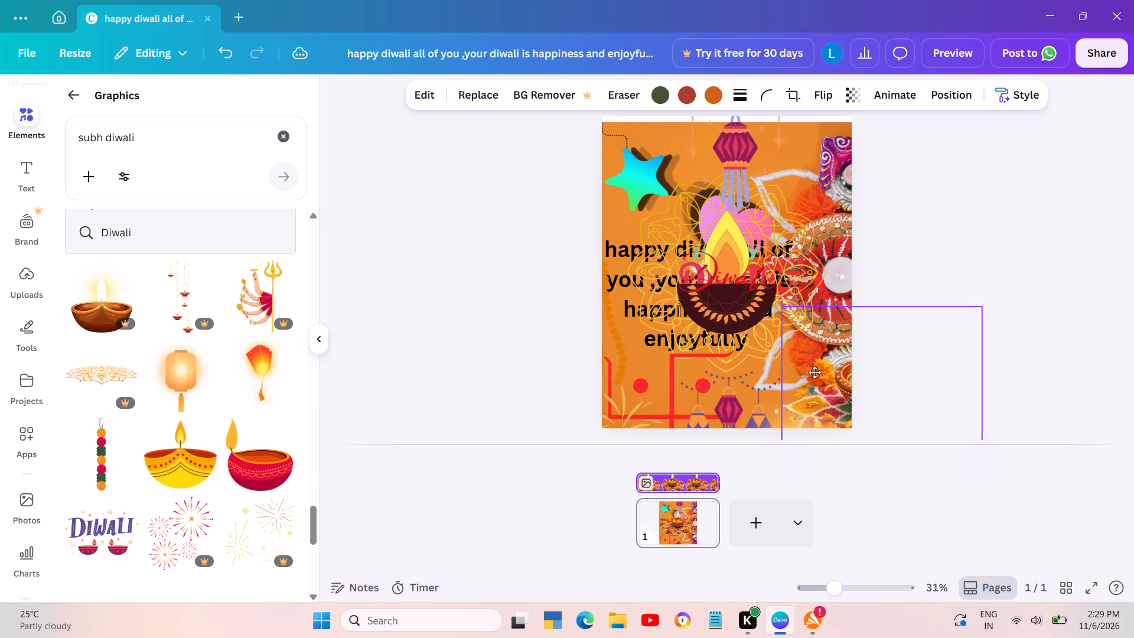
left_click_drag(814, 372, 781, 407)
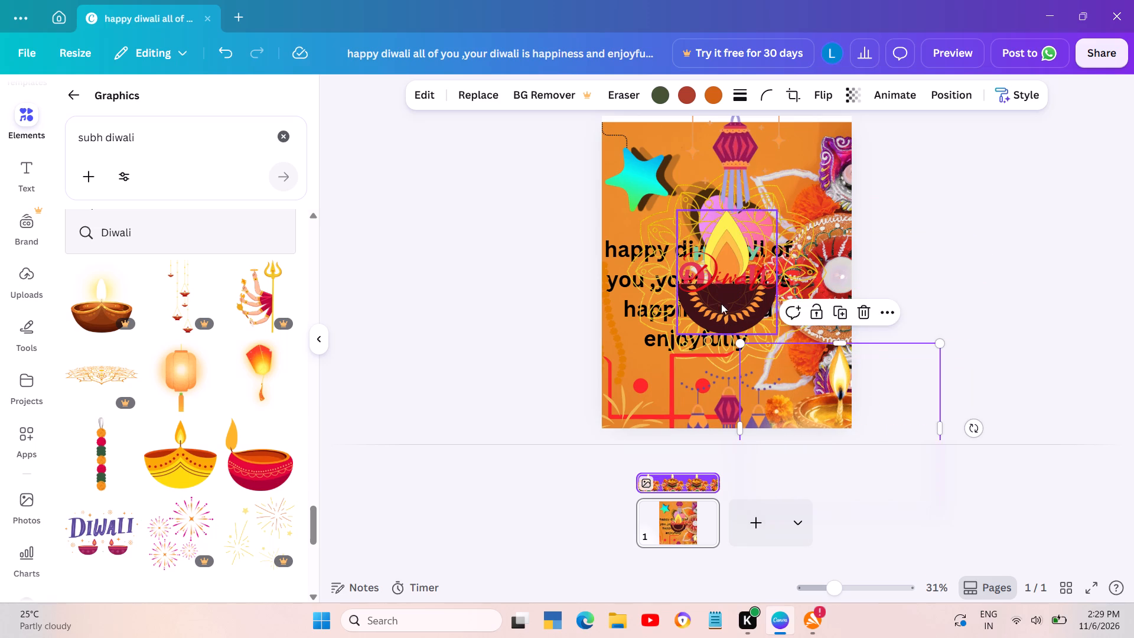
Delete the flat dark-brown diya with the yellow flame that overlaps the greeting text.
left_click(732, 249)
left_click_drag(732, 249, 732, 276)
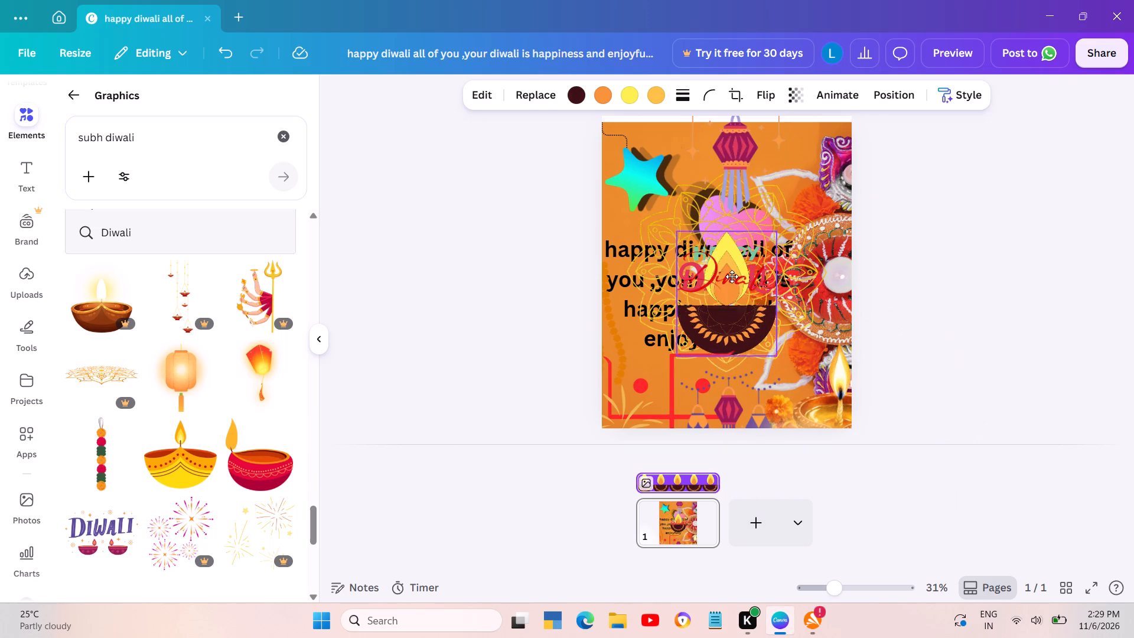
left_click_drag(732, 276, 725, 324)
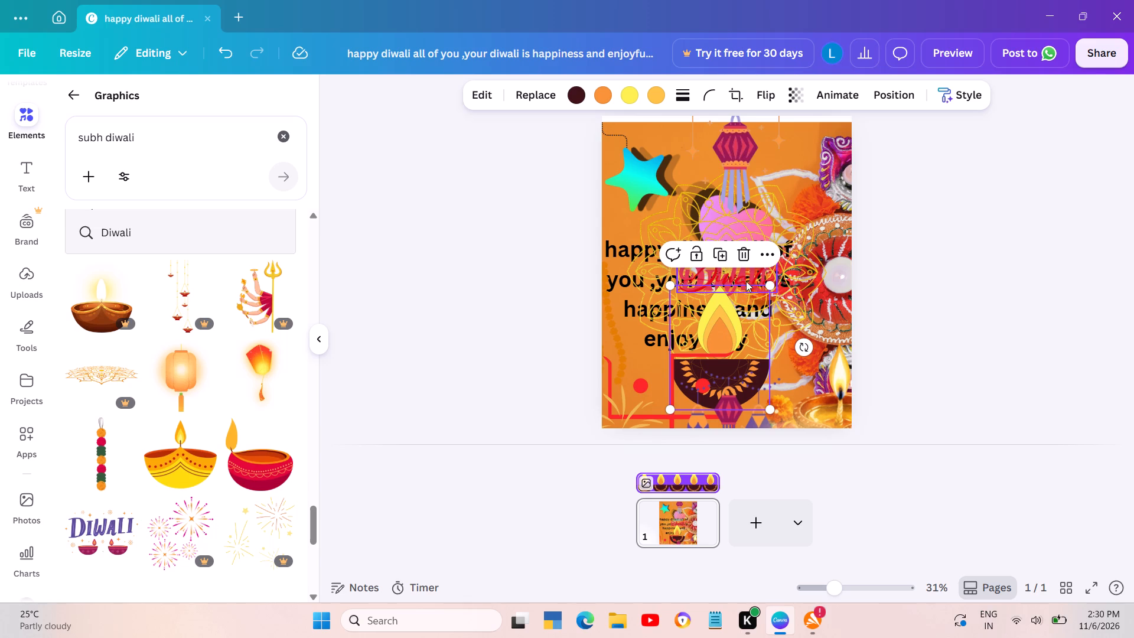
left_click(744, 253)
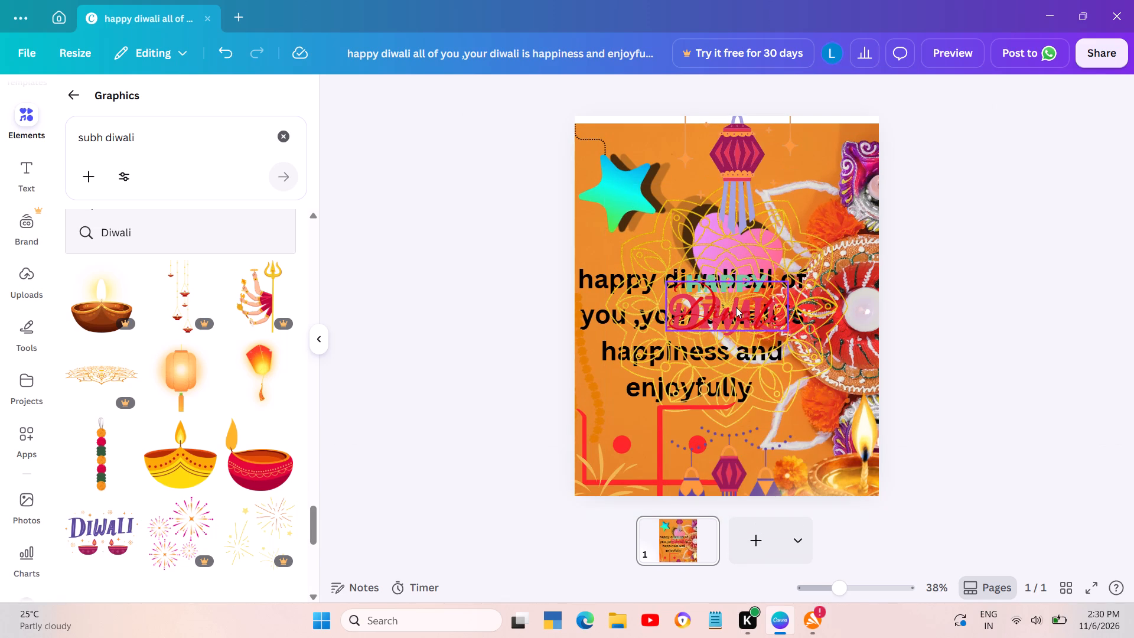
Move the green and pink Happy Diwali lettering below the greeting text, above the three hanging lanterns.
left_click_drag(735, 308, 735, 326)
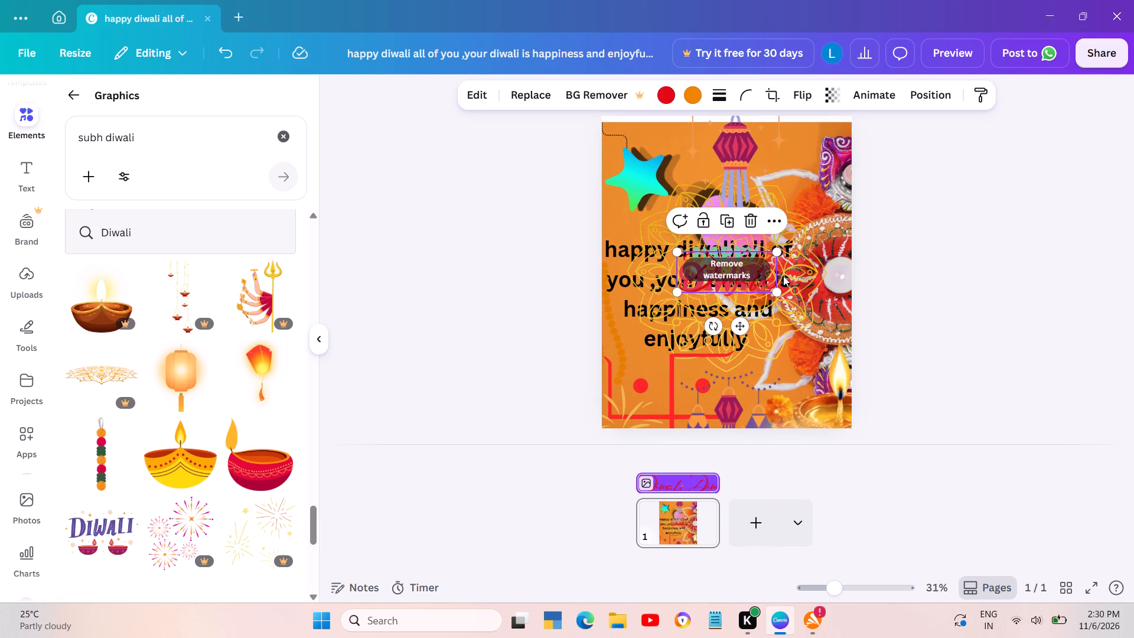
left_click(875, 266)
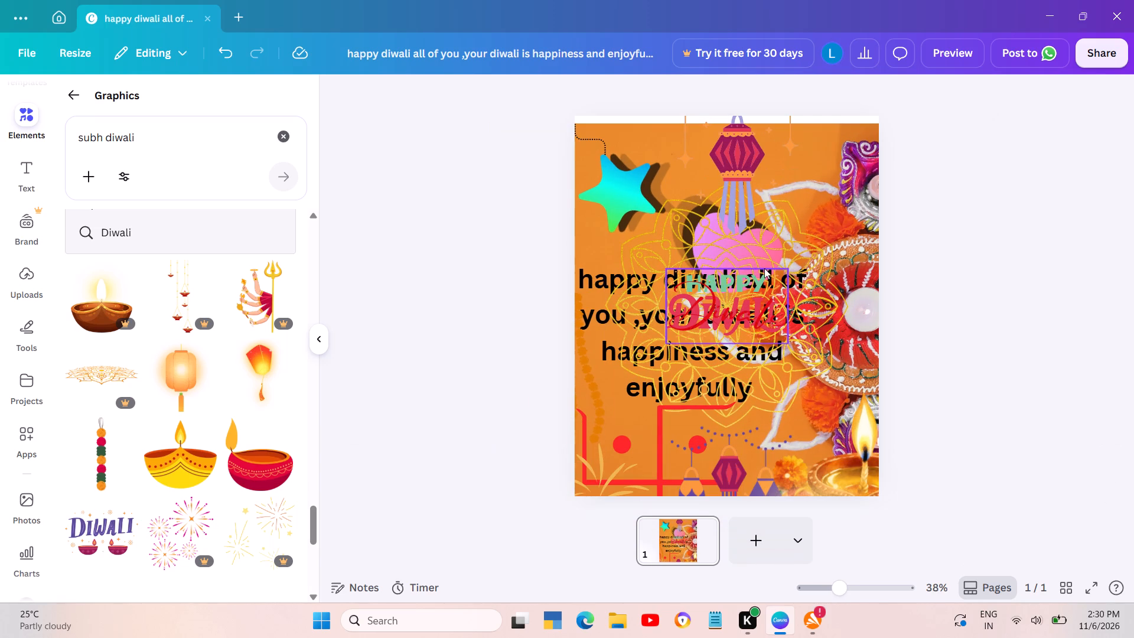
left_click_drag(739, 275, 731, 379)
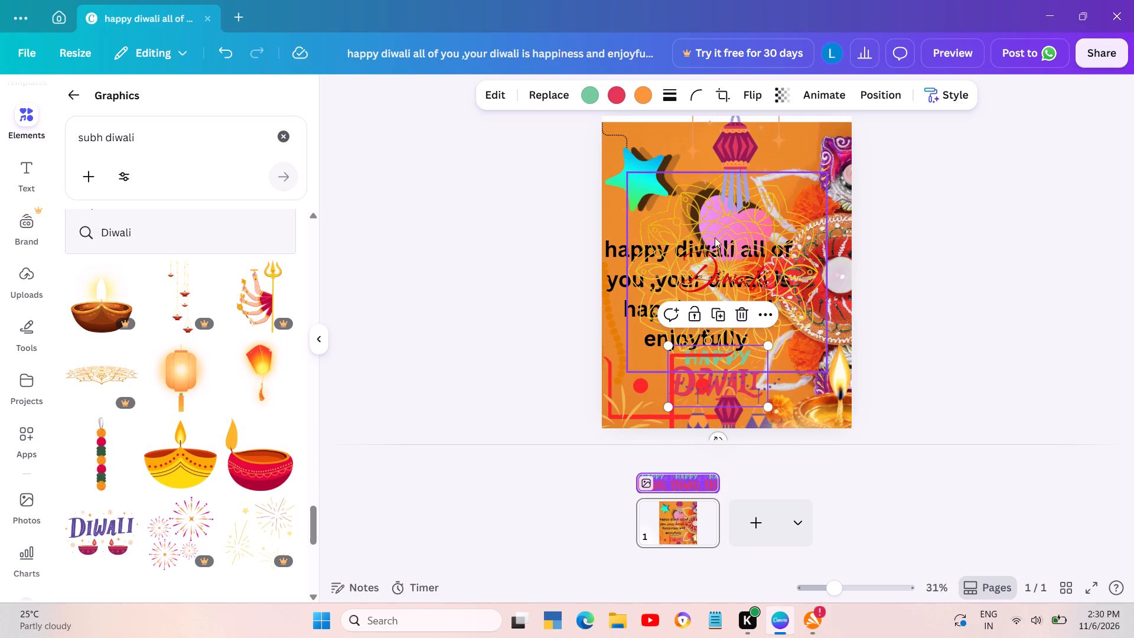
Delete the large gold mandala outline from the middle of the page.
left_click(675, 220)
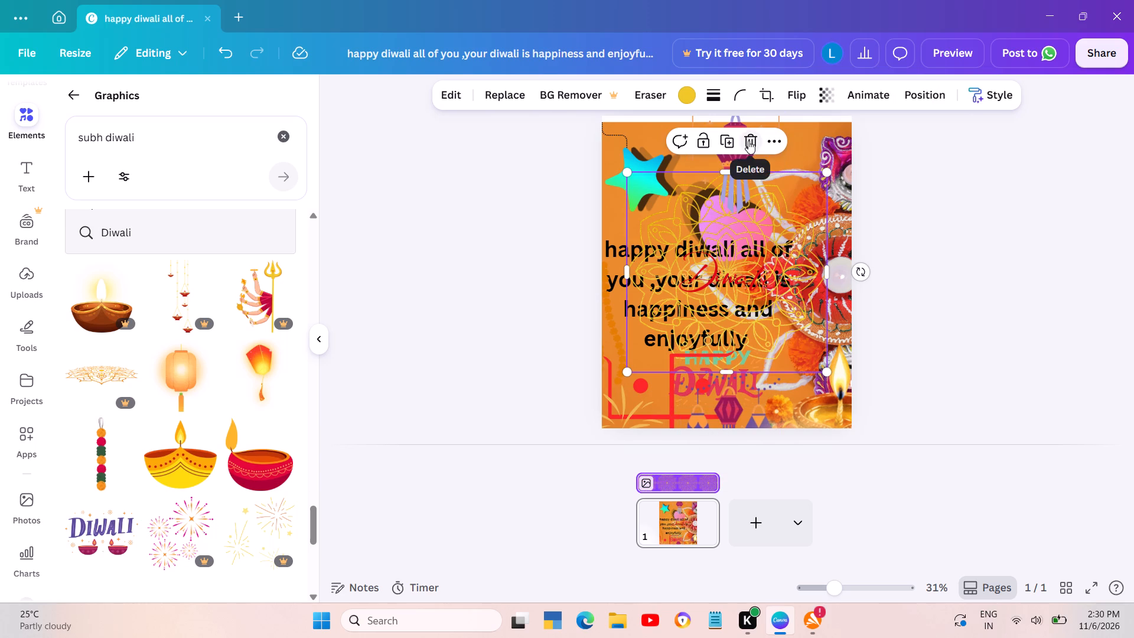
left_click(748, 141)
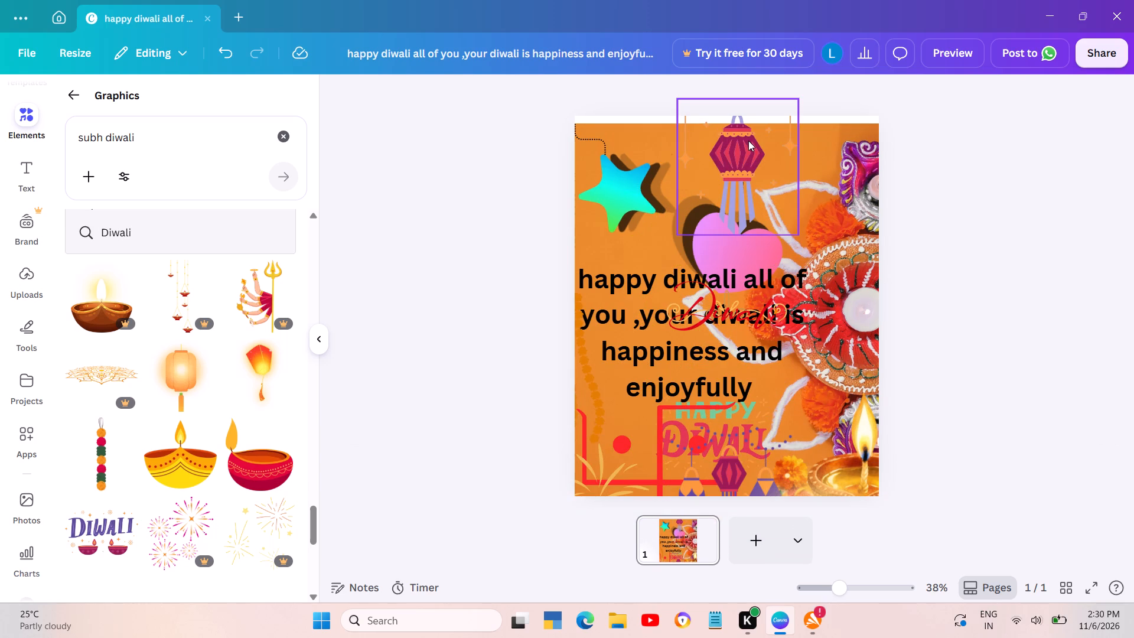
Delete the red Diwali script lettering that overlaps the greeting text.
left_click(724, 330)
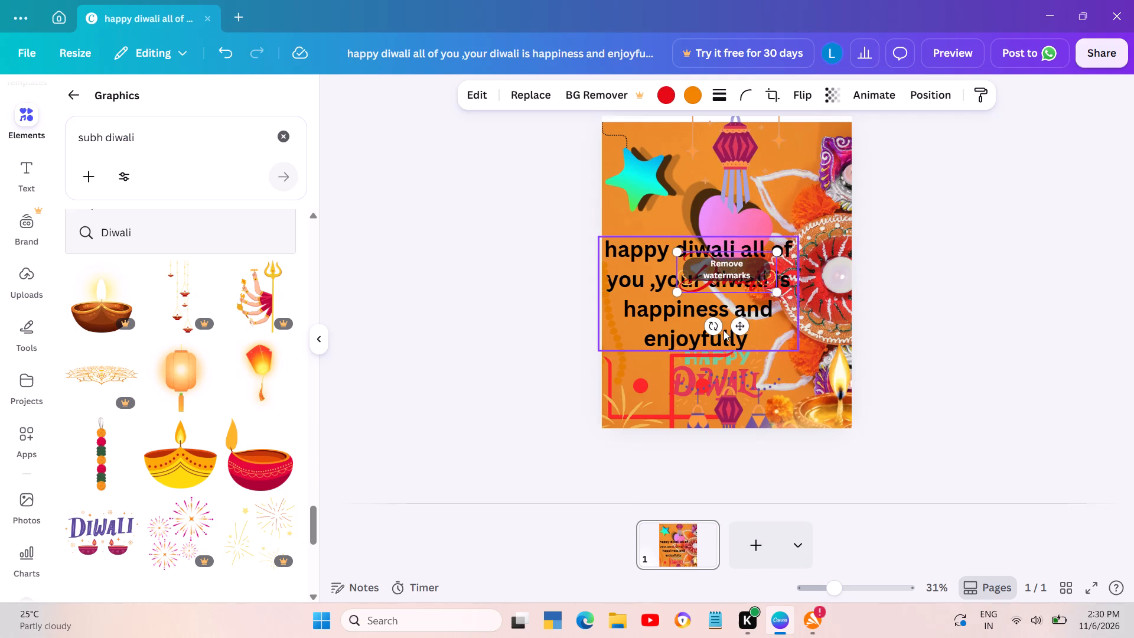
left_click(748, 220)
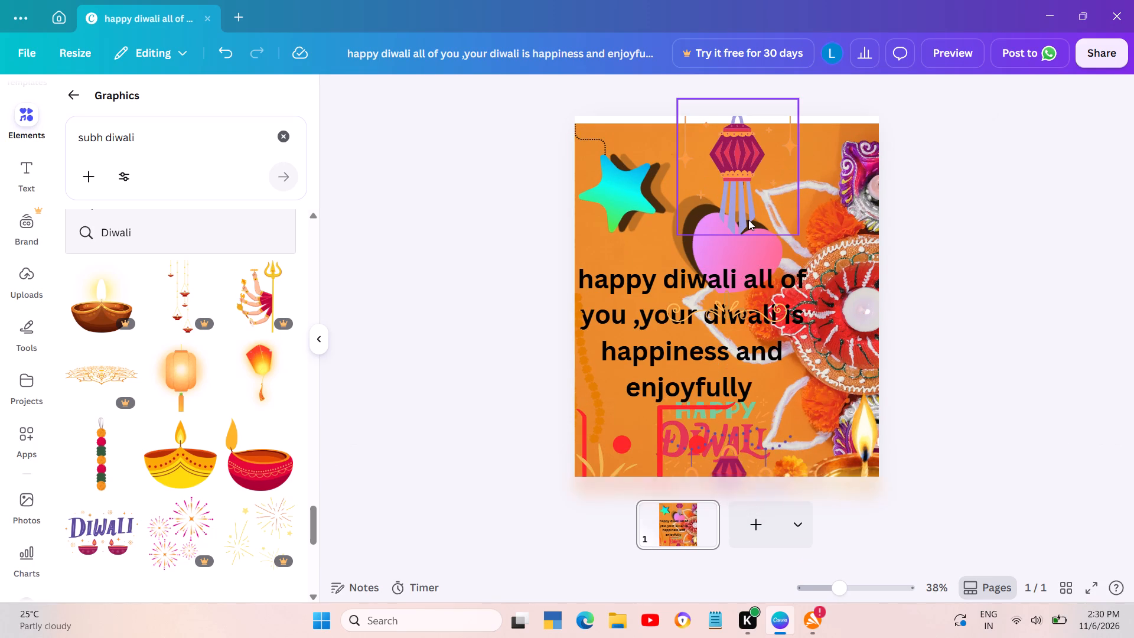
Delete the small gold flourish ornament that overlaps the second line of the greeting text.
left_click(744, 312)
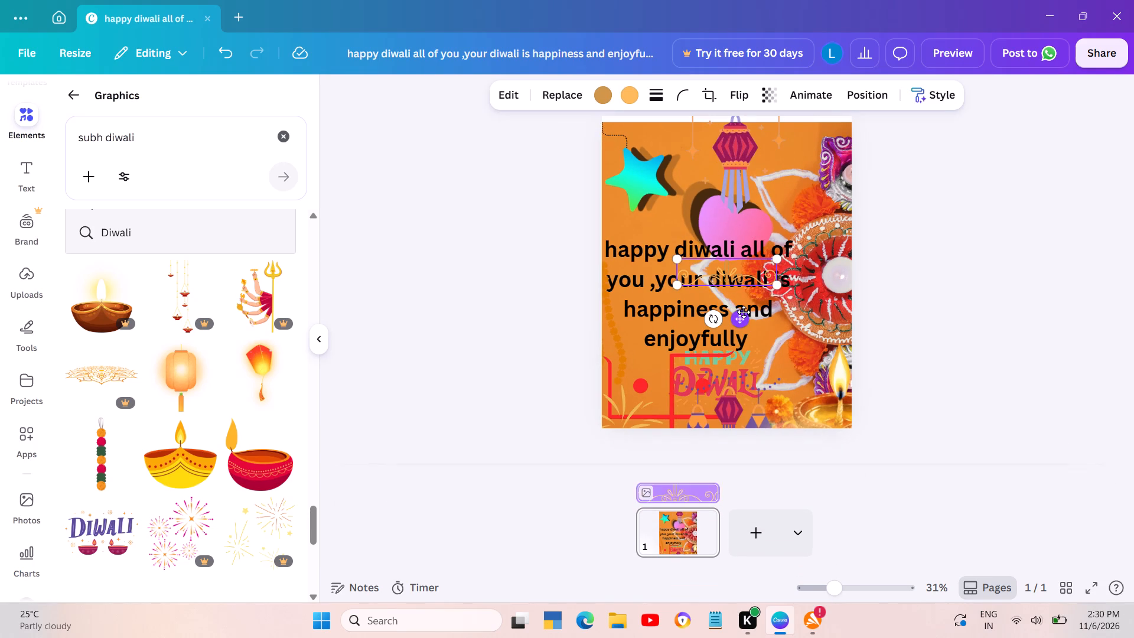
left_click(744, 312)
left_click(744, 225)
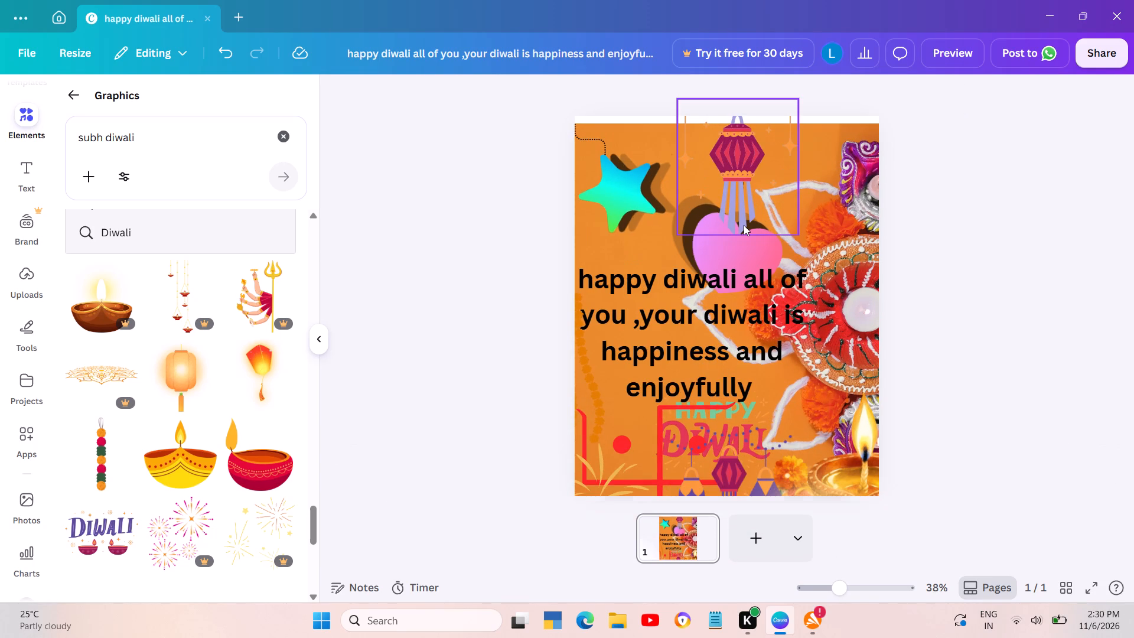
Delete the pink heart with the shadow above the greeting text.
left_click(720, 247)
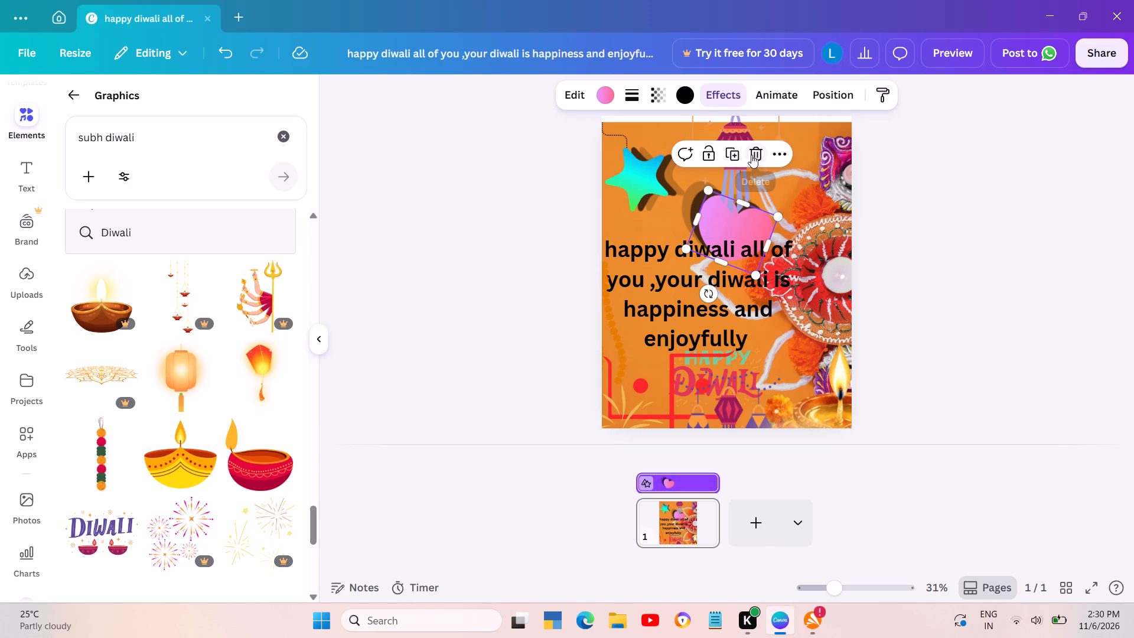
left_click(751, 155)
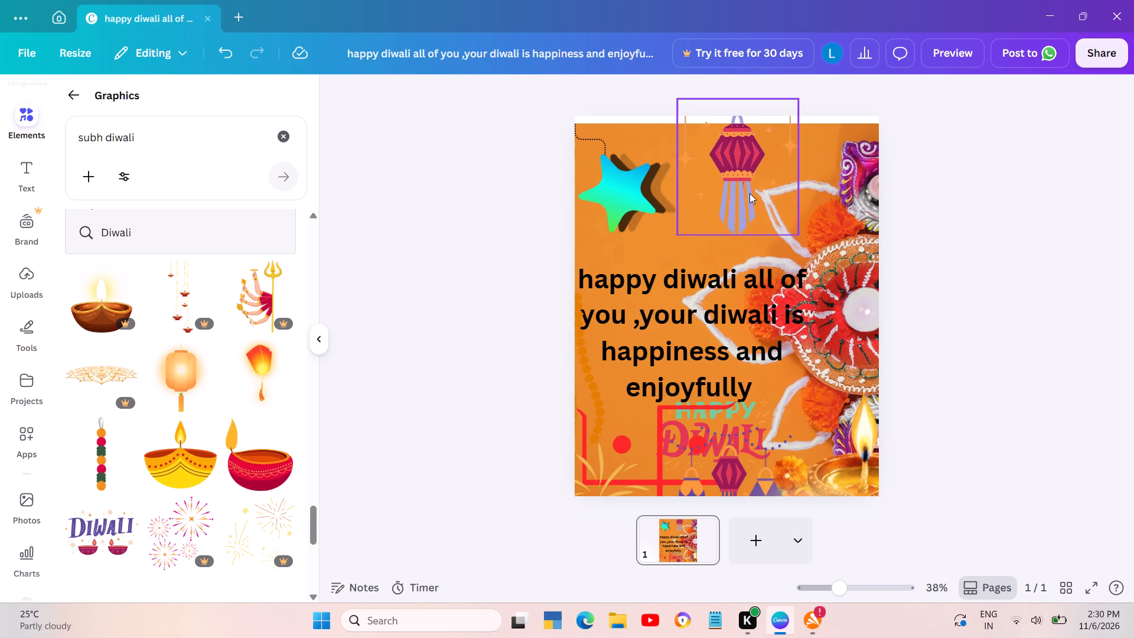
Move the single hanging lantern from the page's top centre to its top-right area, beside the rangoli.
left_click_drag(750, 193, 804, 213)
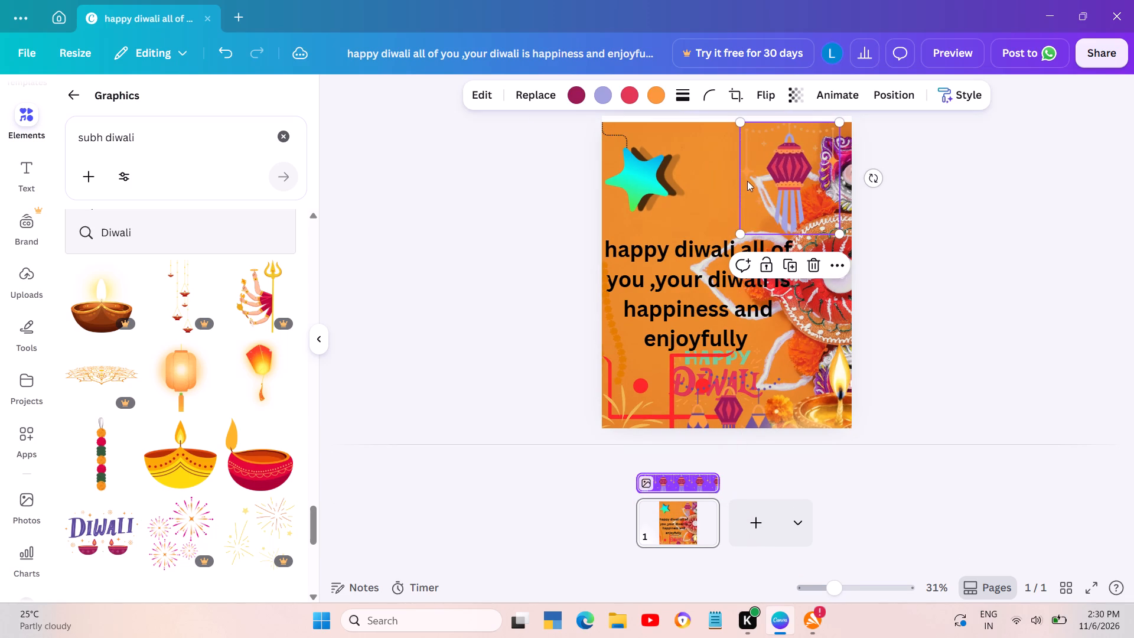
Delete the vertical dashed line near the page's top edge, beside the single hanging lantern.
left_click(721, 168)
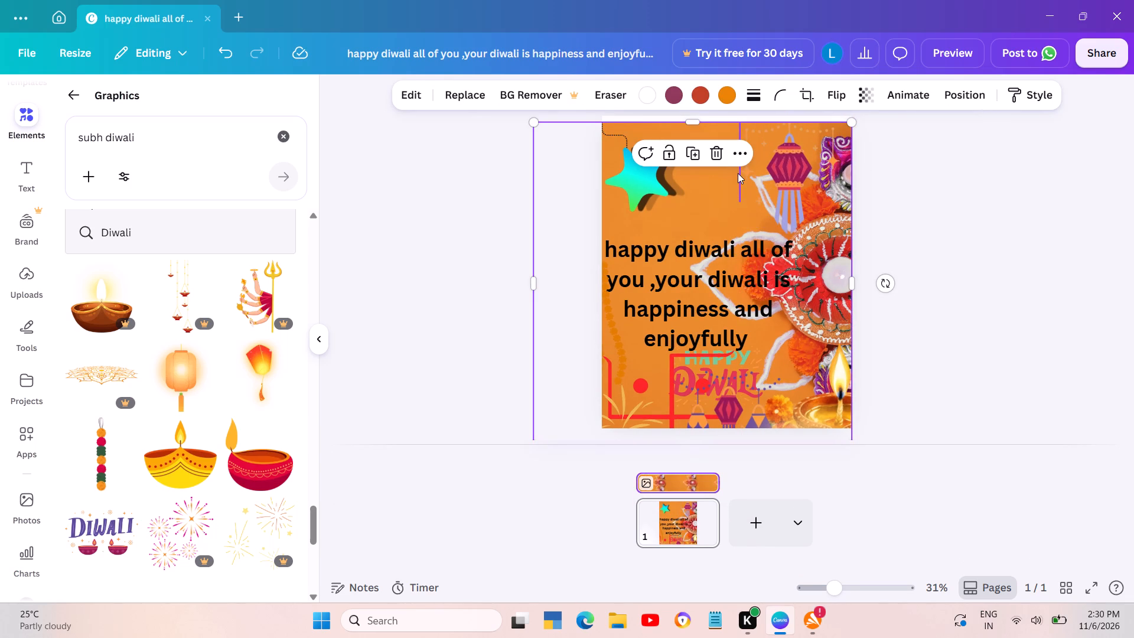
left_click(738, 173)
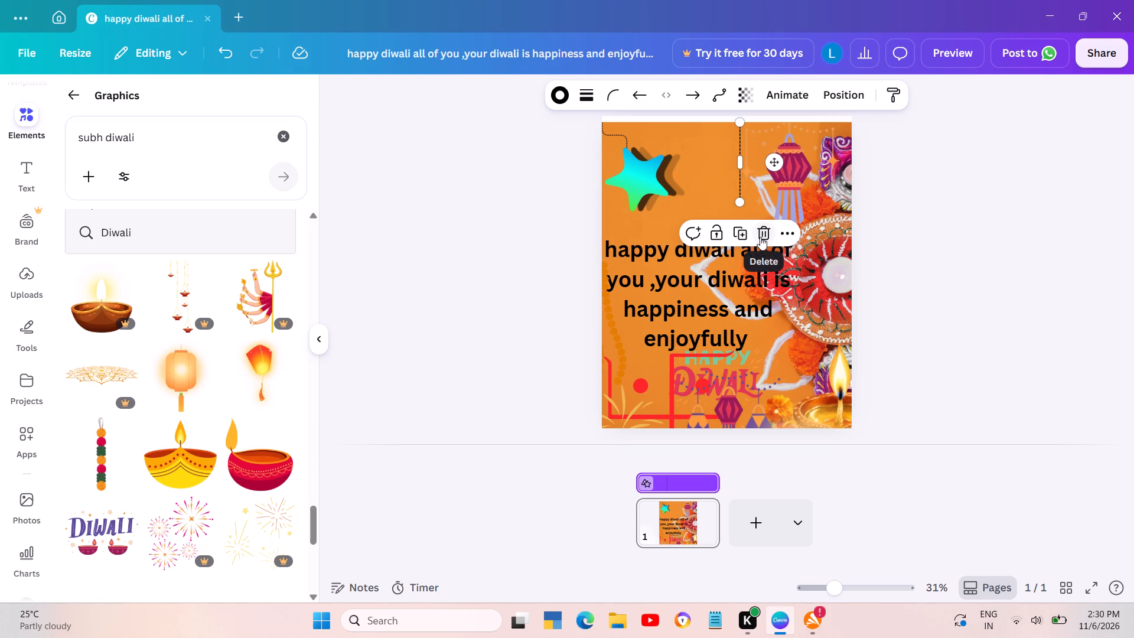
left_click(760, 237)
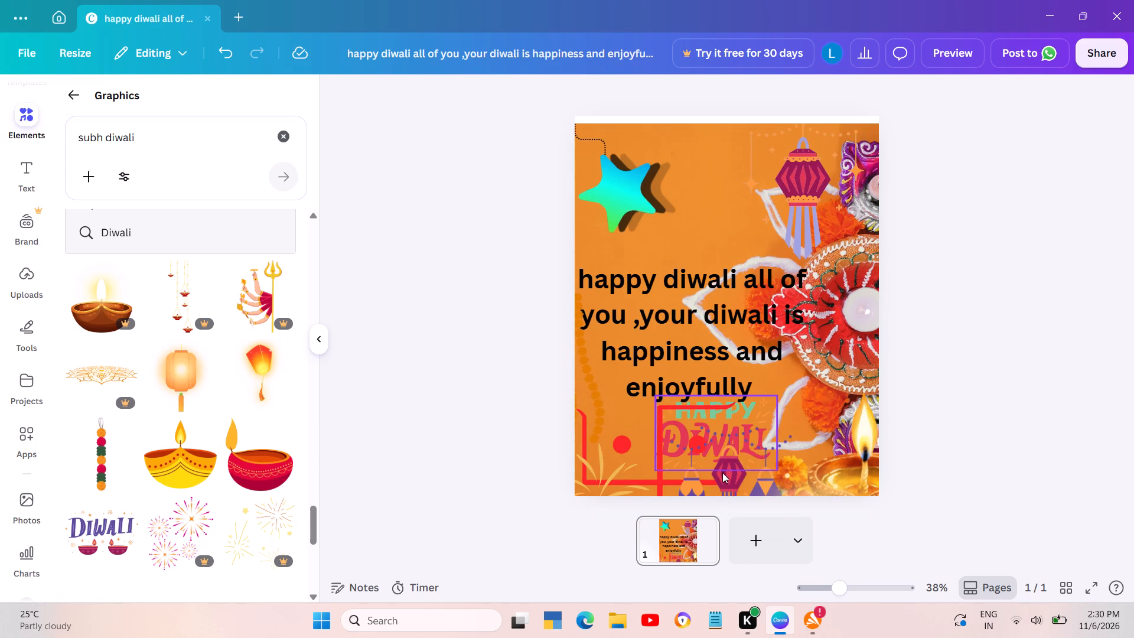
Reposition the group of three hanging lanterns lower on the page's bottom edge, mostly off the page beneath the Happy Diwali lettering.
left_click(722, 473)
left_click_drag(722, 473, 718, 432)
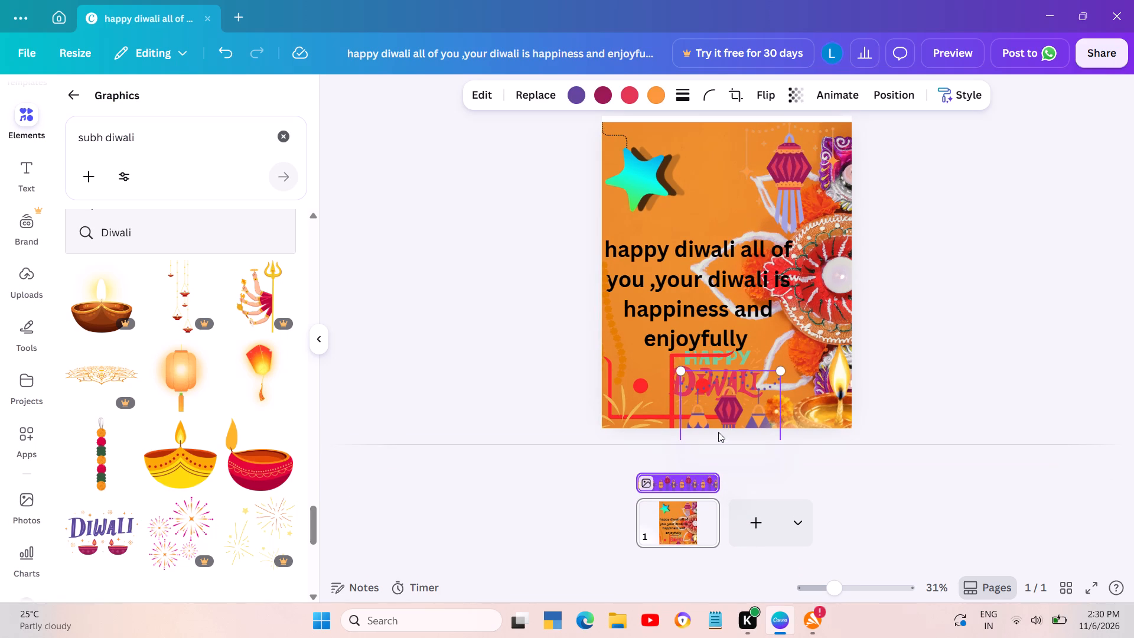
left_click_drag(731, 380, 718, 311)
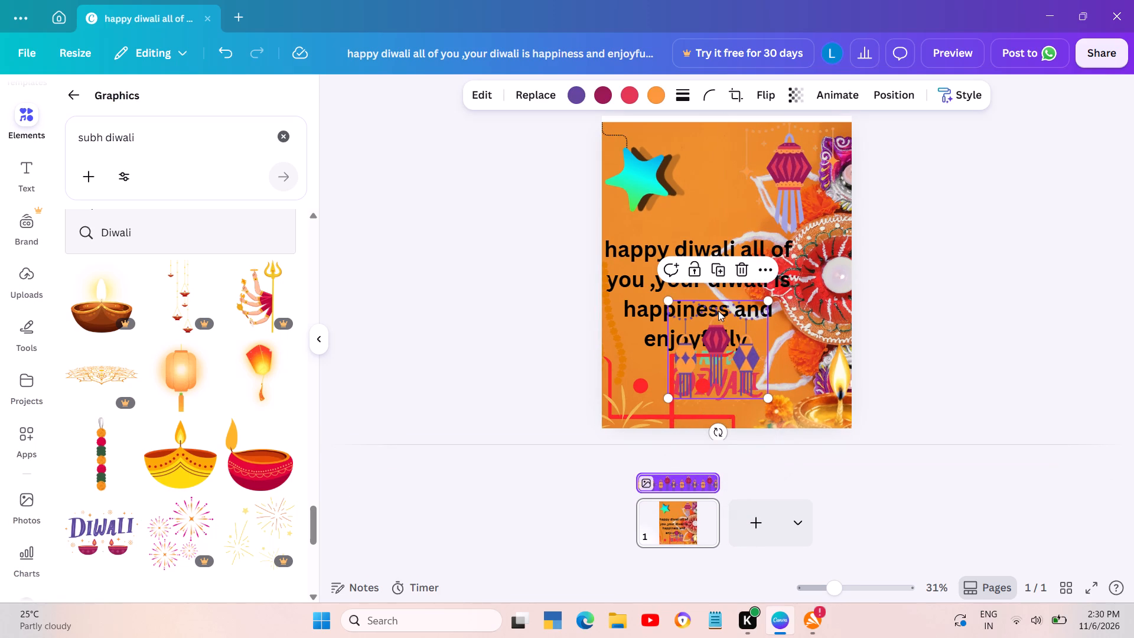
left_click(780, 185)
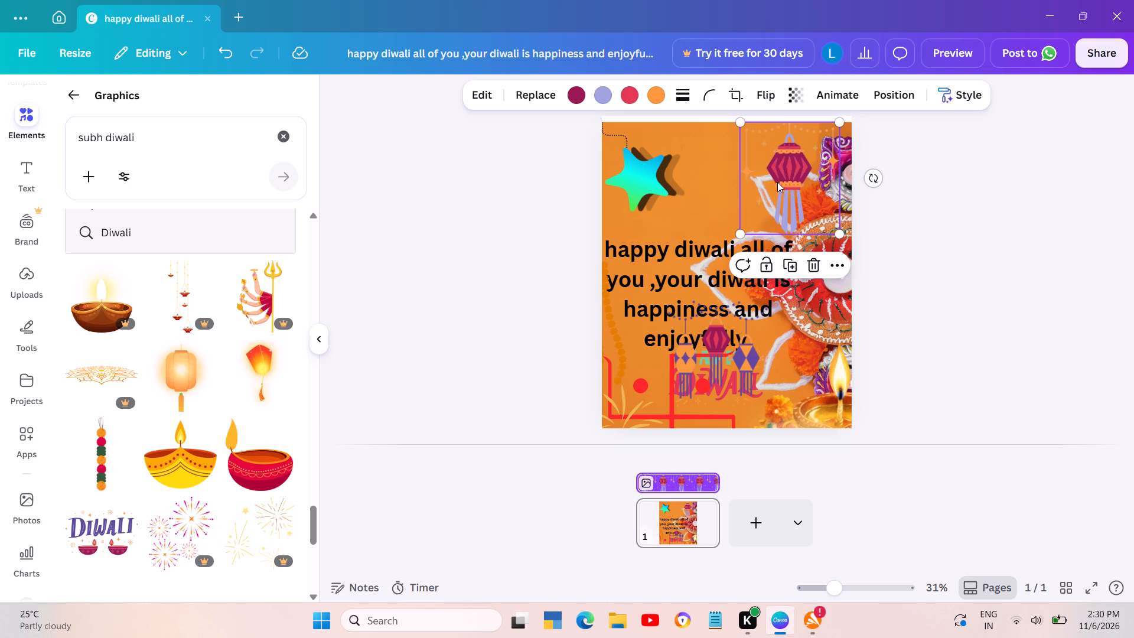
left_click(724, 348)
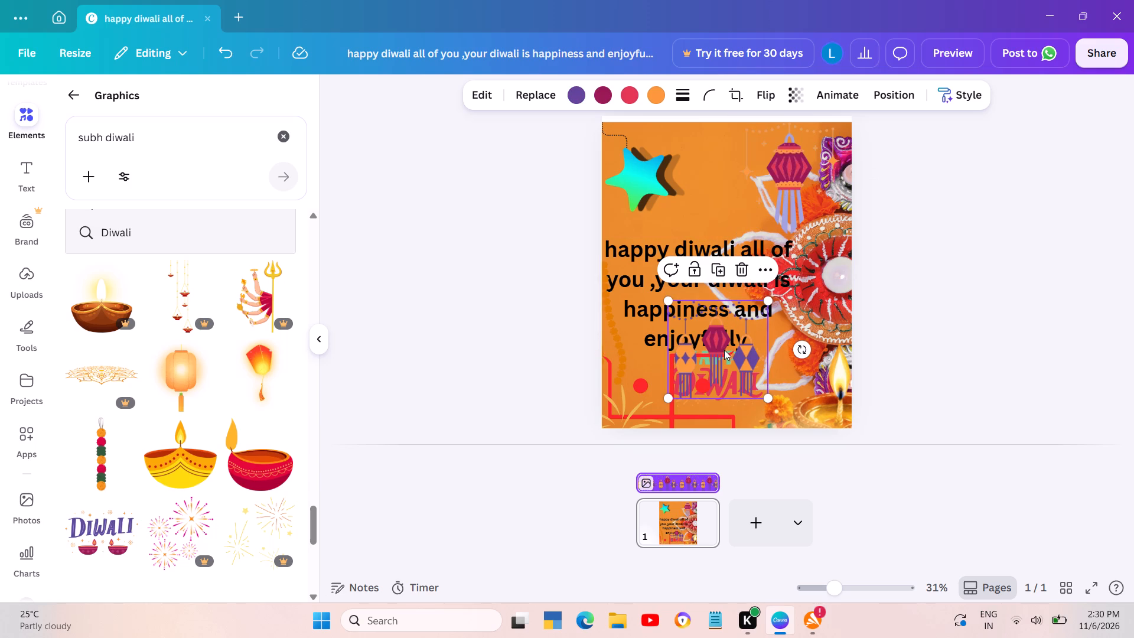
left_click_drag(722, 349, 721, 448)
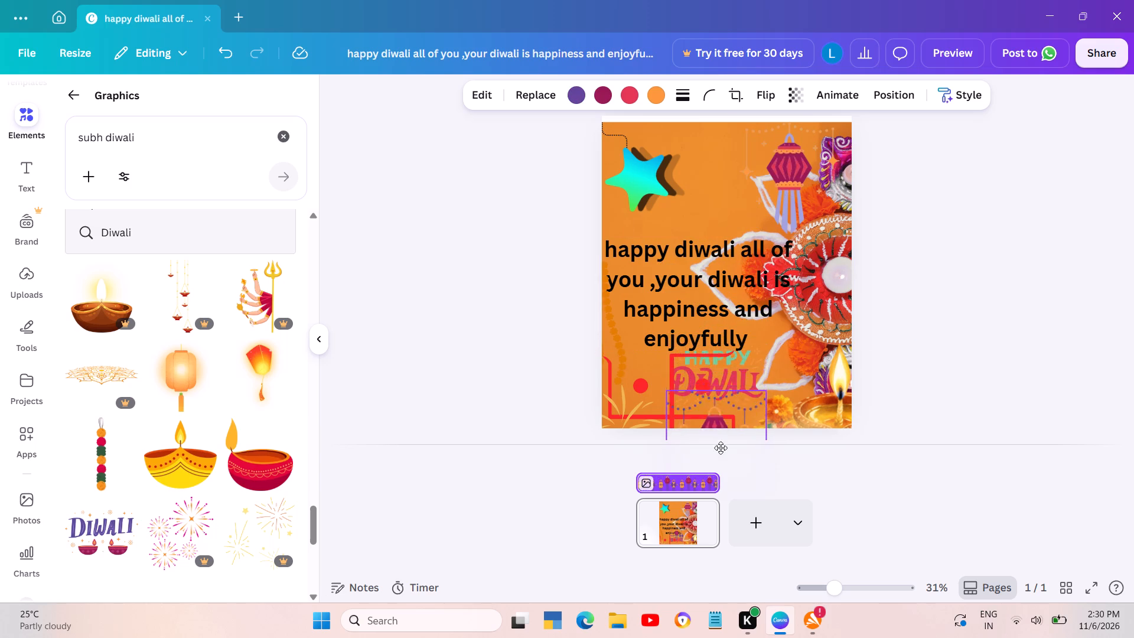
left_click_drag(721, 448, 721, 450)
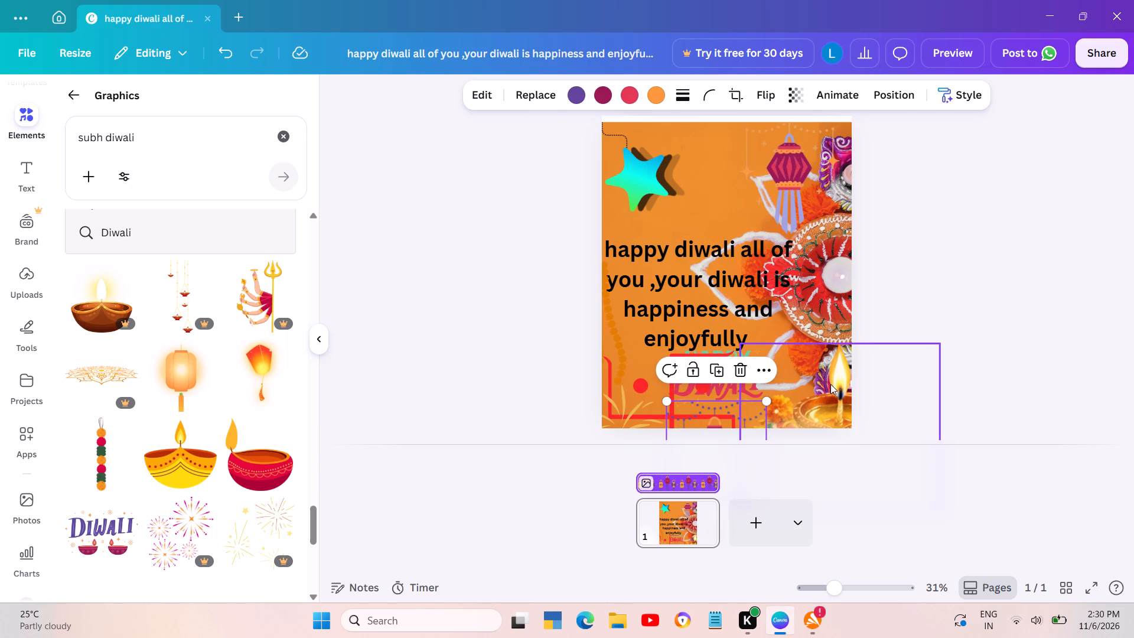
Move the lit diya with the flower rangoli back to the page's centre and send it to the back.
left_click(830, 384)
left_click_drag(830, 384, 739, 227)
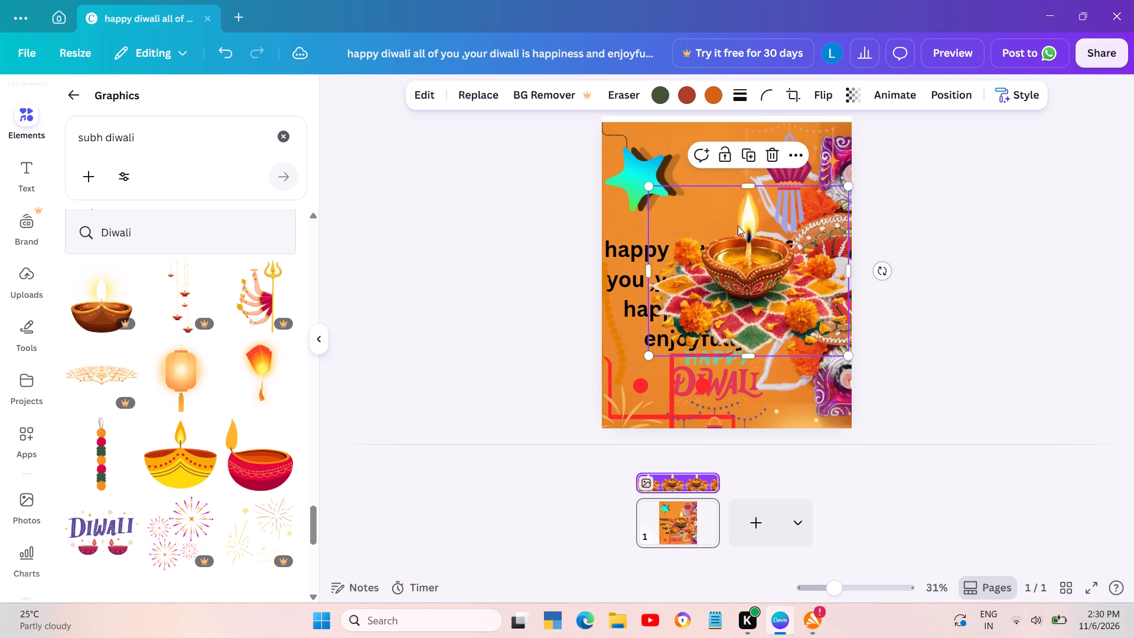
left_click_drag(737, 227, 719, 208)
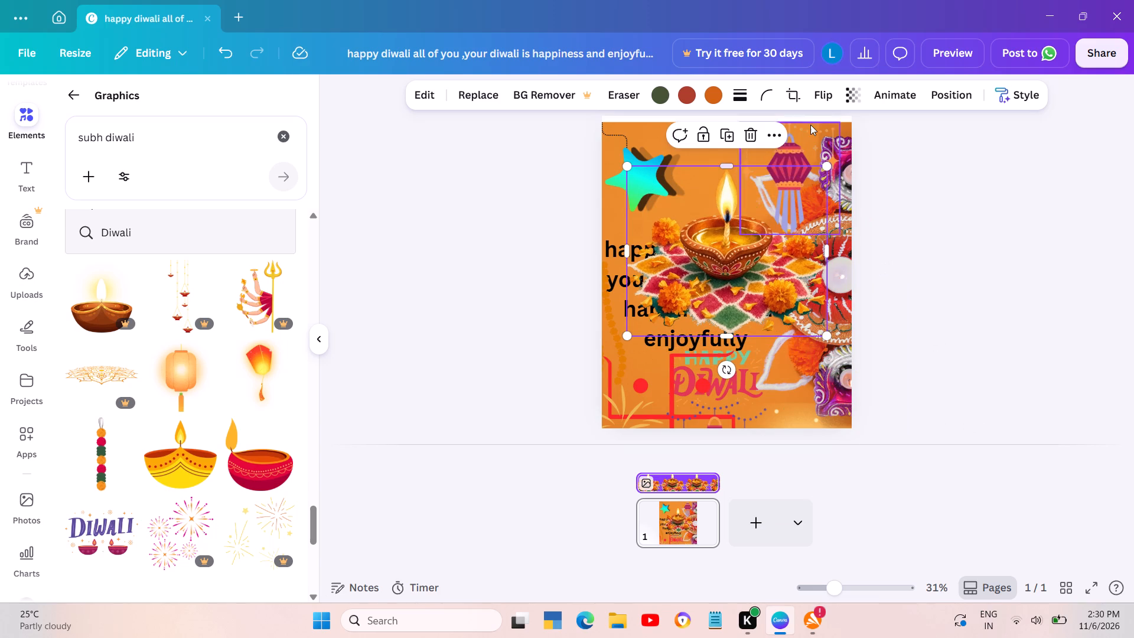
left_click(773, 131)
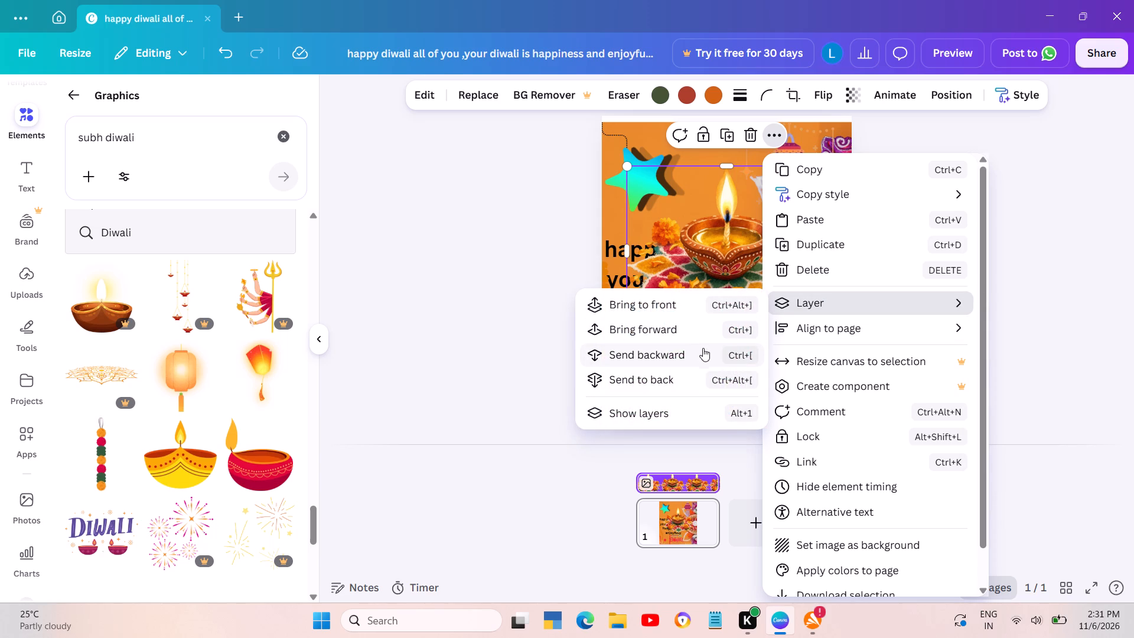
left_click(689, 373)
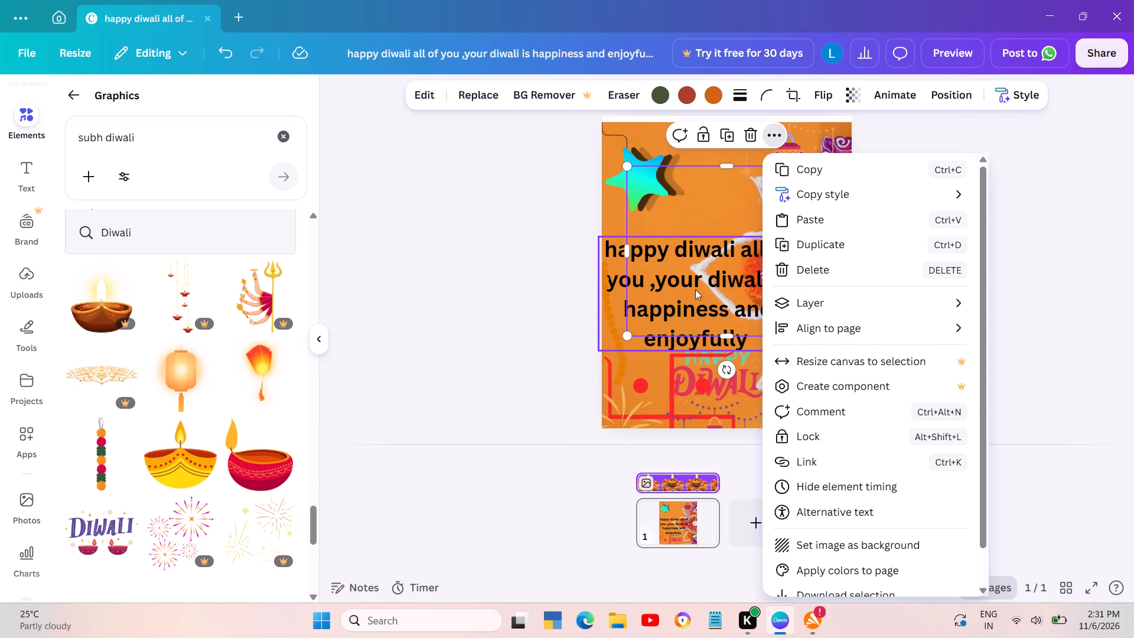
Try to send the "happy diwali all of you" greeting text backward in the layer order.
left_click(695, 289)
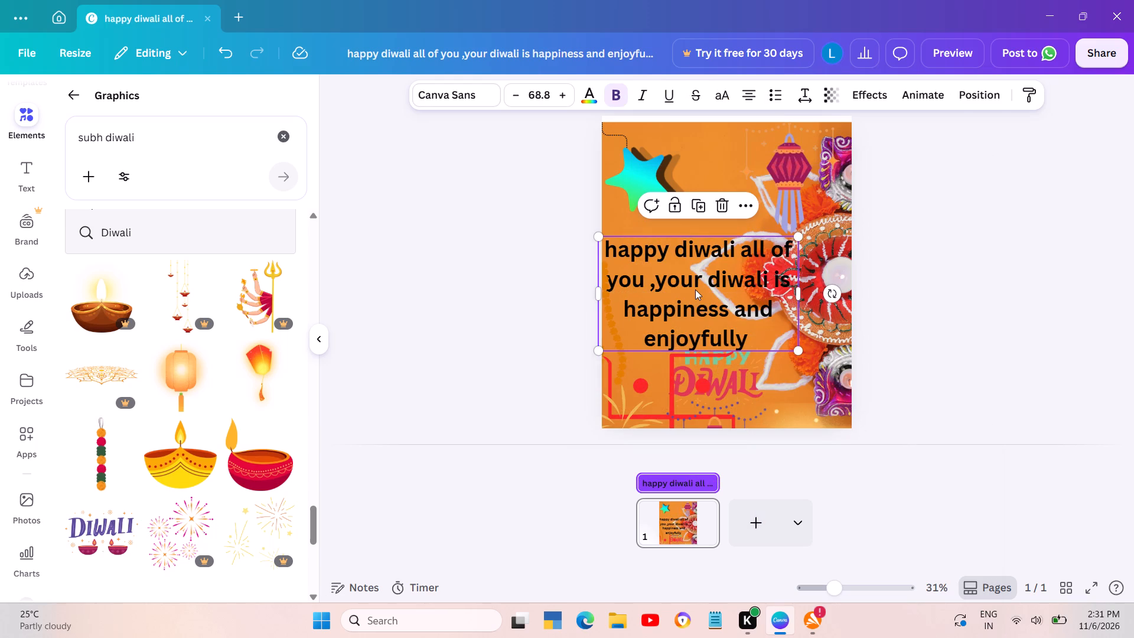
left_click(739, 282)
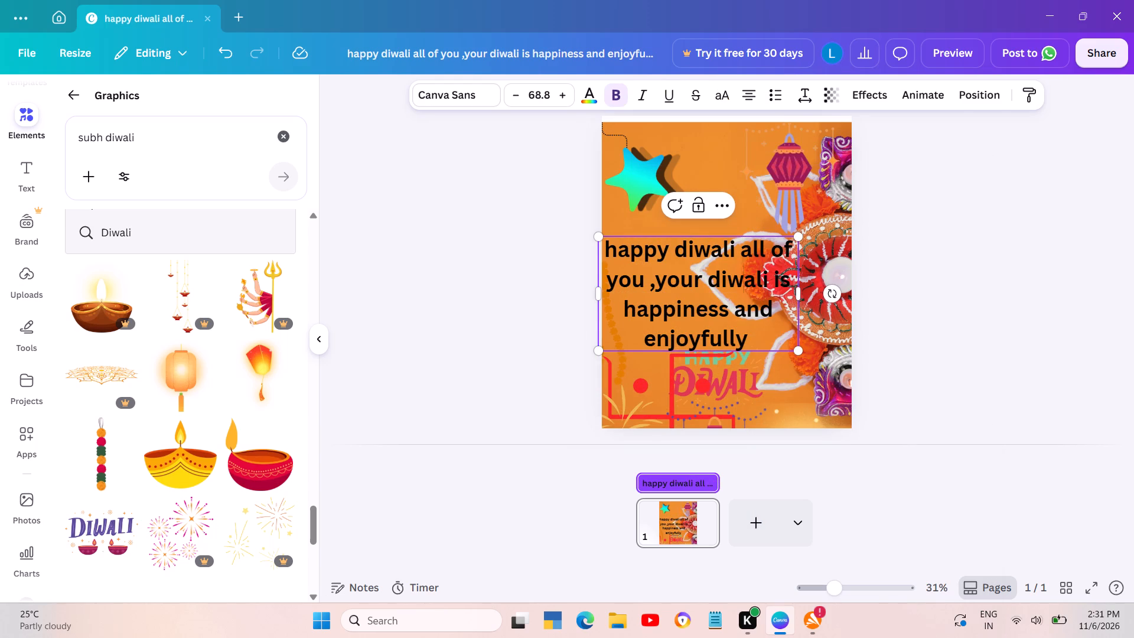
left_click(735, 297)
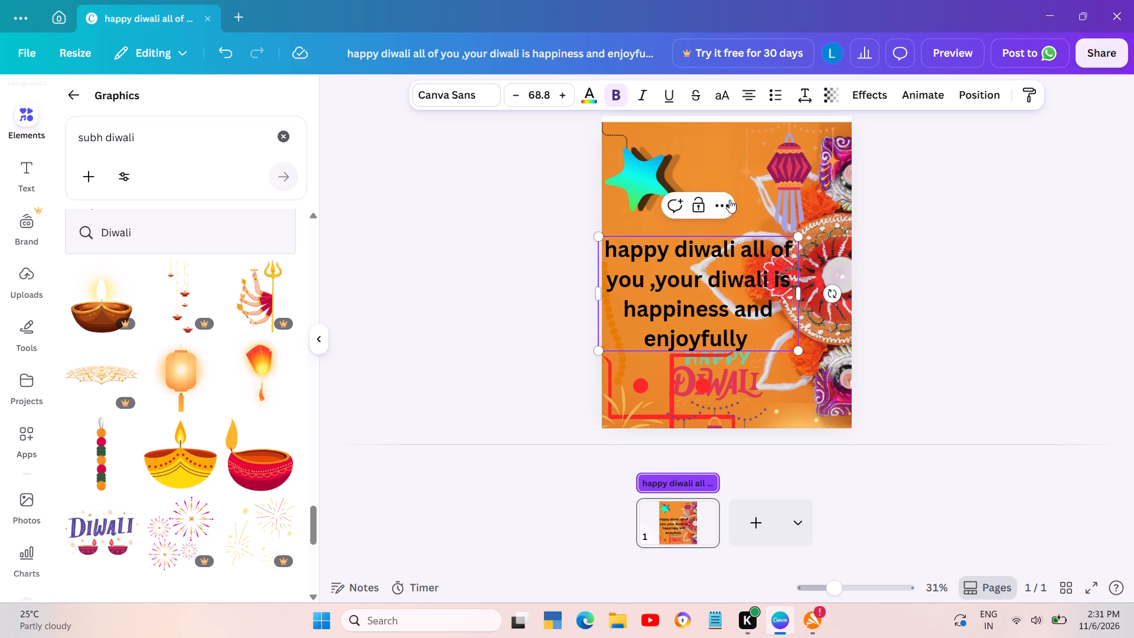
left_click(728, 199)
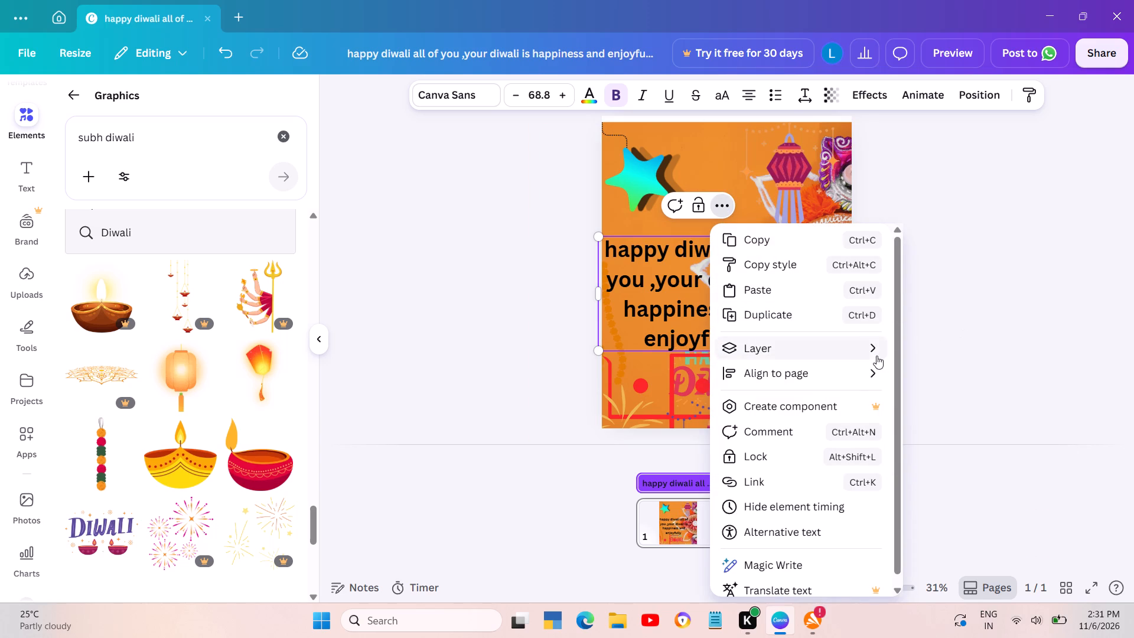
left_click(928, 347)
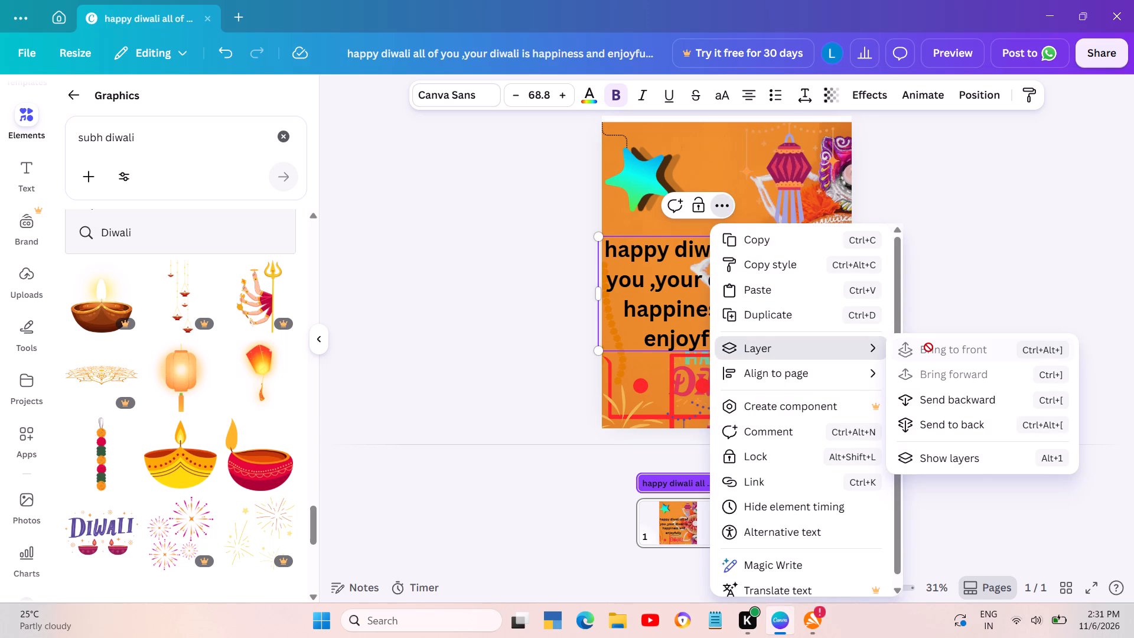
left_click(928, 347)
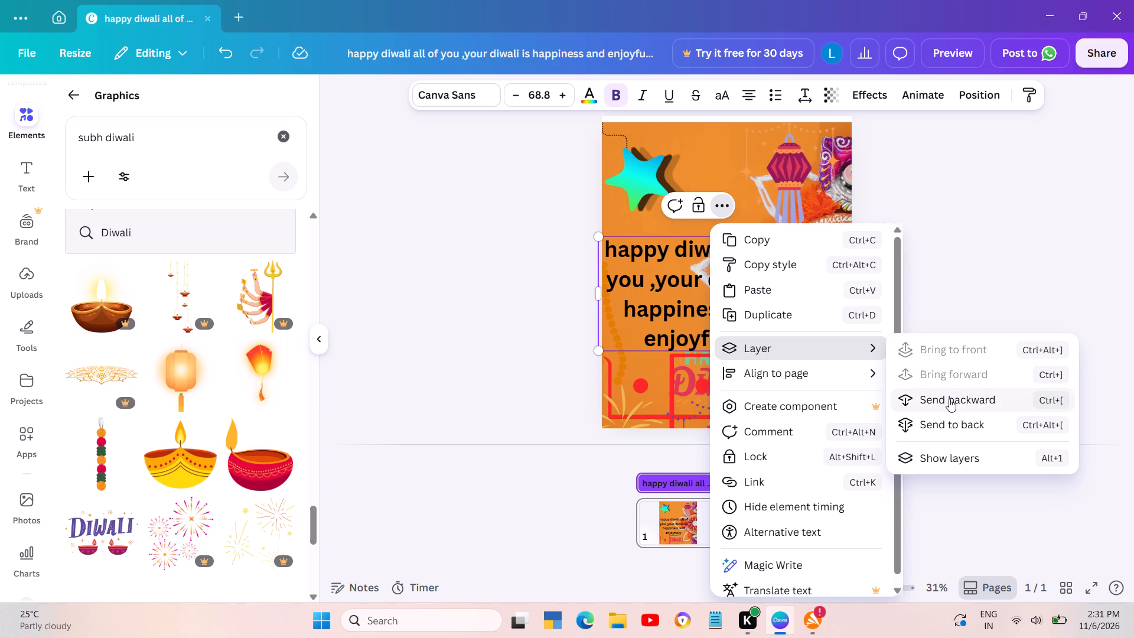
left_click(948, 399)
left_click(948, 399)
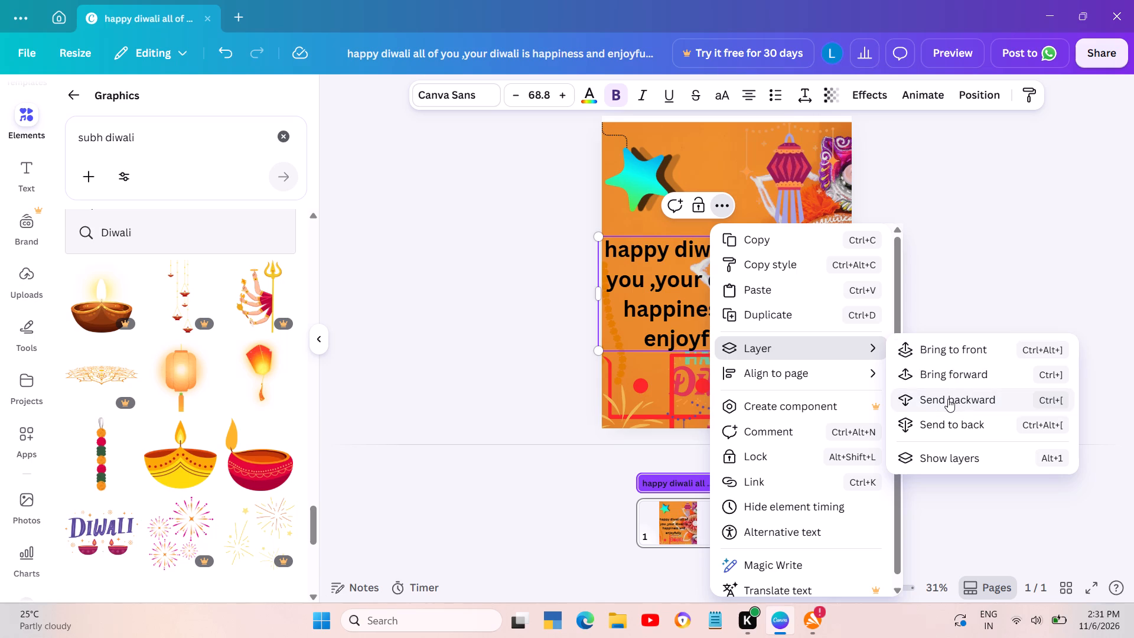
Undo the greeting text's layer changes, then the lit diya's send to back and its move to the page's centre.
left_click(224, 53)
left_click(224, 53)
left_click(224, 53)
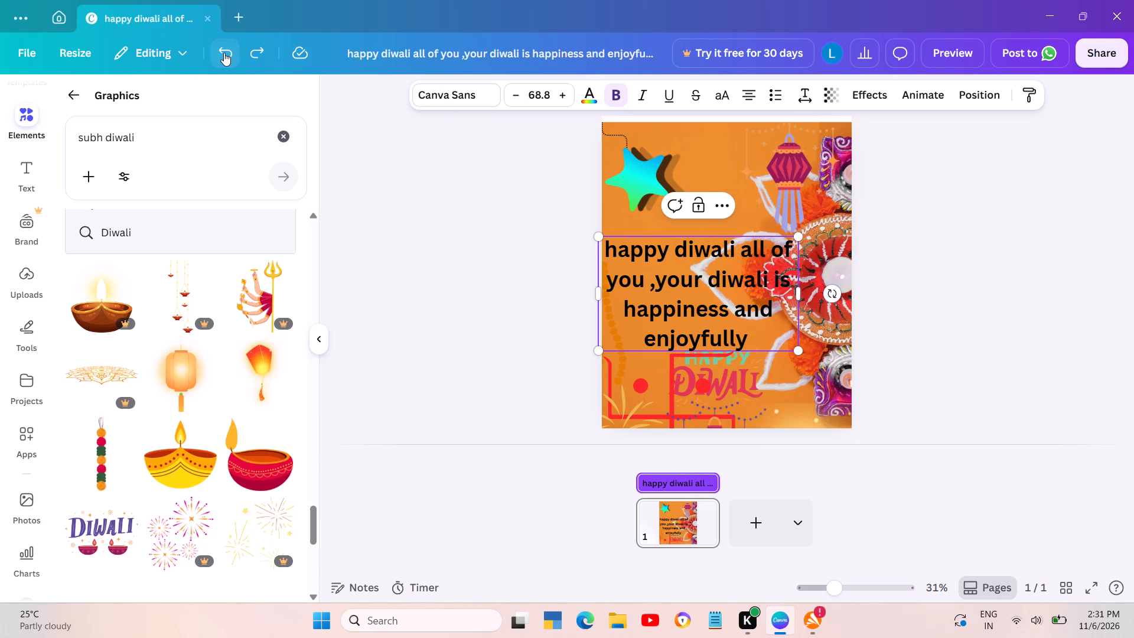
left_click(224, 53)
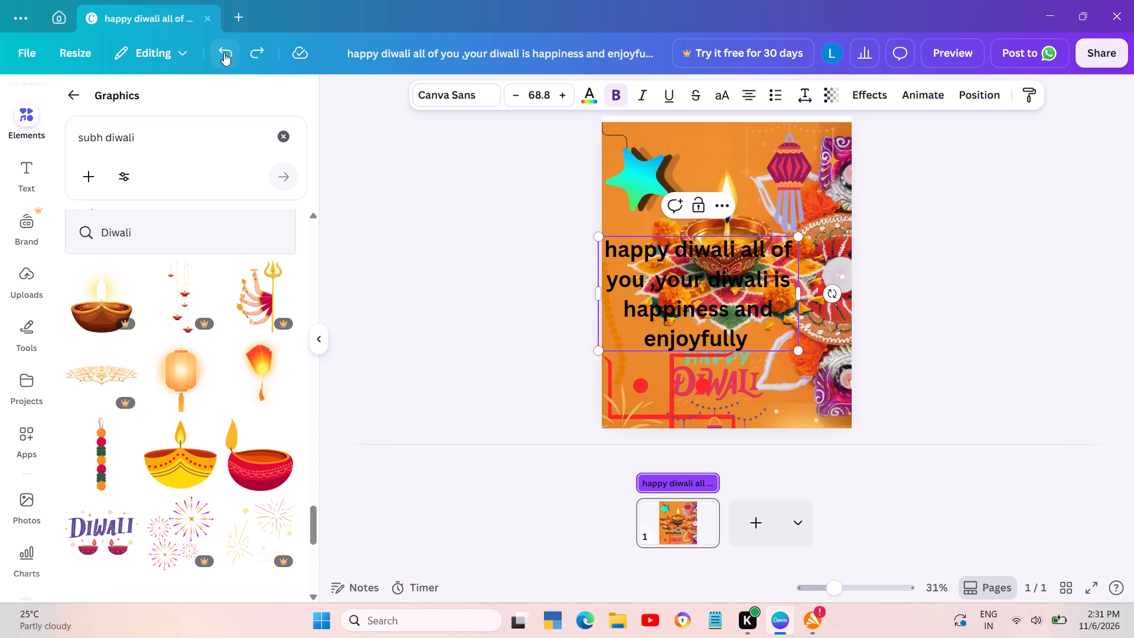
left_click(230, 57)
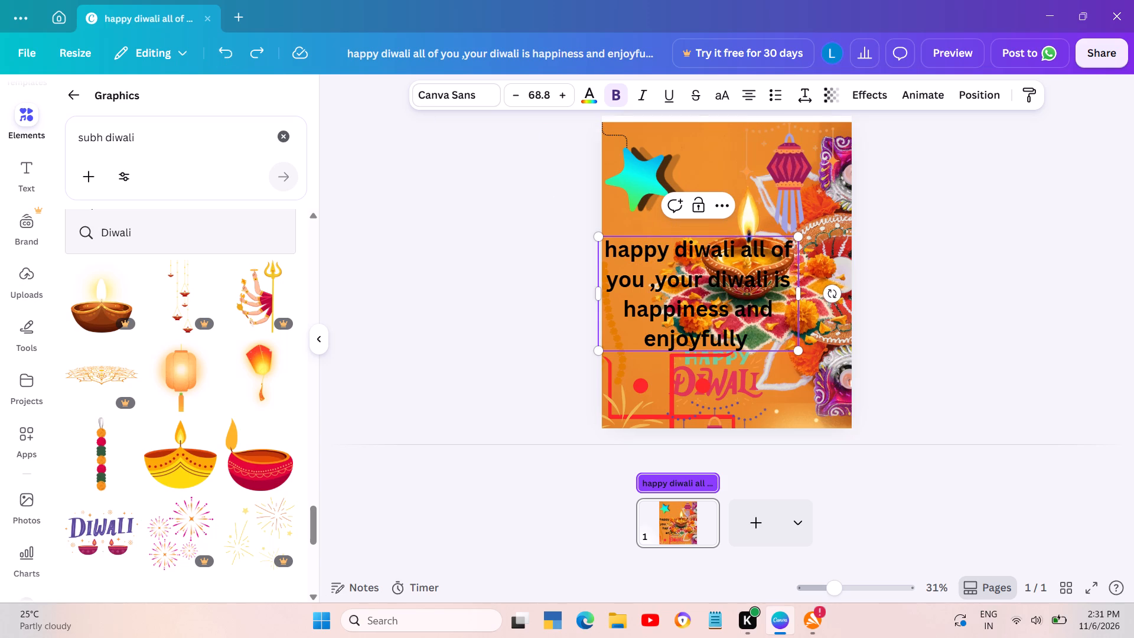
Bring the "happy diwali all of you" greeting text to the front, above the lit diya with the flower rangoli.
left_click_drag(763, 274, 745, 258)
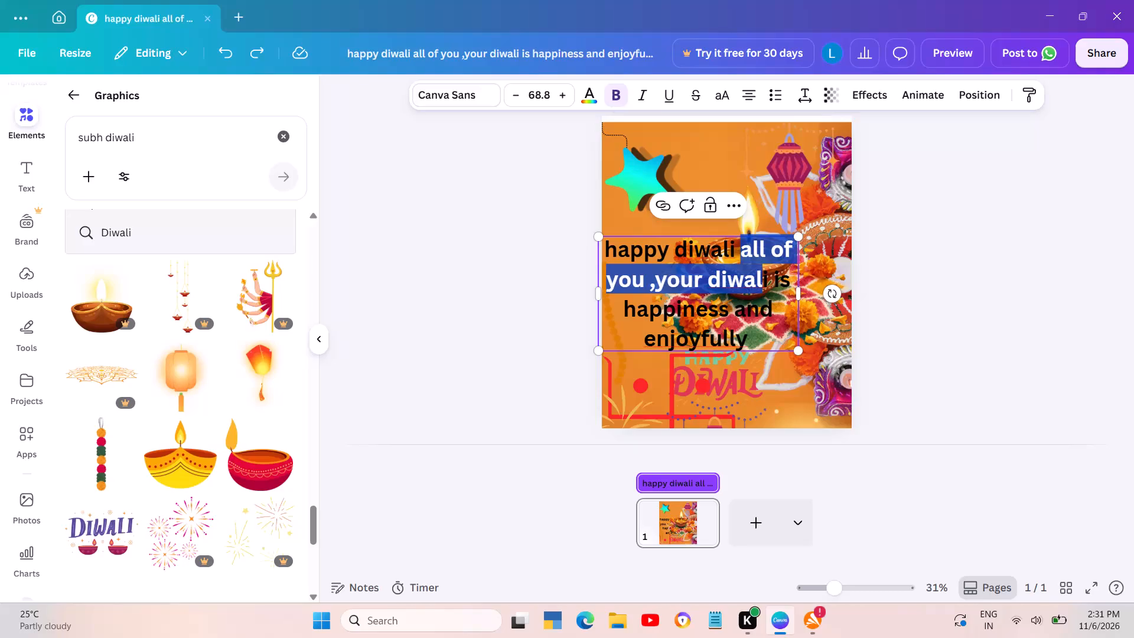
left_click(952, 296)
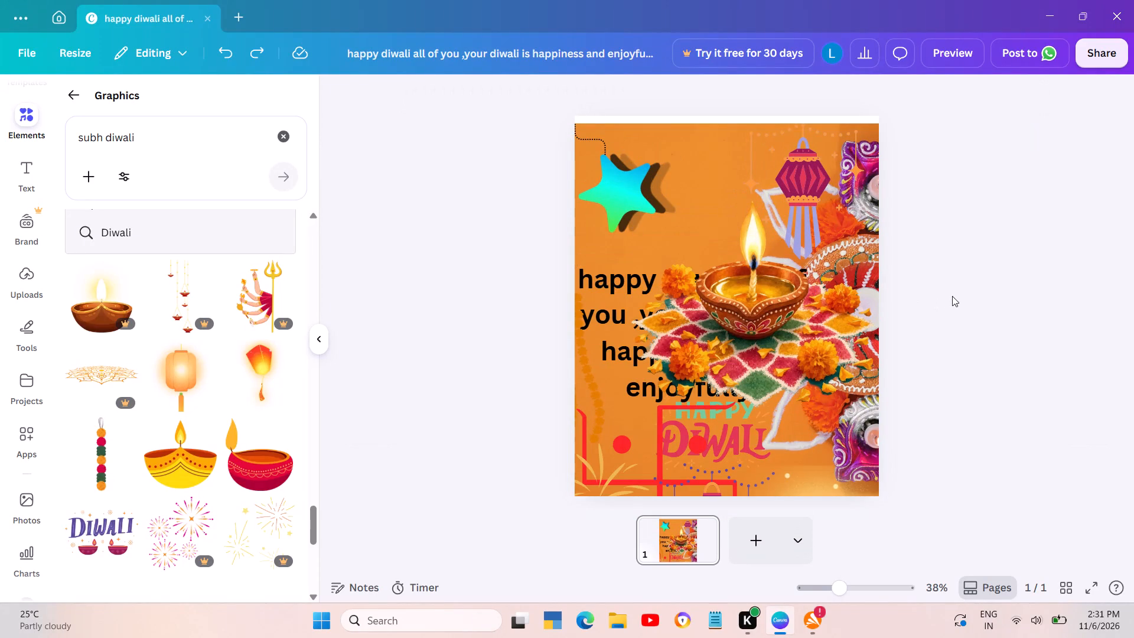
left_click(613, 305)
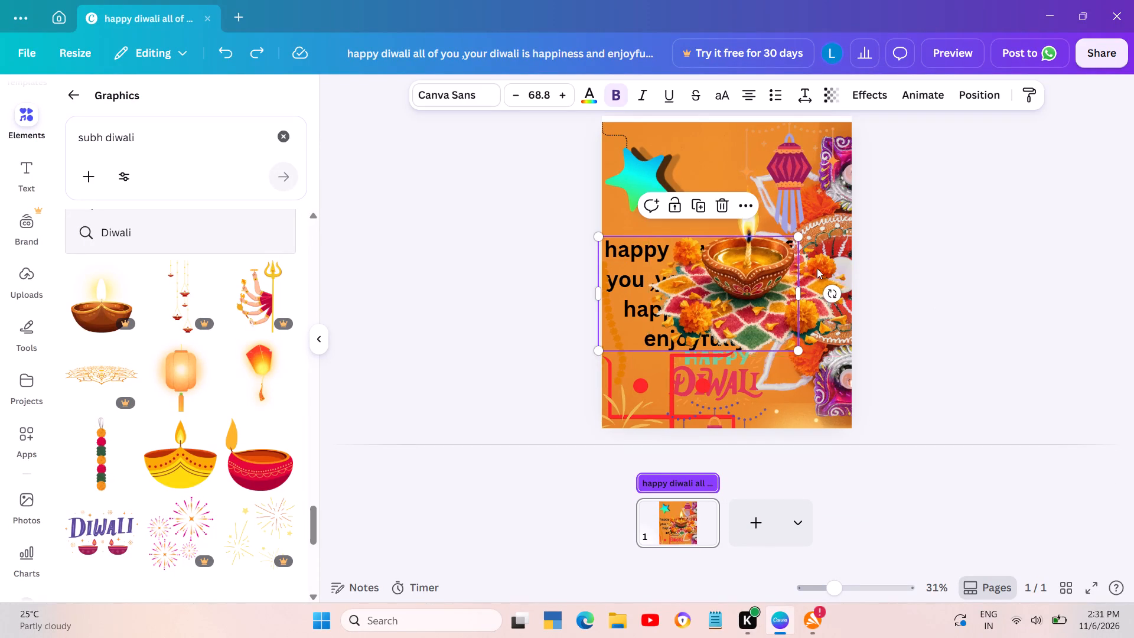
left_click(739, 206)
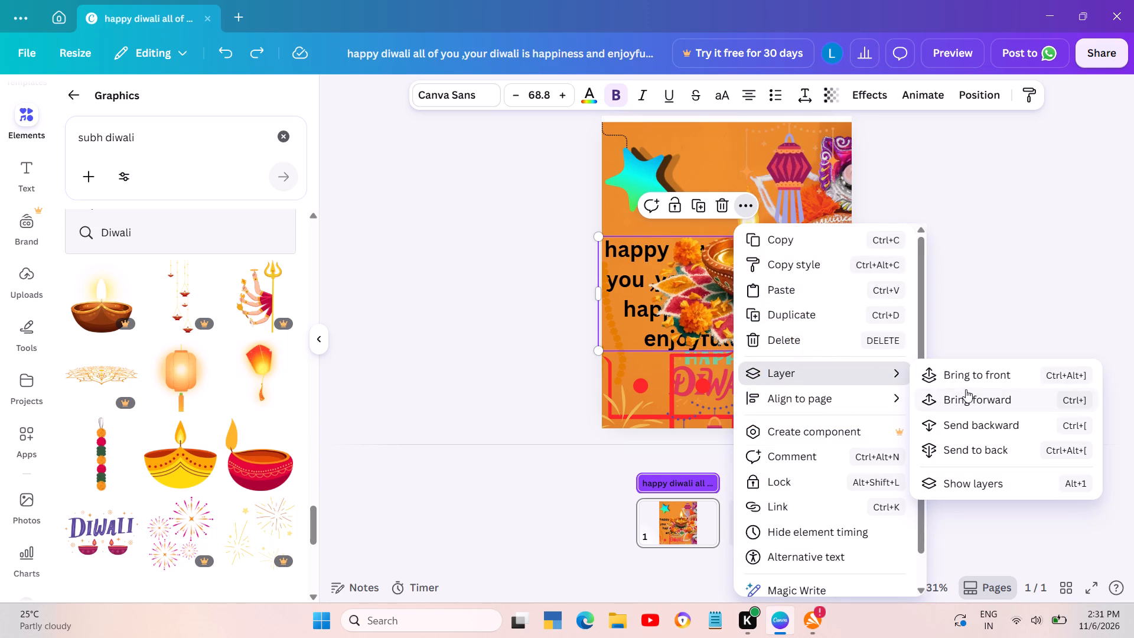
left_click(971, 372)
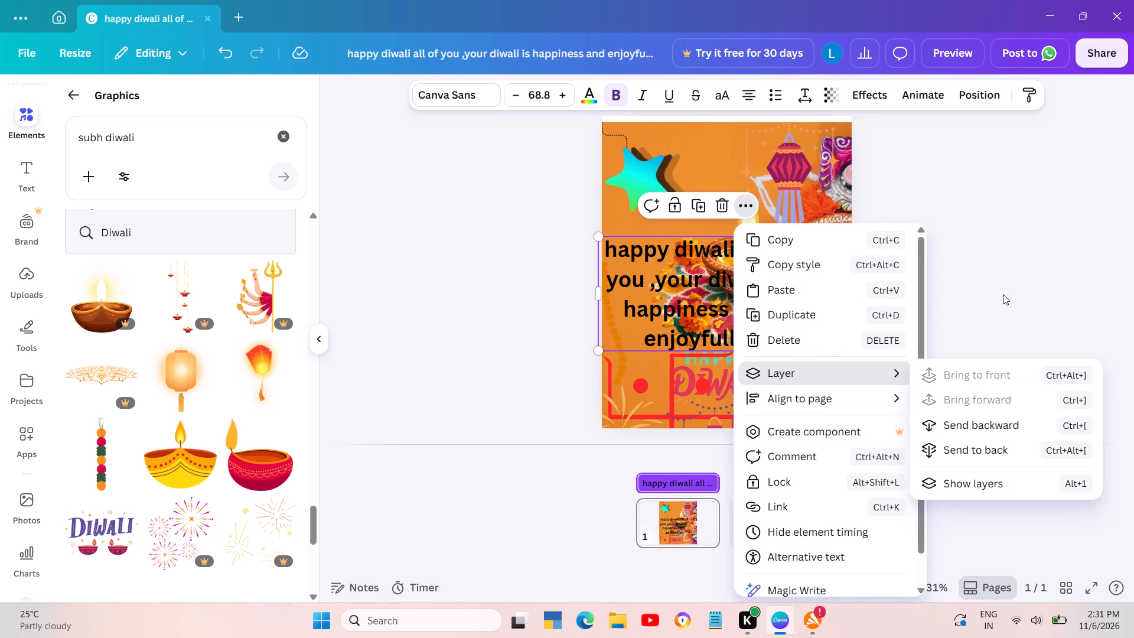
left_click(1003, 293)
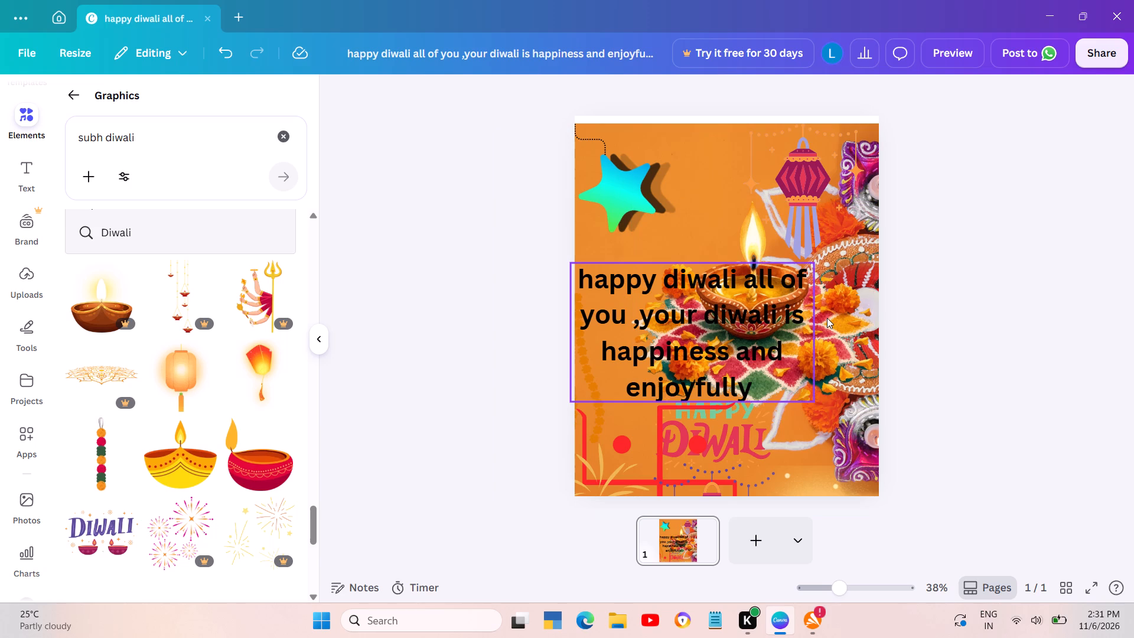
Enlarge the lit diya with the flower rangoli slightly and move it to the page's centre behind the greeting text.
left_click(827, 318)
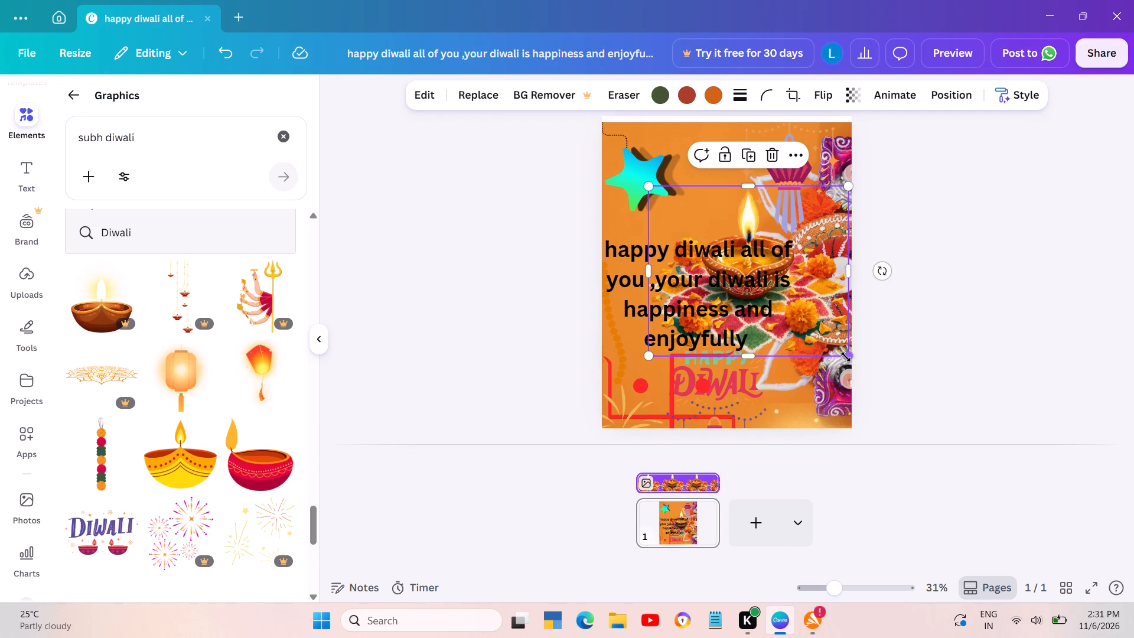
left_click_drag(846, 357, 846, 392)
left_click_drag(798, 354, 768, 343)
left_click_drag(768, 343, 756, 328)
left_click(756, 328)
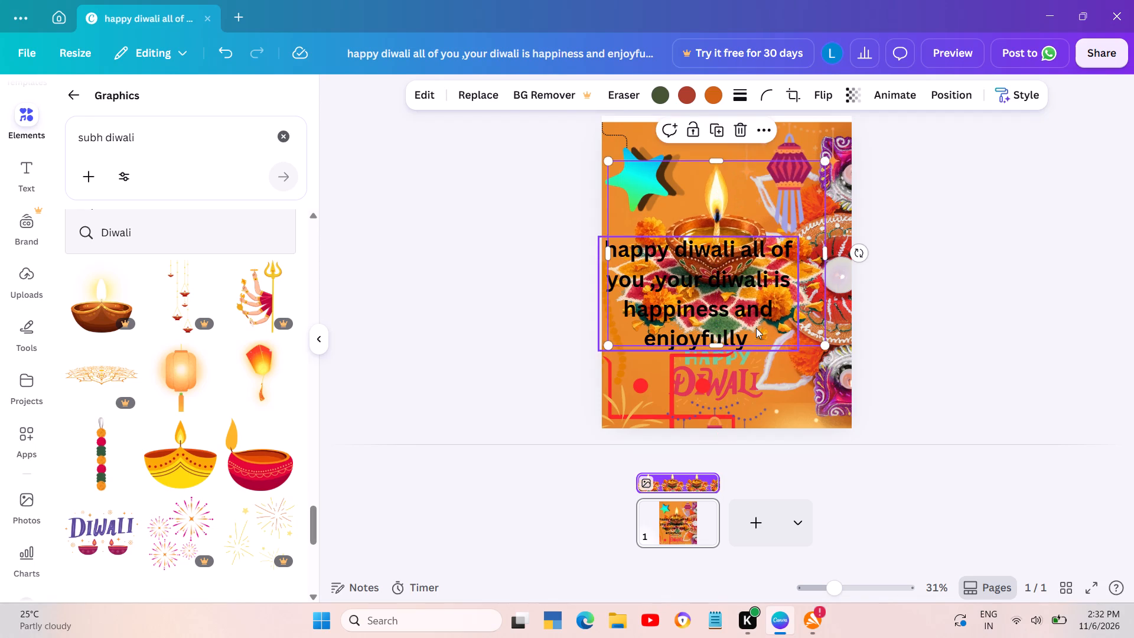
left_click(926, 298)
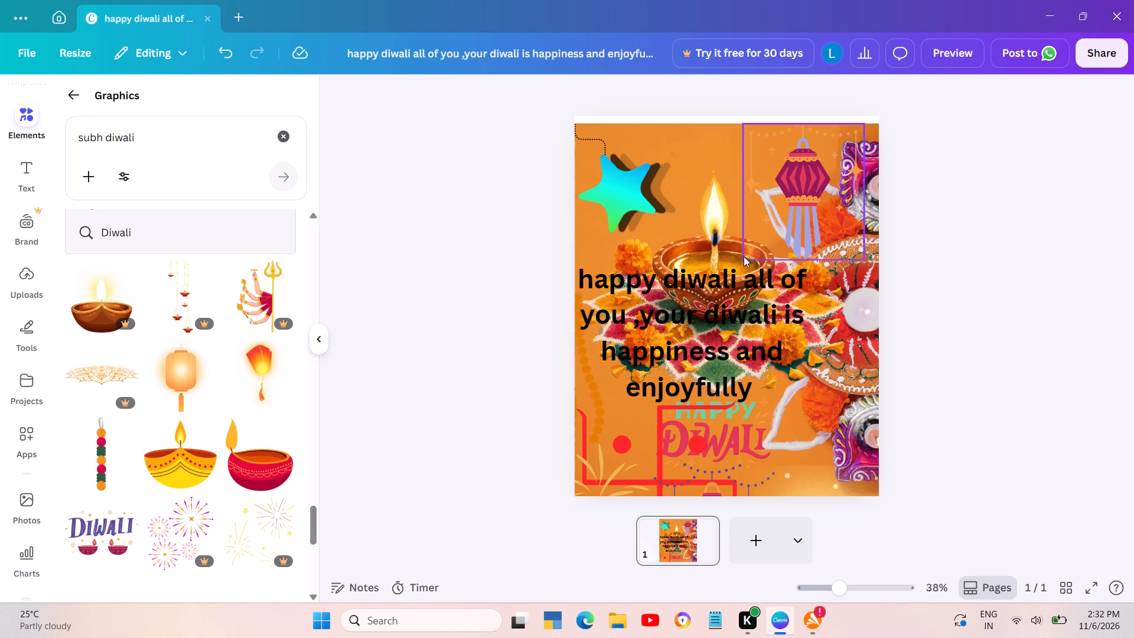
Shift the orange rangoli background image slightly upward so it covers the page's top edge.
left_click(738, 246)
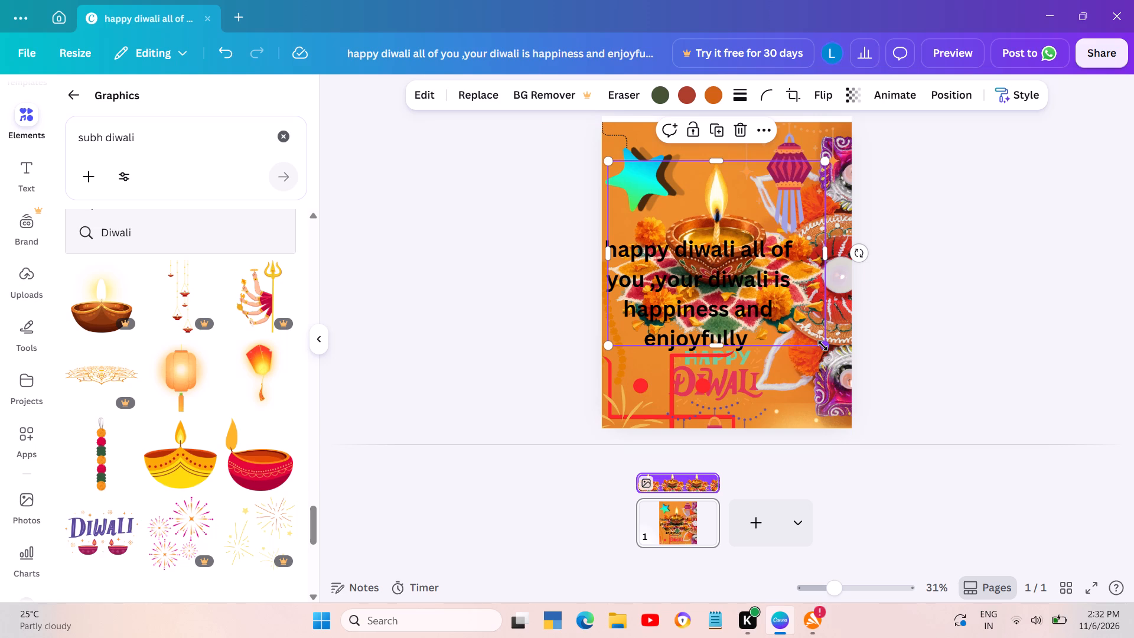
left_click_drag(830, 349, 835, 364)
left_click_drag(835, 364, 834, 338)
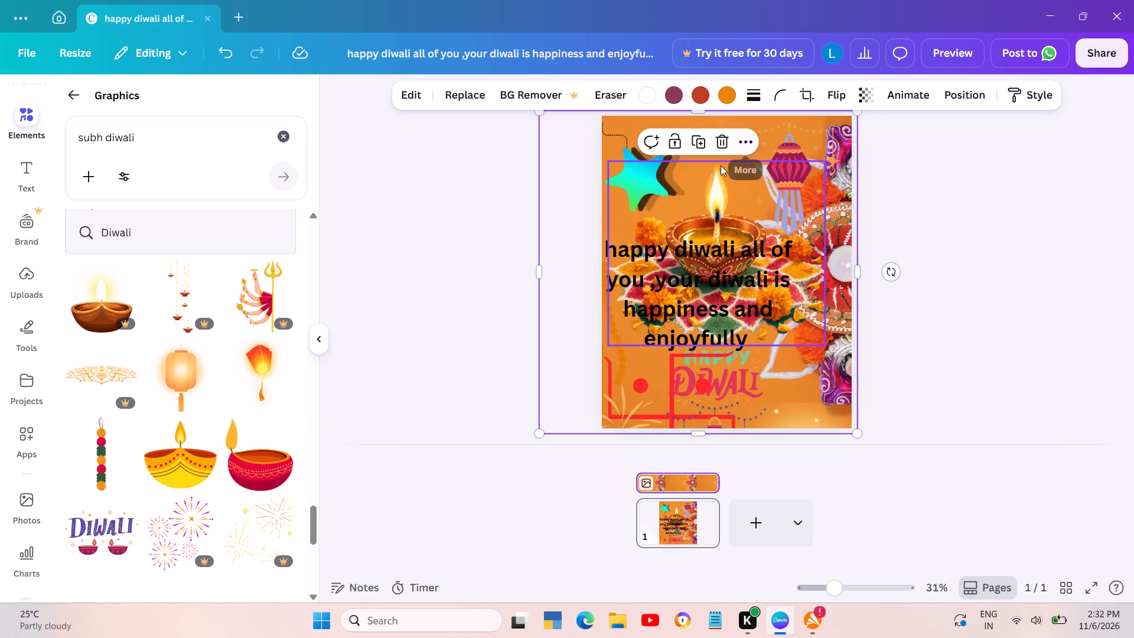
Delete the single hanging lantern beside the lit diya in the page's upper-right area.
left_click(742, 178)
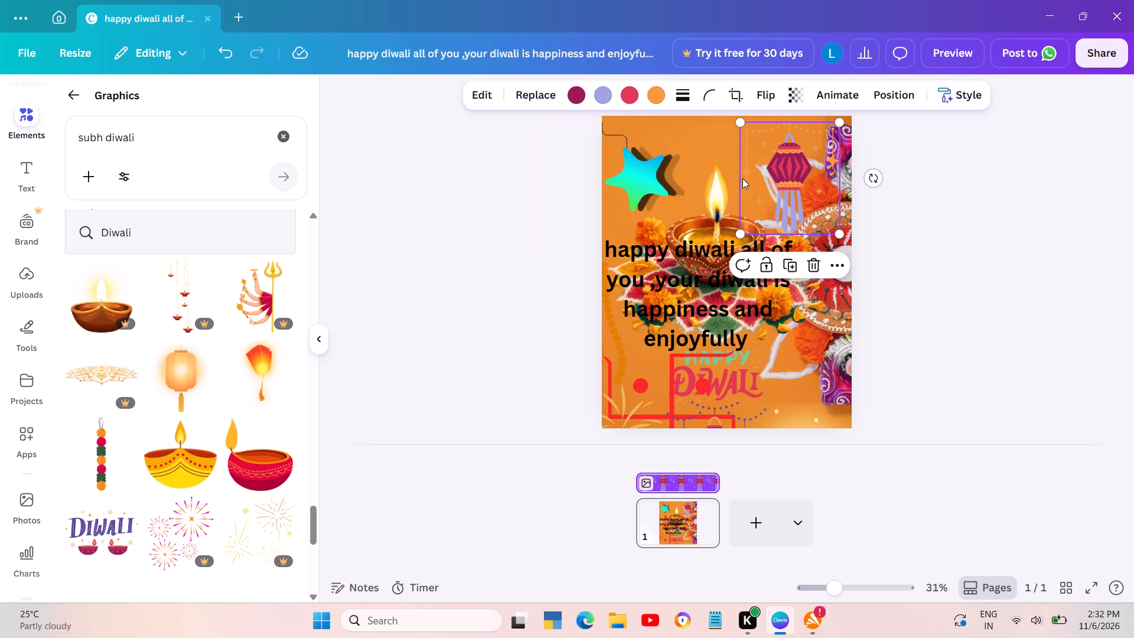
left_click_drag(742, 178, 747, 223)
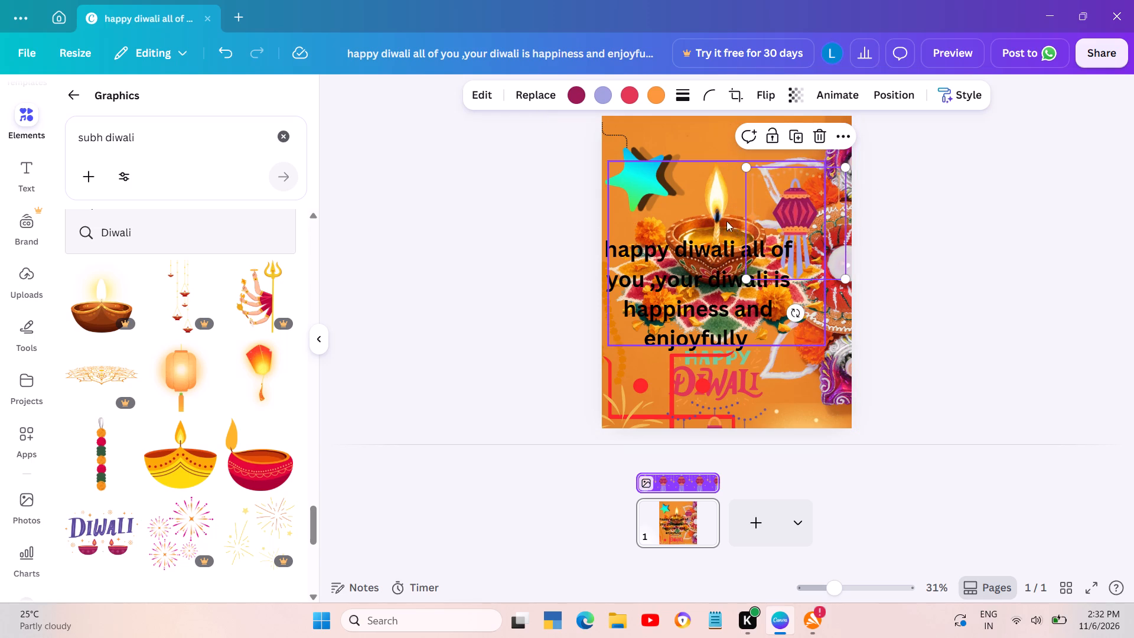
left_click(807, 216)
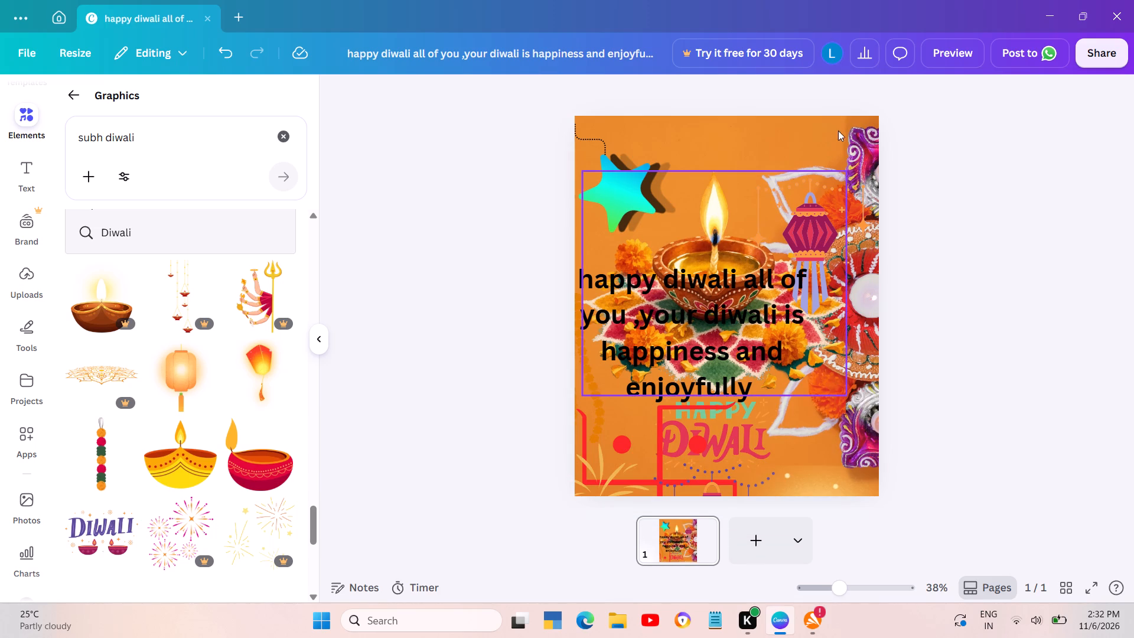
left_click(823, 217)
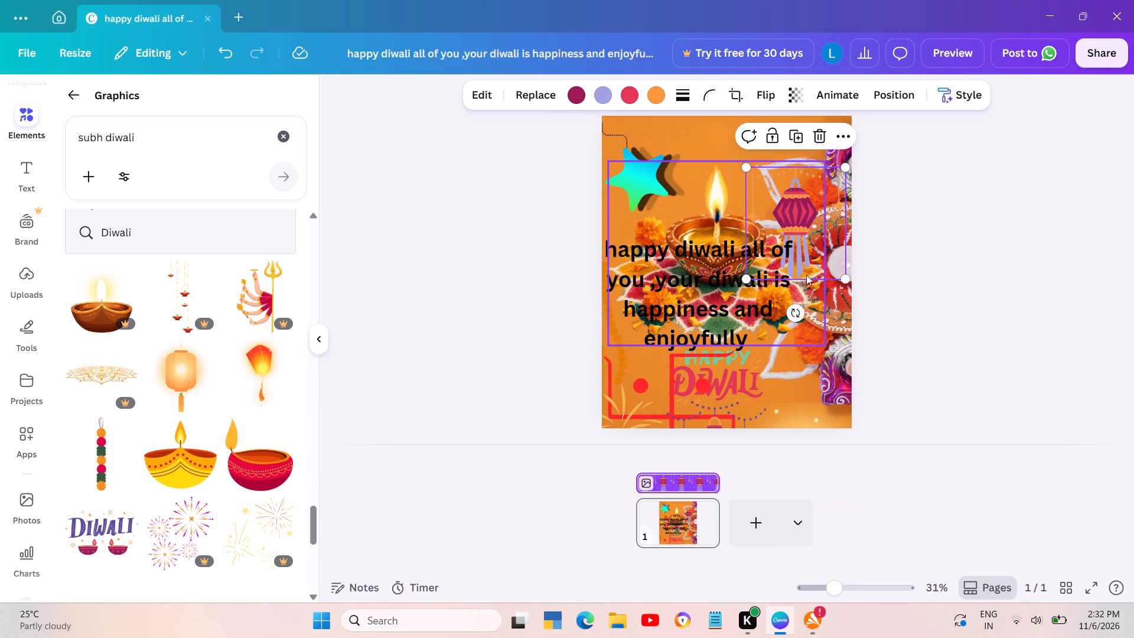
left_click(818, 141)
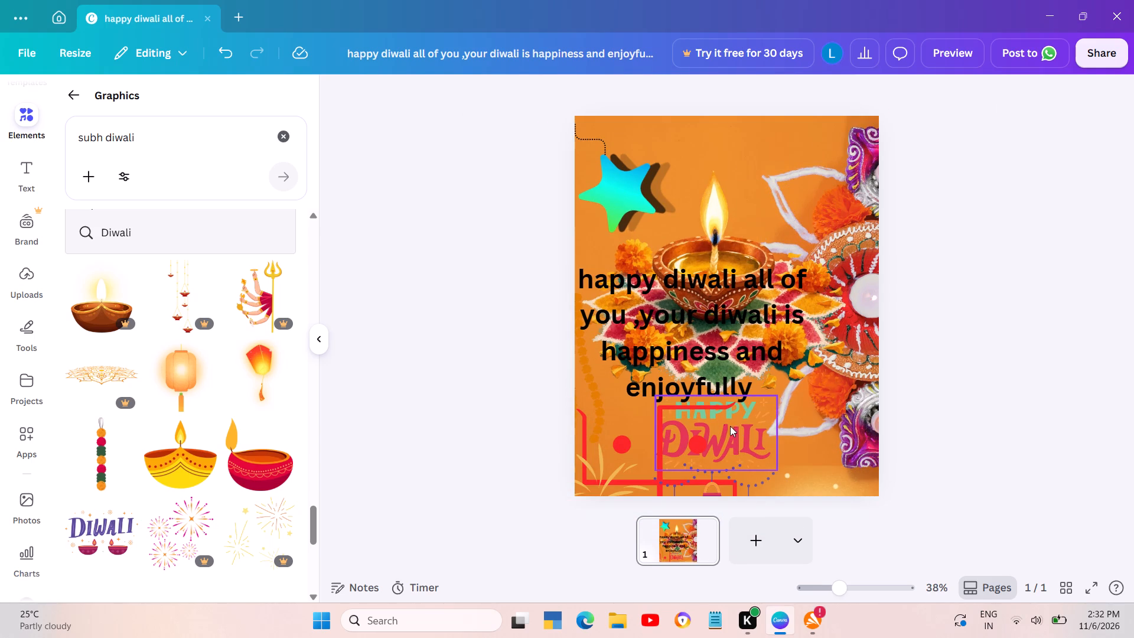
Delete the red line-and-dot symbol overlapping the Happy Diwali lettering near the page's bottom.
left_click(715, 423)
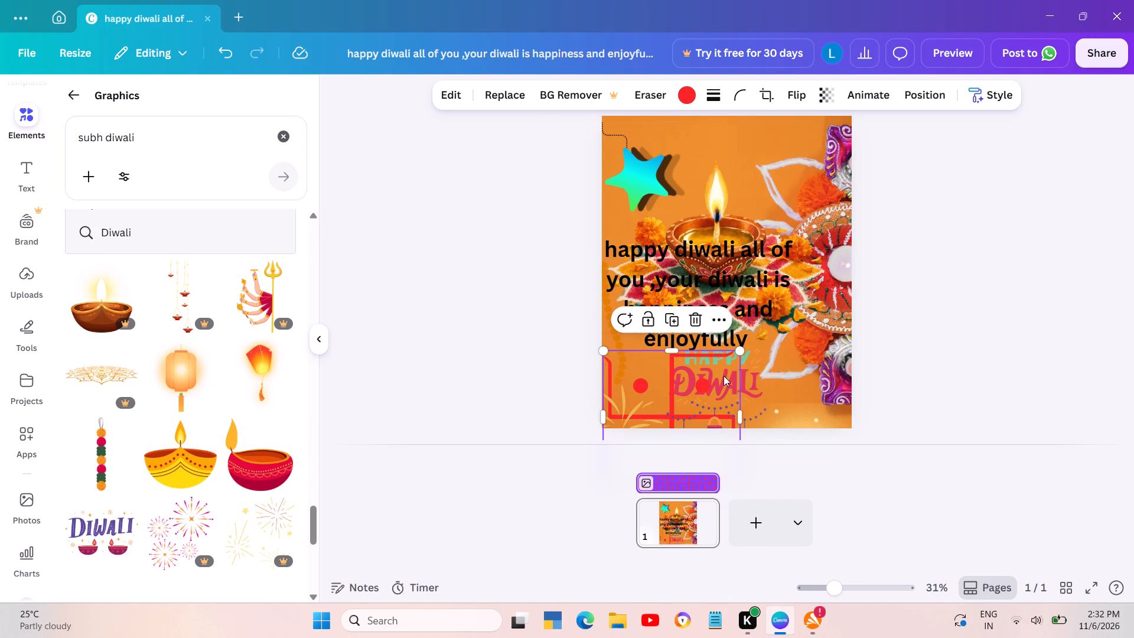
left_click_drag(724, 376, 728, 320)
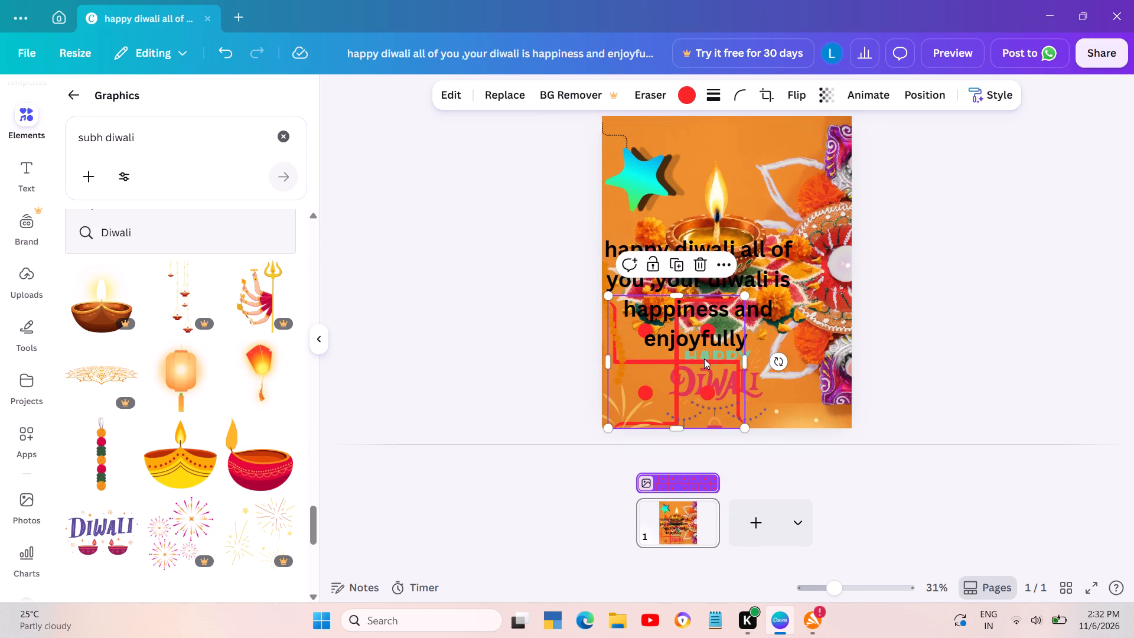
left_click_drag(704, 356, 704, 388)
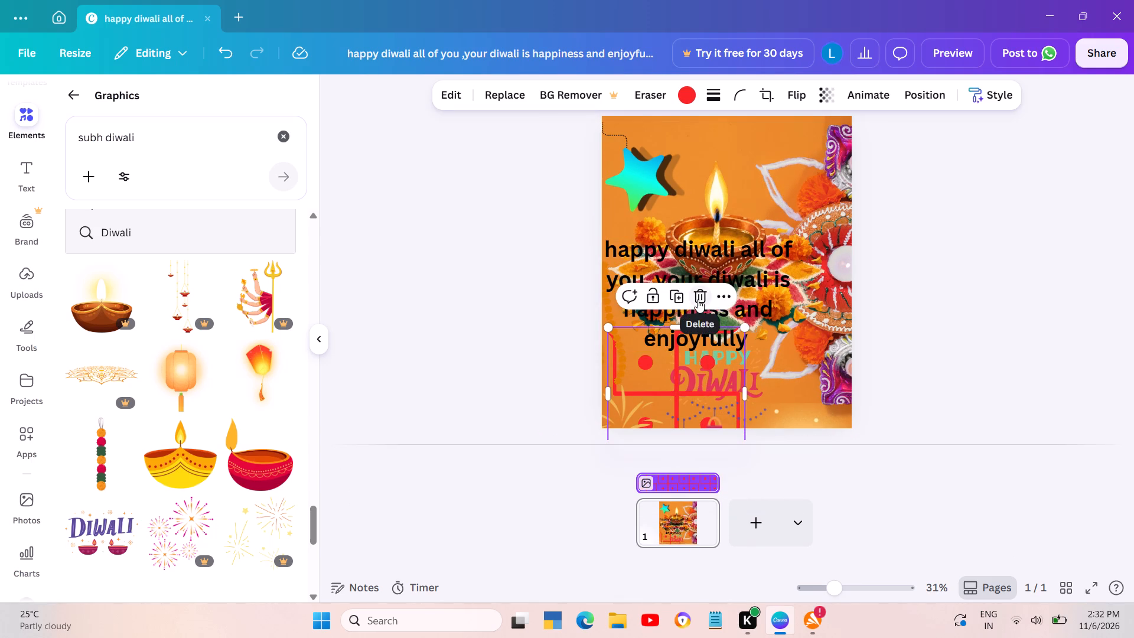
left_click(698, 300)
Move the group of three hanging lanterns from the page's bottom edge to its top centre, above the lit diya.
left_click(705, 416)
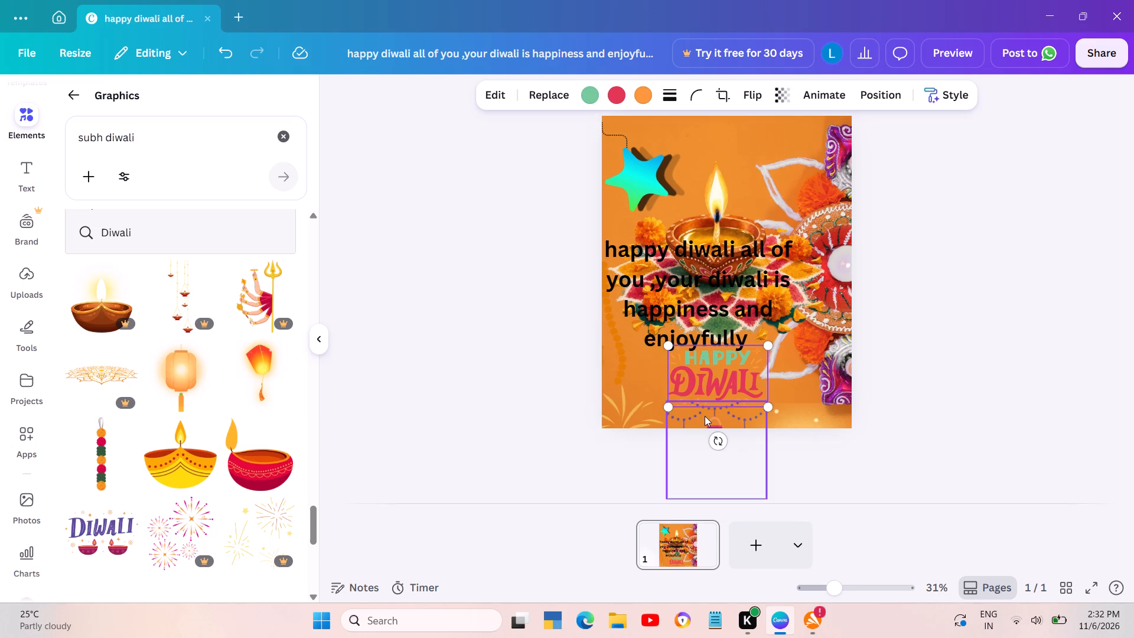
left_click_drag(705, 416, 703, 307)
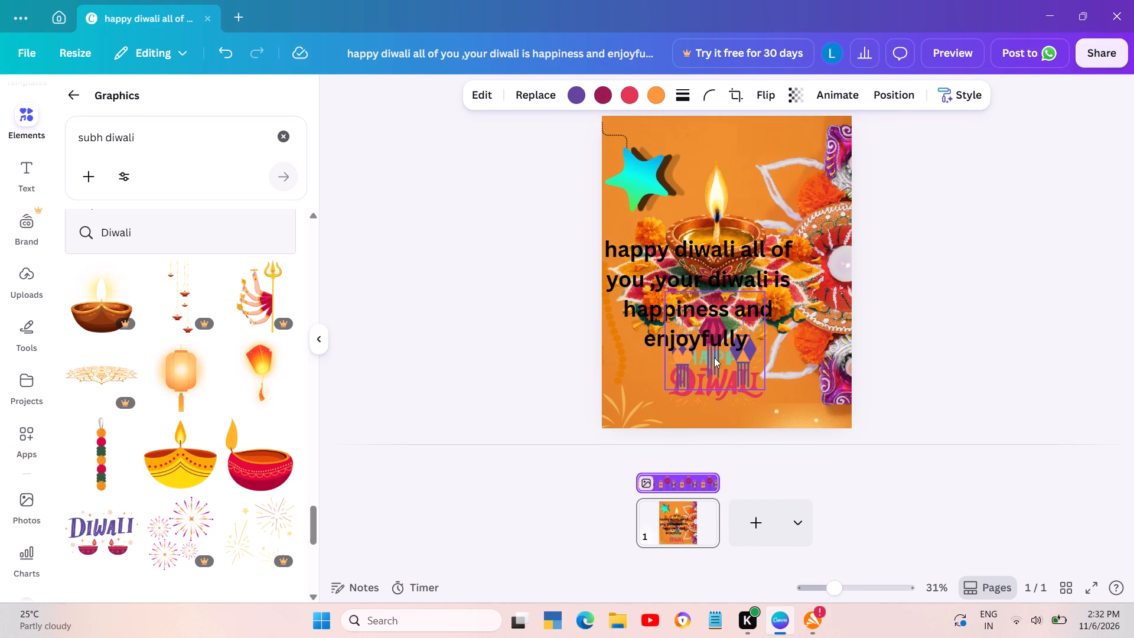
left_click_drag(716, 366, 714, 259)
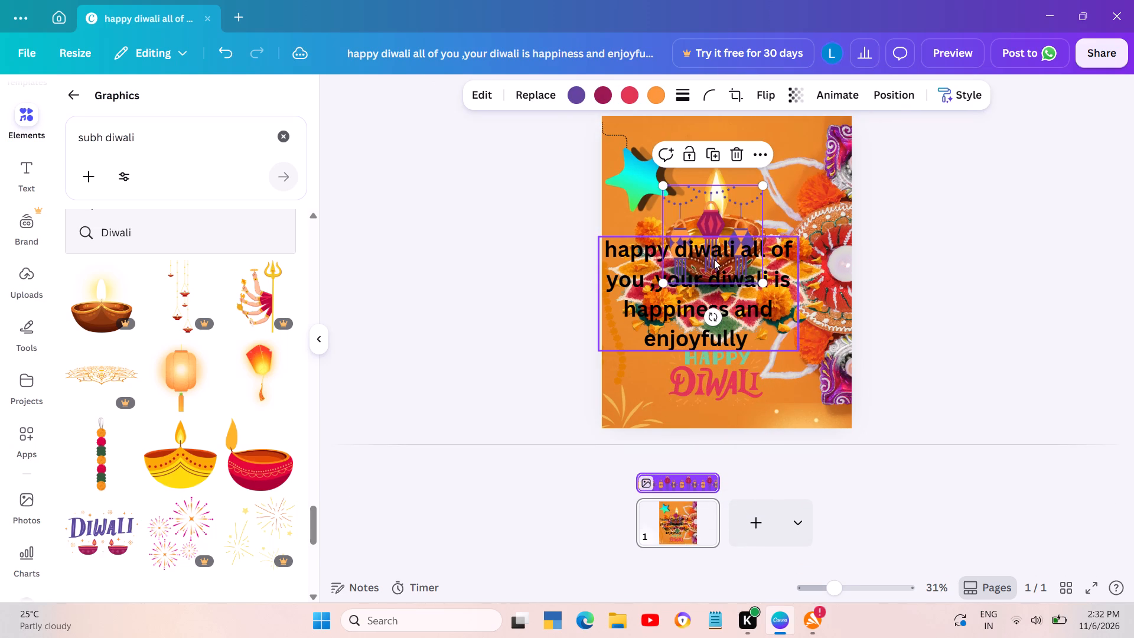
left_click_drag(714, 217, 714, 138)
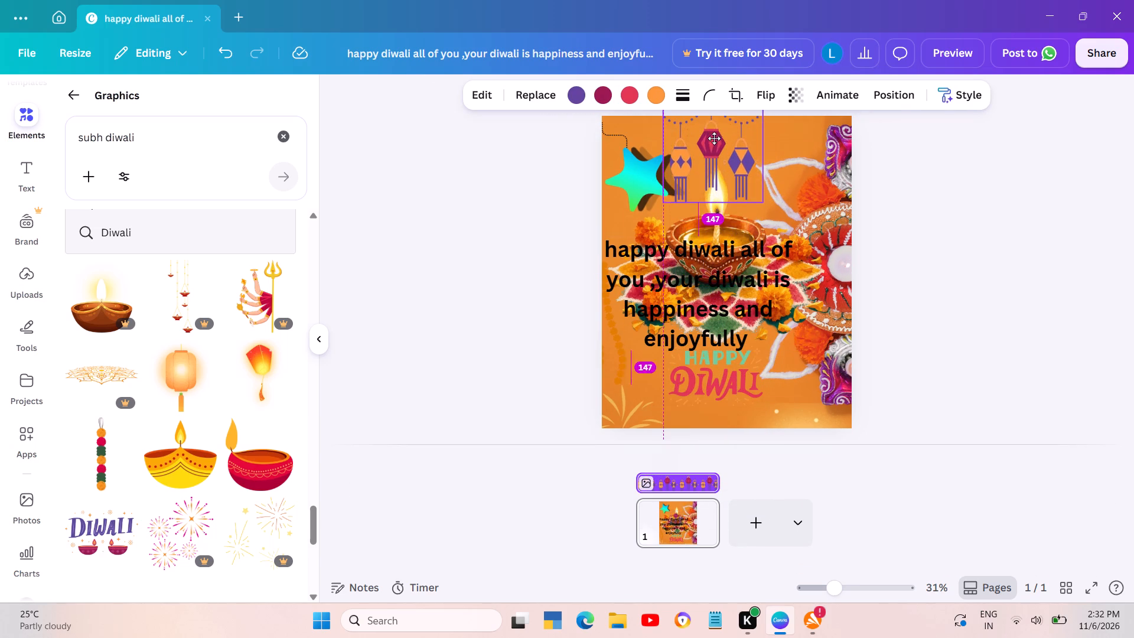
left_click_drag(714, 138, 714, 138)
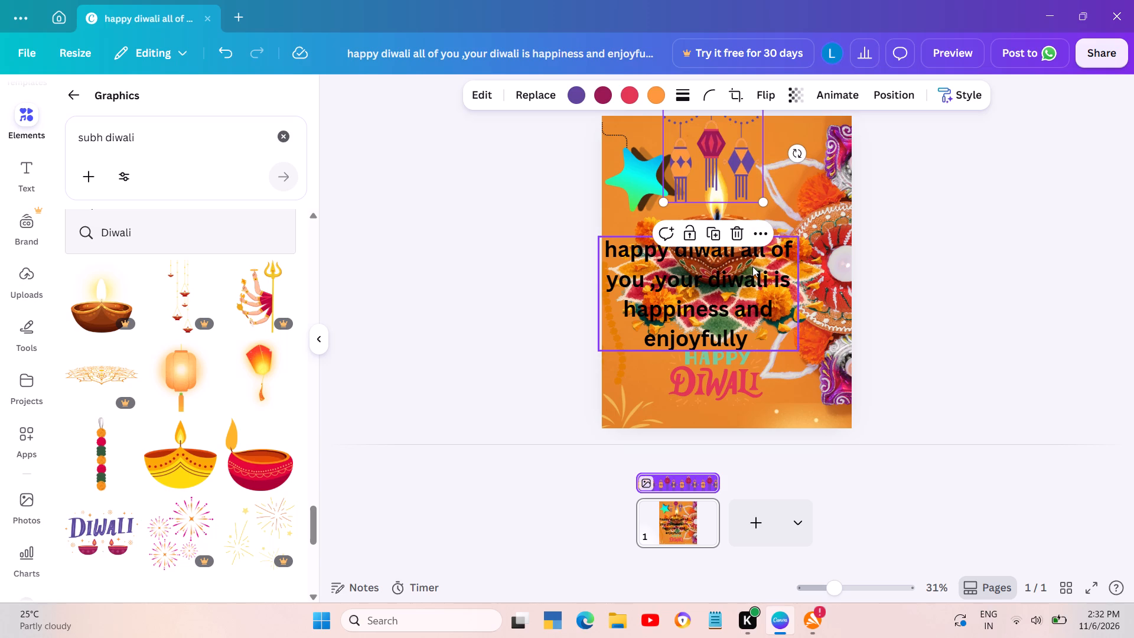
scroll(752, 266, "up", 1)
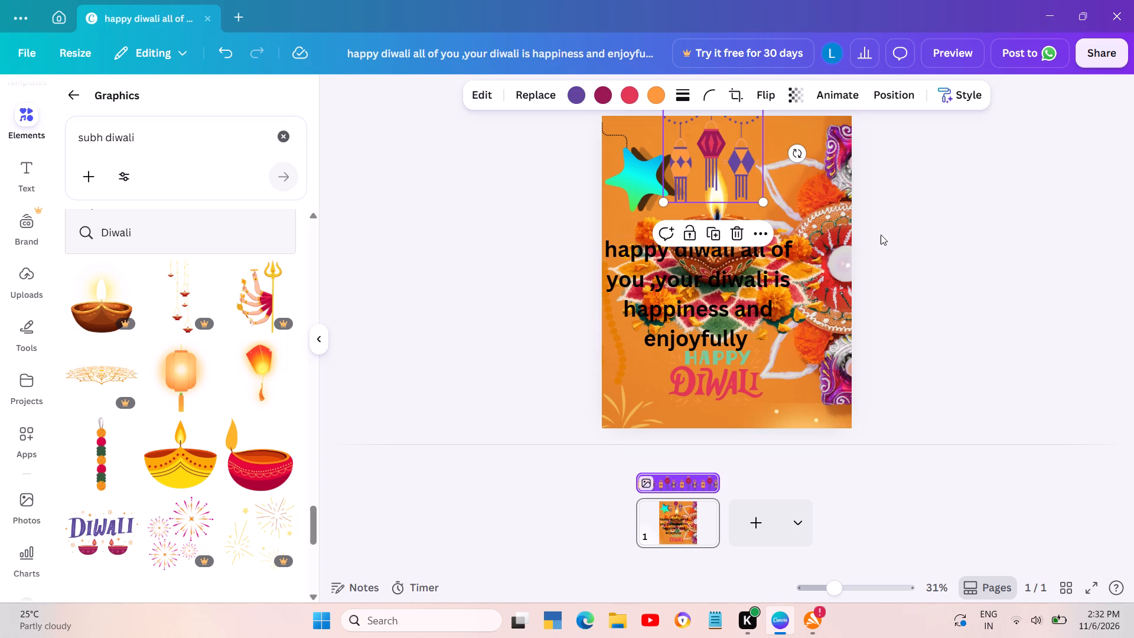
Slightly enlarge the group of three hanging lanterns at the page's top centre, keeping it above the message text.
left_click_drag(881, 235, 884, 278)
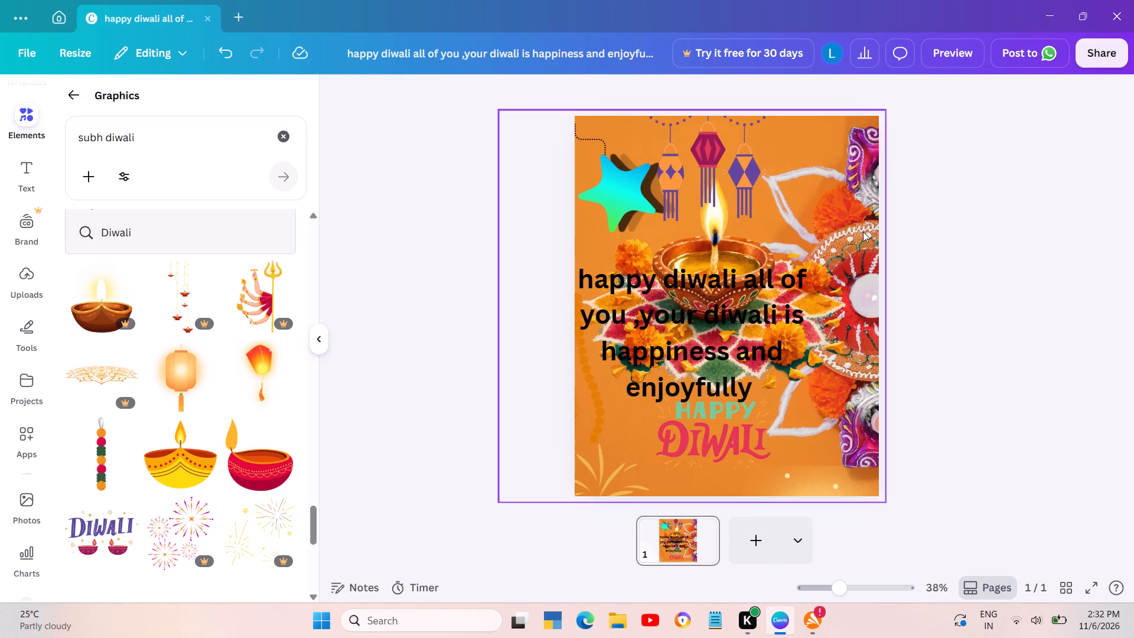
left_click(715, 157)
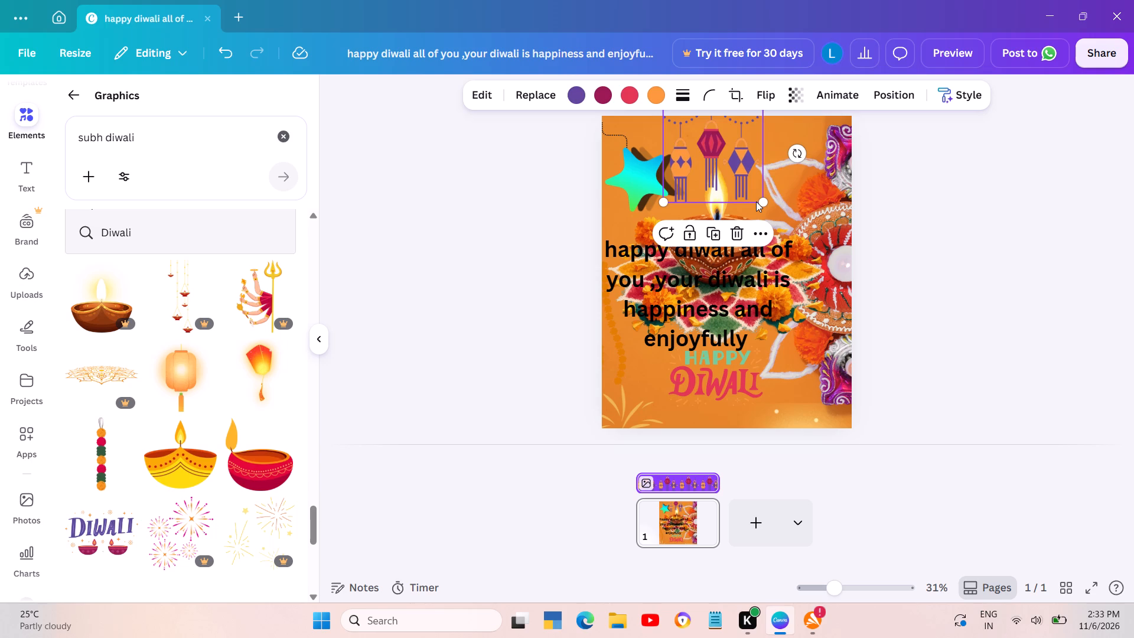
left_click_drag(762, 200, 778, 204)
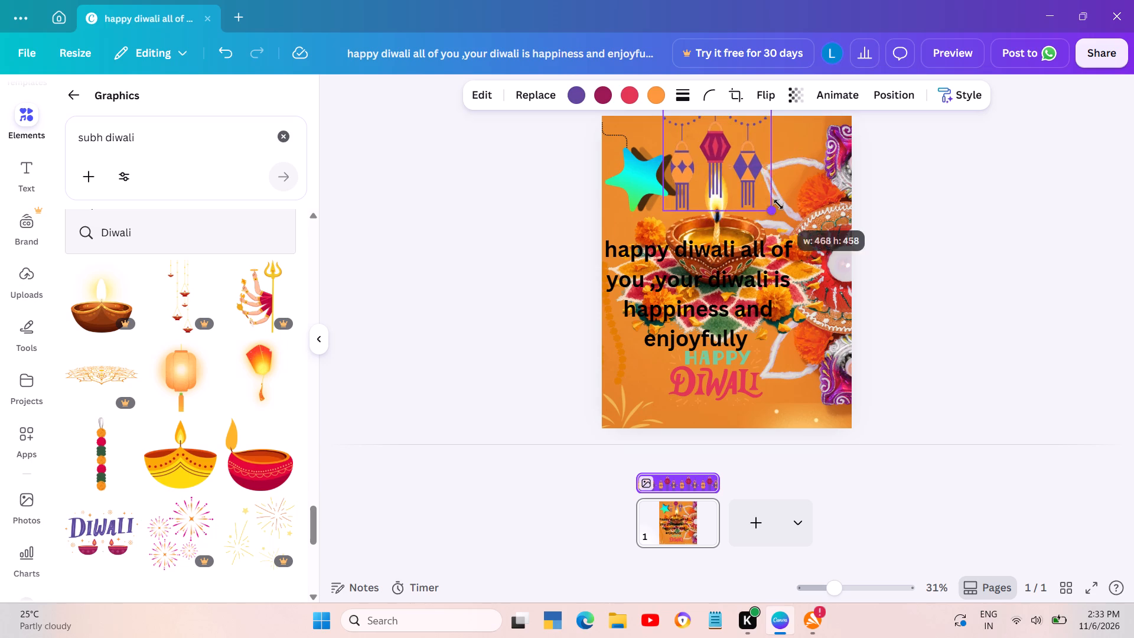
left_click_drag(778, 204, 804, 210)
left_click(757, 136)
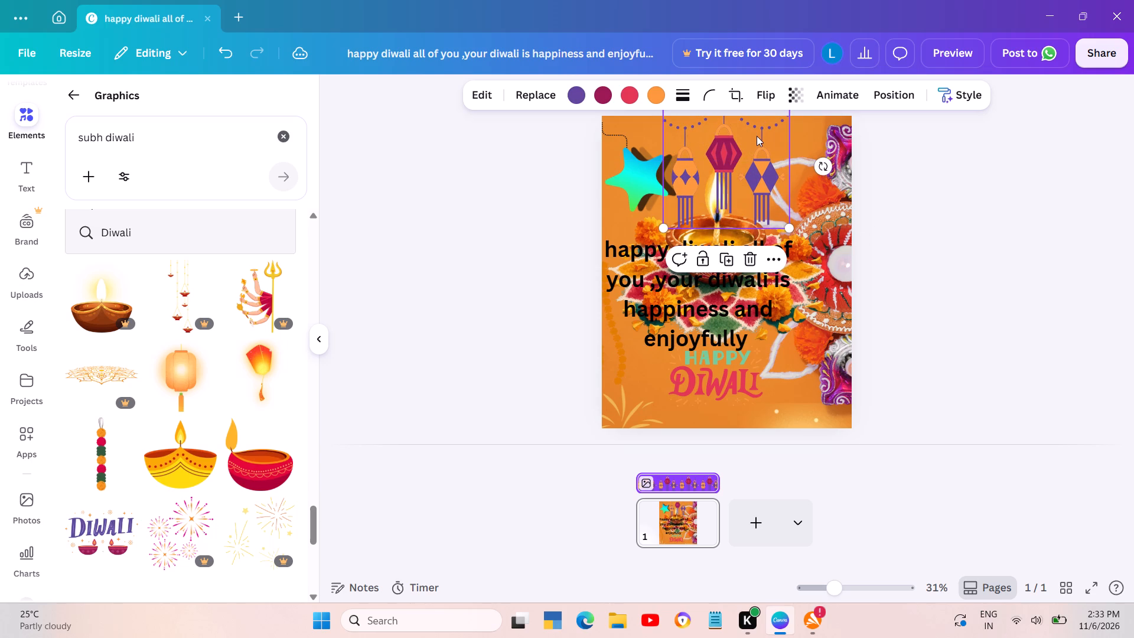
scroll(757, 136, "up", 1)
left_click(767, 159)
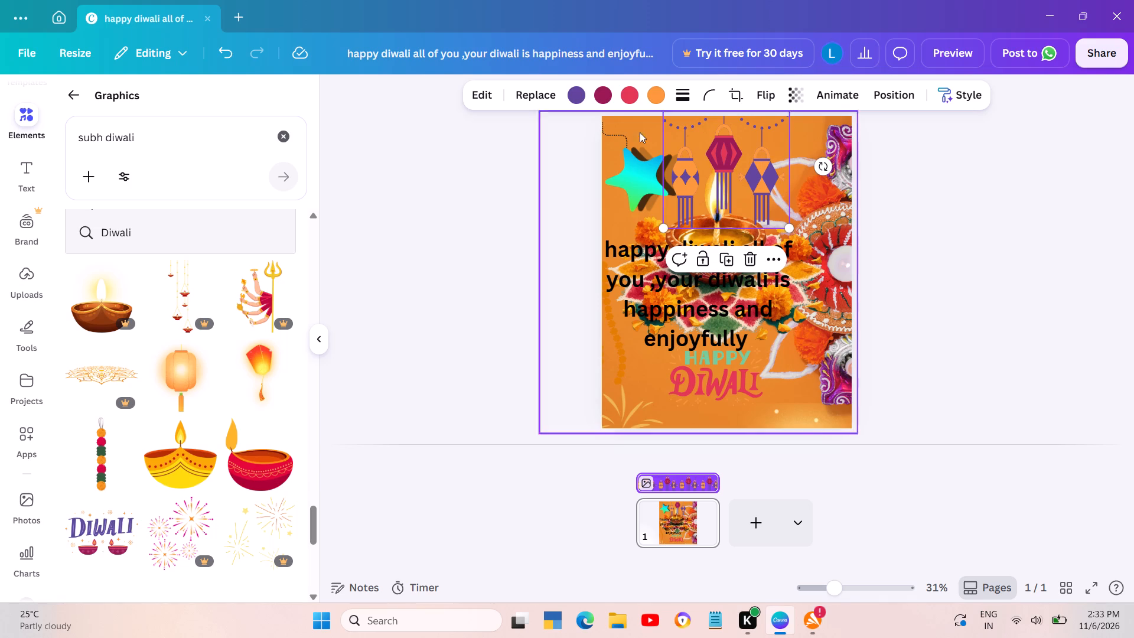
left_click(627, 133)
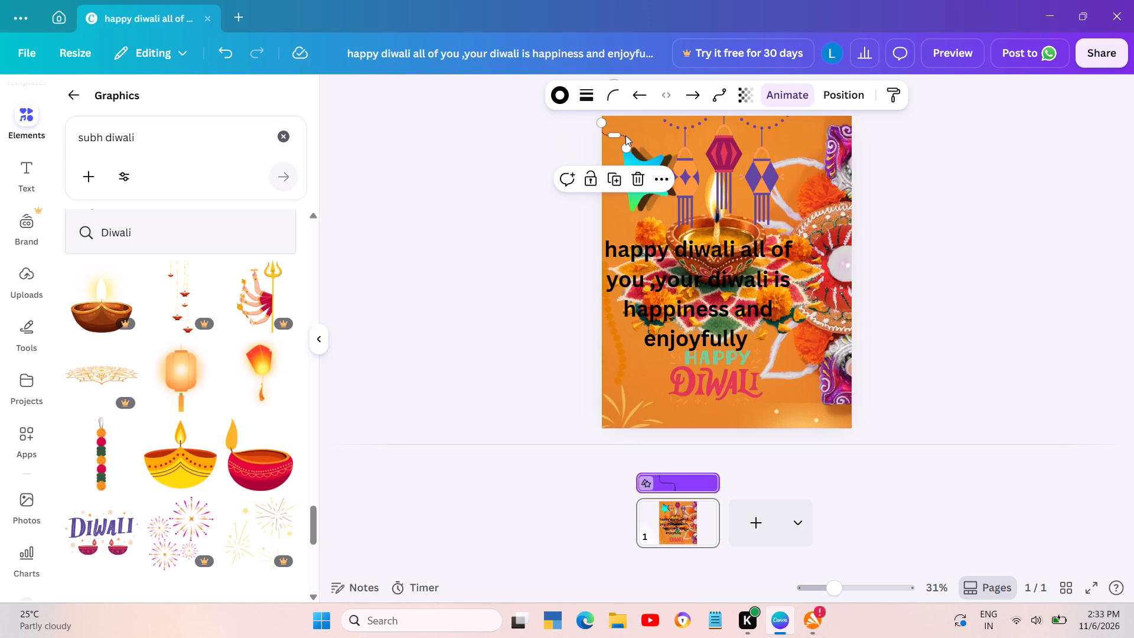
left_click(711, 129)
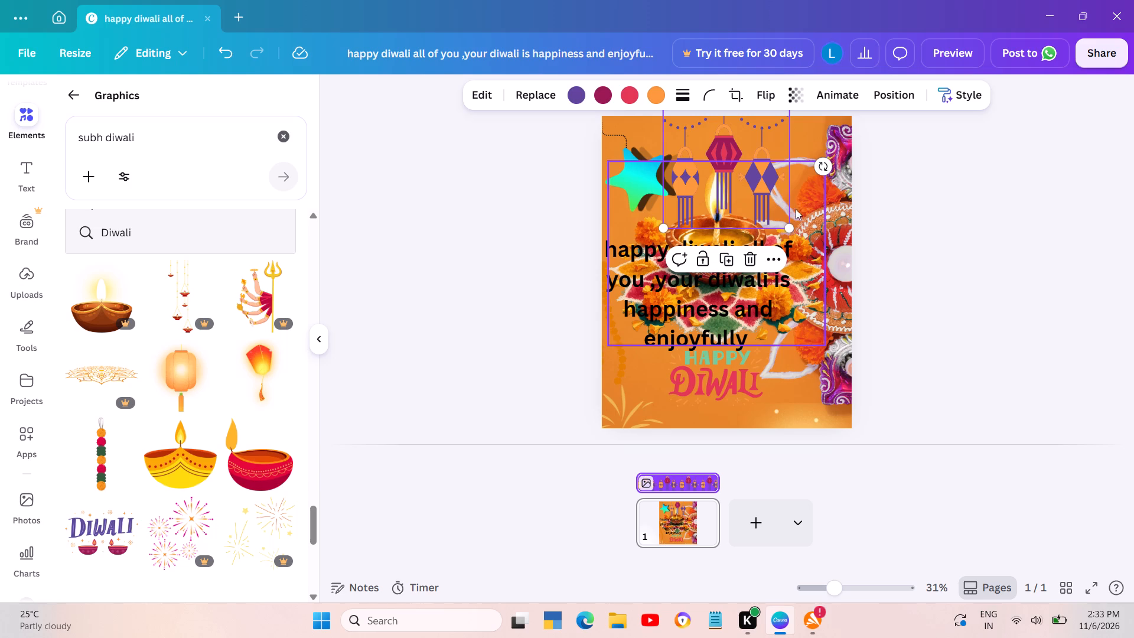
left_click_drag(791, 225, 791, 188)
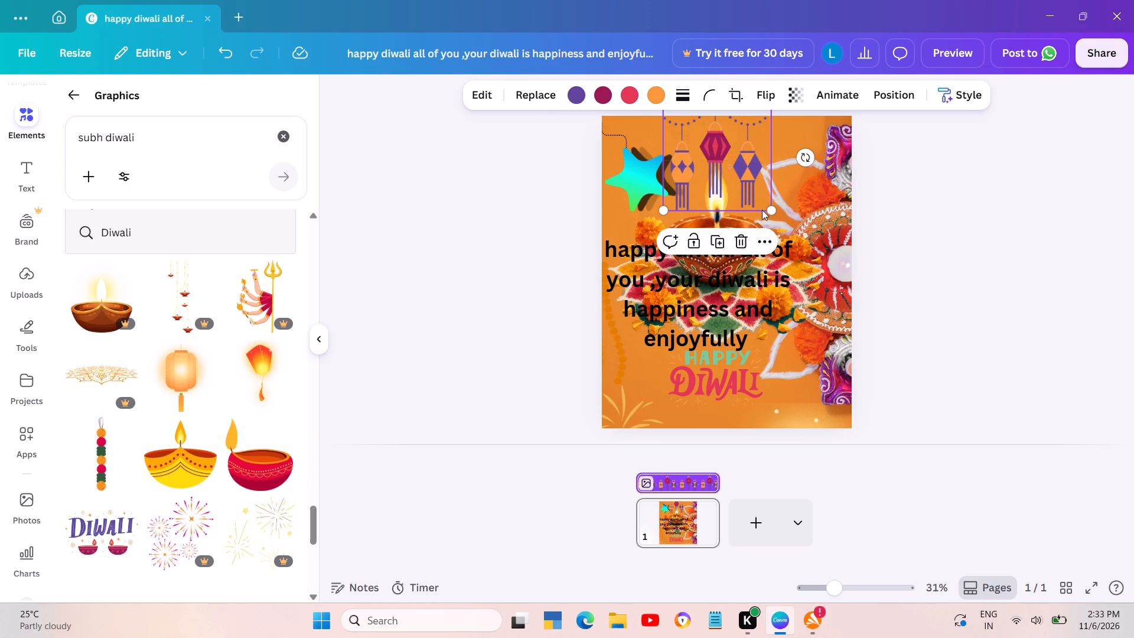
Move the lit diya and rangoli graphic down the page, below the hanging lanterns and over the Happy Diwali lettering.
left_click(722, 298)
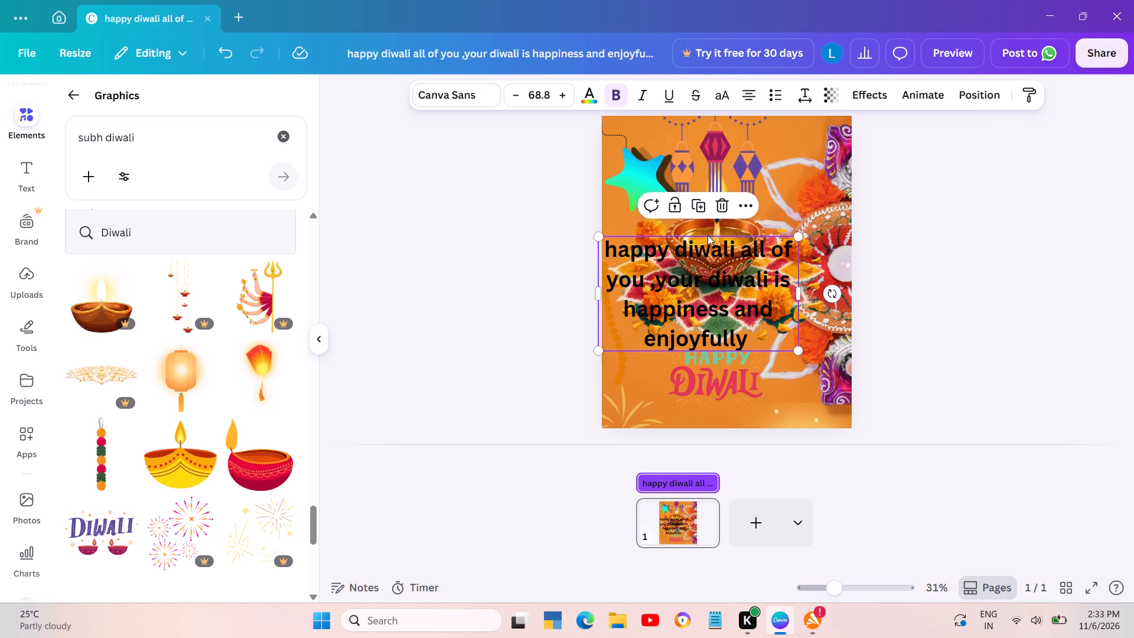
left_click(705, 229)
left_click_drag(705, 229, 700, 255)
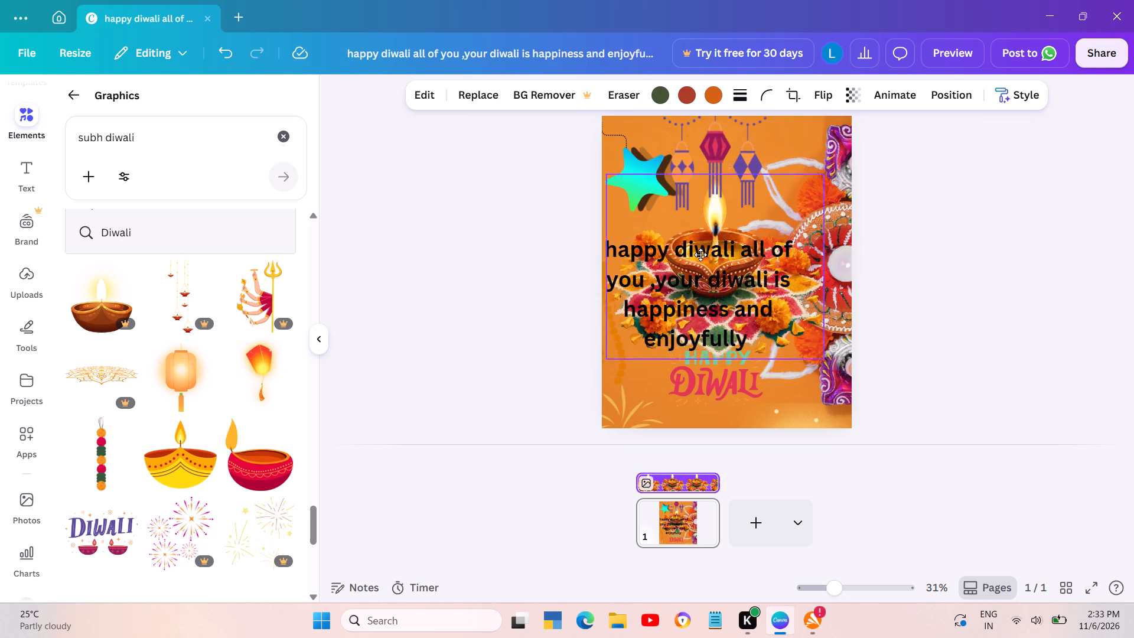
left_click_drag(700, 255, 692, 289)
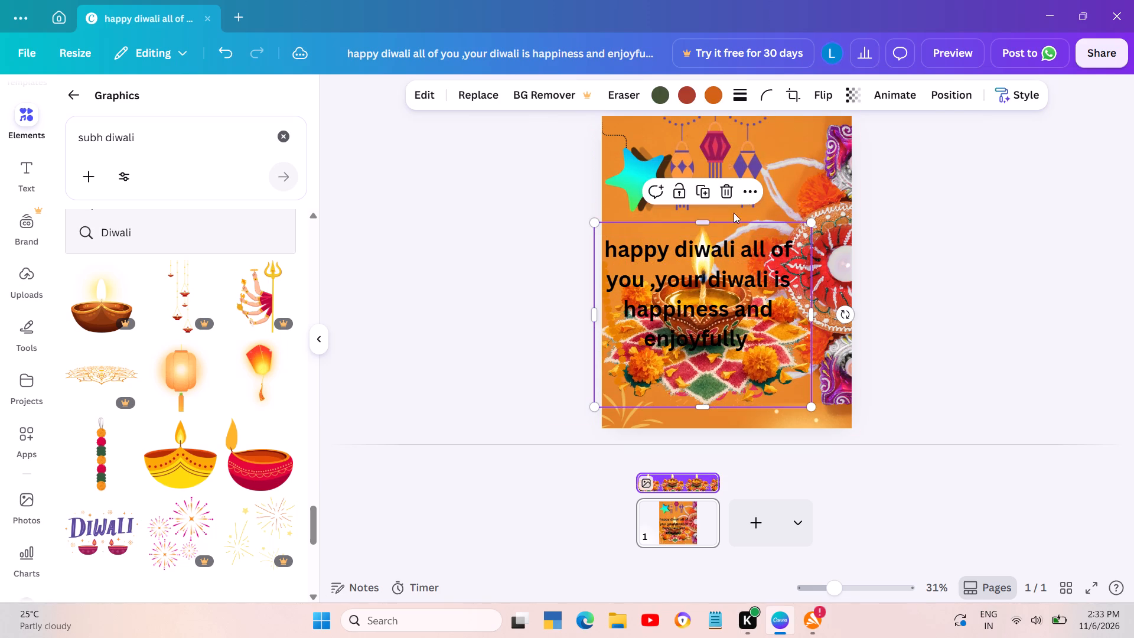
Enlarge the group of three hanging lanterns and shift it right, away from the star, along the page's top edge.
left_click(738, 169)
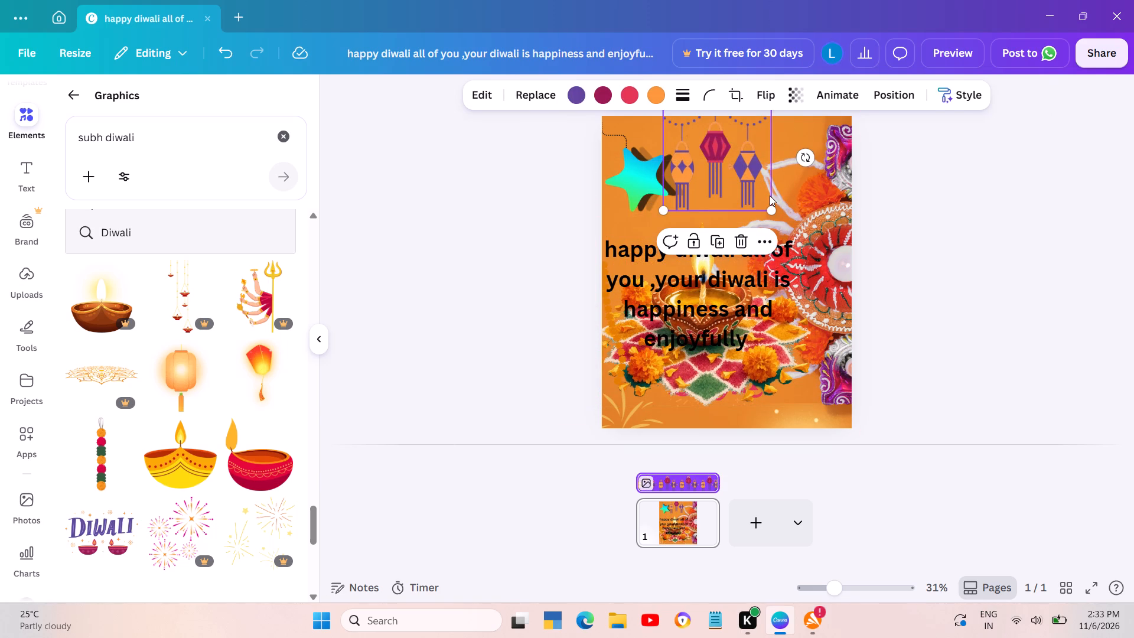
left_click_drag(770, 210, 807, 220)
left_click_drag(785, 183, 800, 185)
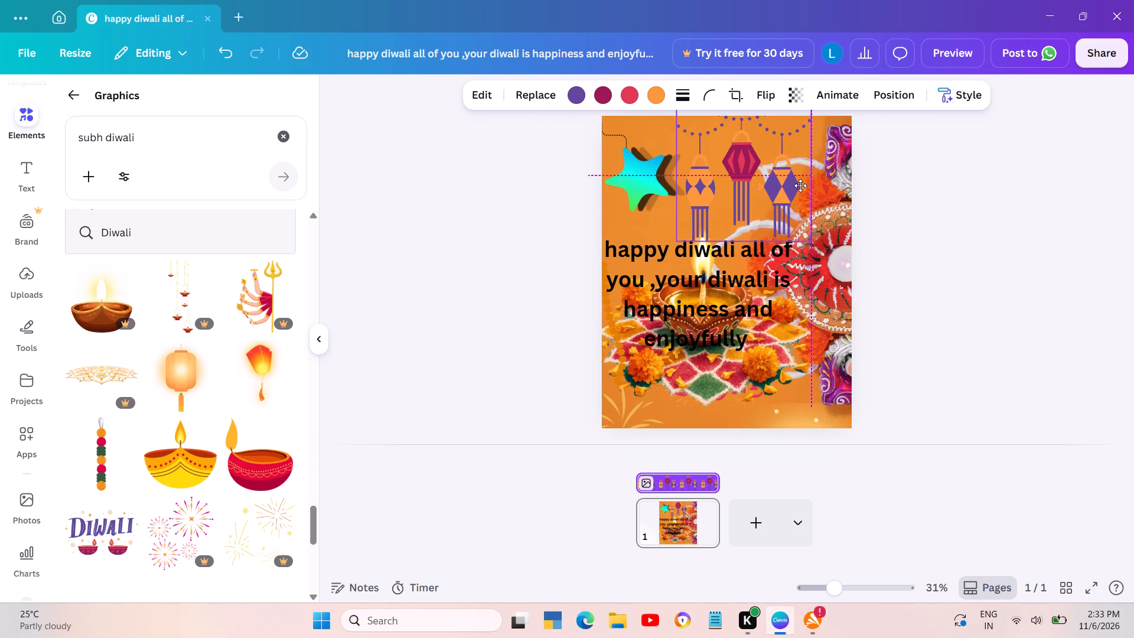
left_click_drag(800, 185, 802, 178)
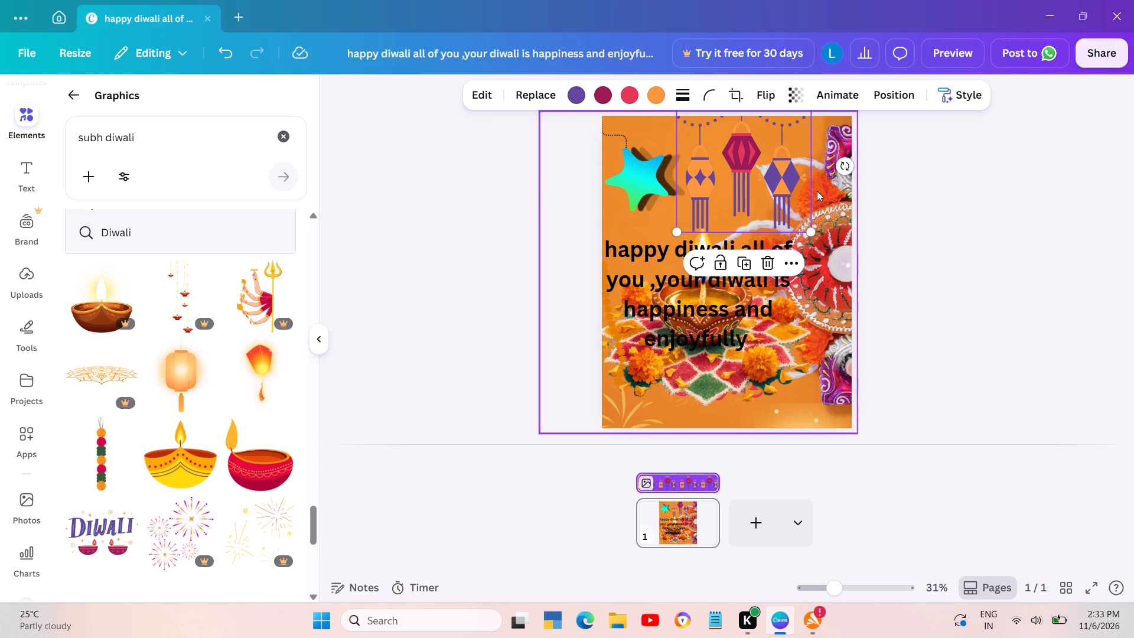
left_click(913, 212)
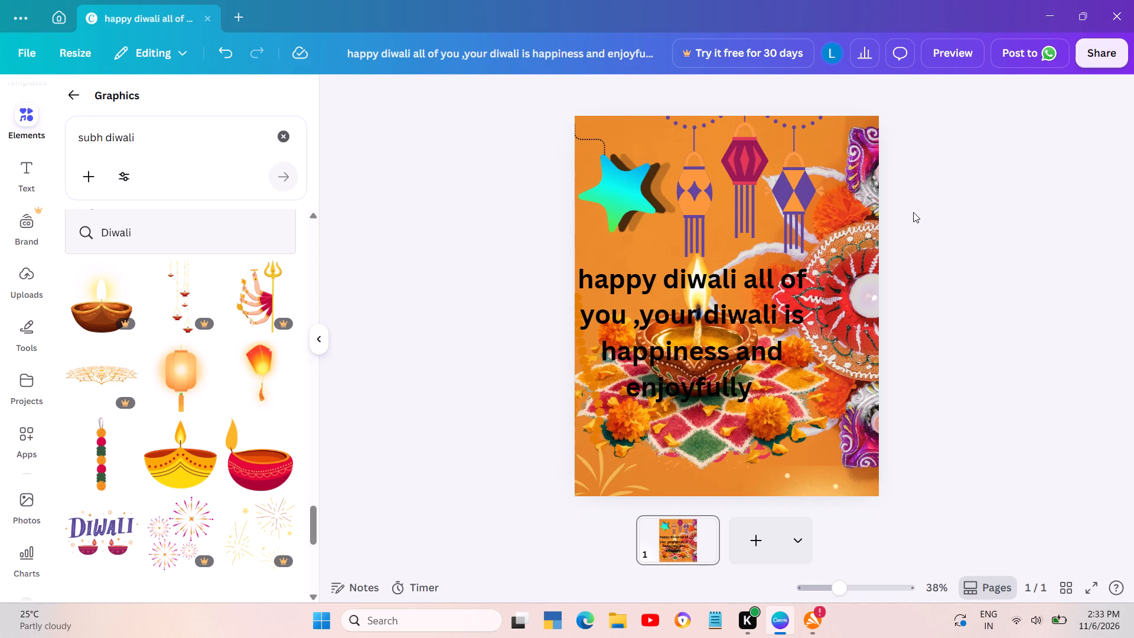
Enlarge the lit diya graphic to nearly the page's full width and raise it so its flame reaches the lanterns.
left_click(824, 409)
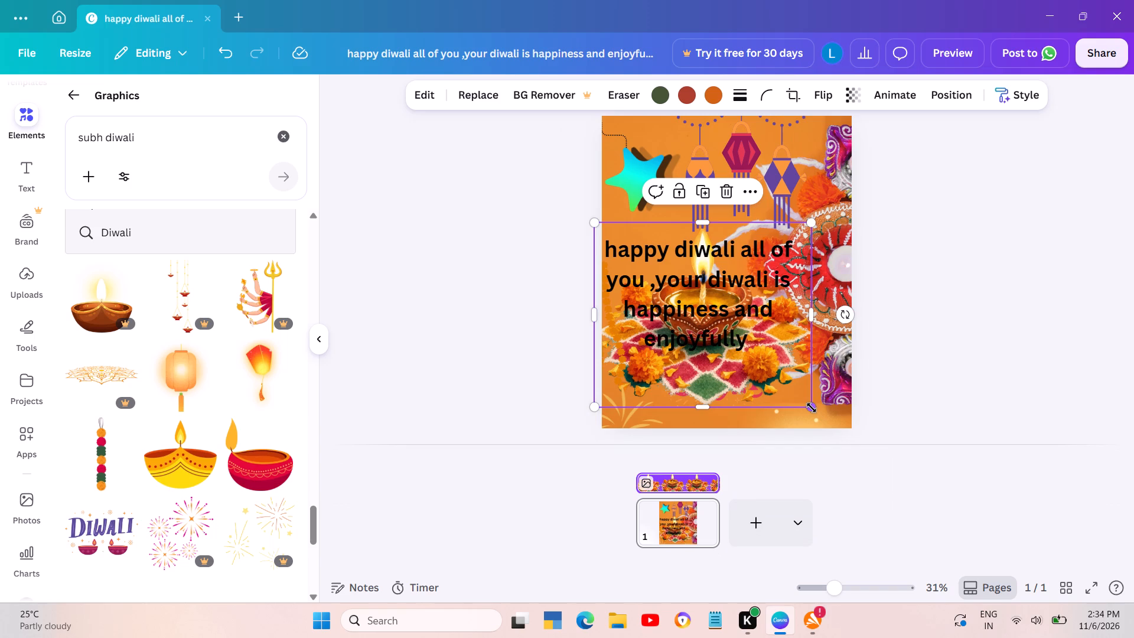
left_click_drag(812, 408, 858, 427)
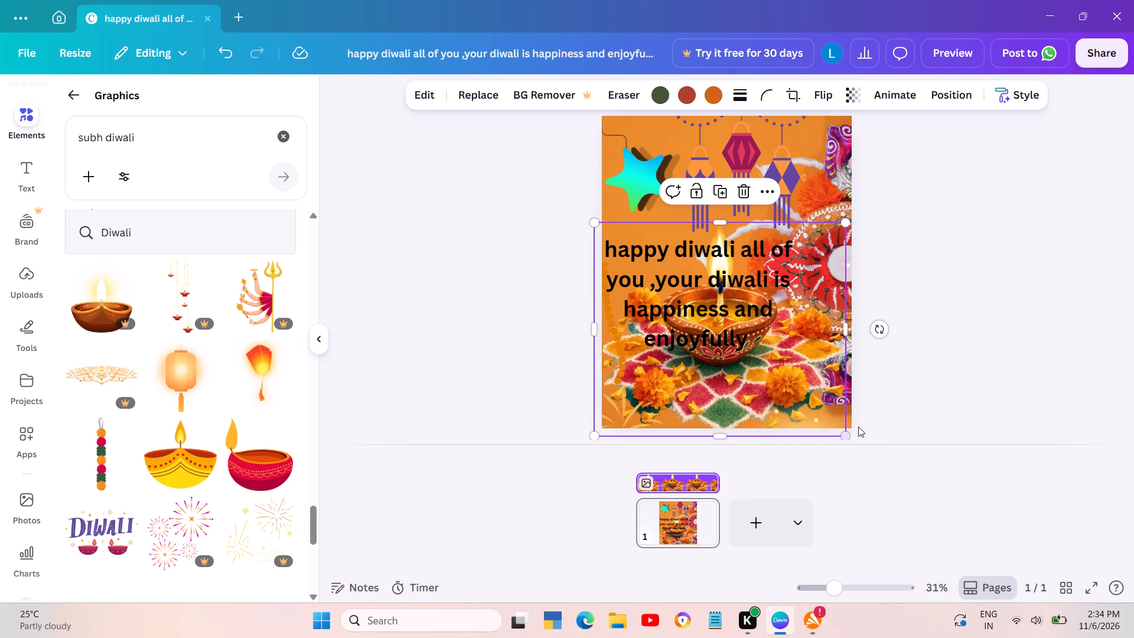
left_click_drag(809, 393, 811, 367)
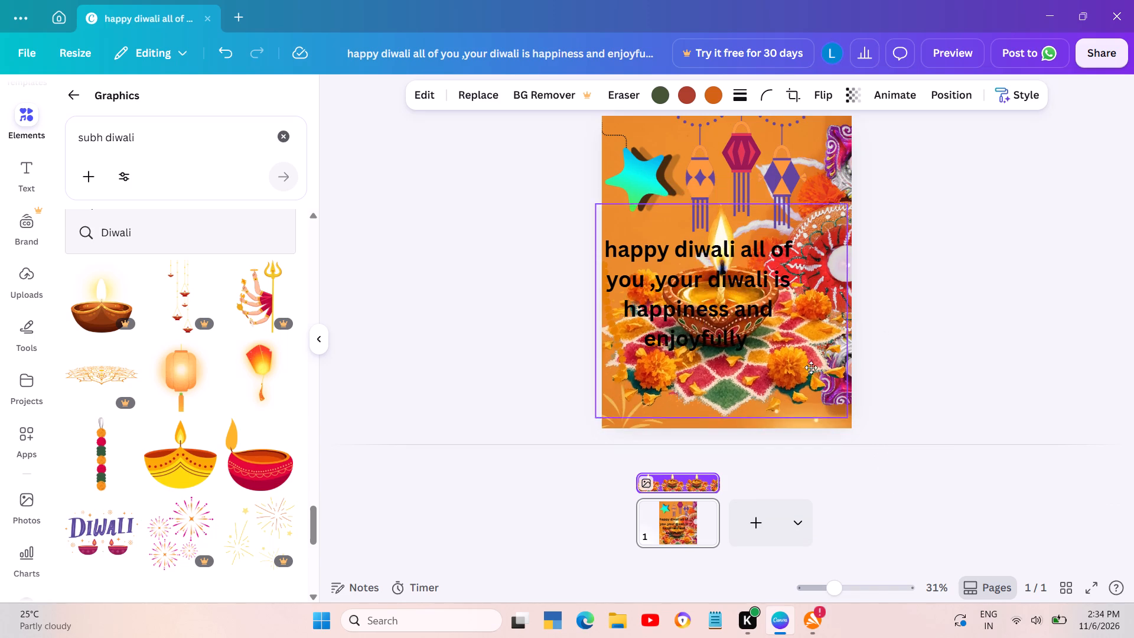
left_click_drag(811, 367, 813, 357)
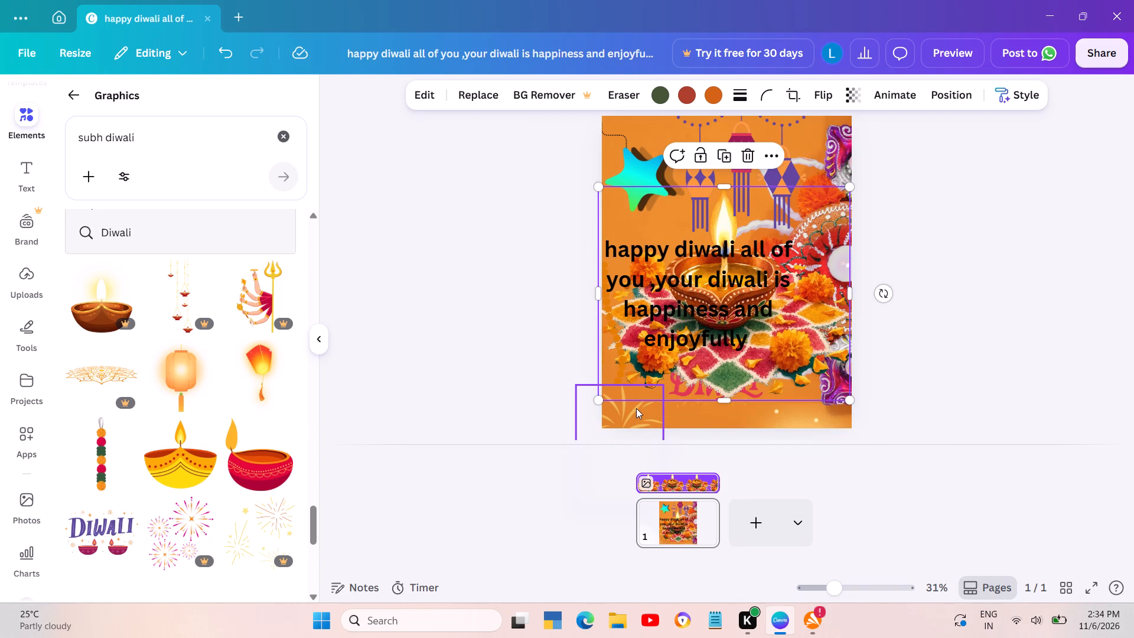
Bring the firework cone fully into the page's bottom-left corner and shrink it to fit below the message text.
left_click(636, 408)
left_click_drag(636, 408, 657, 334)
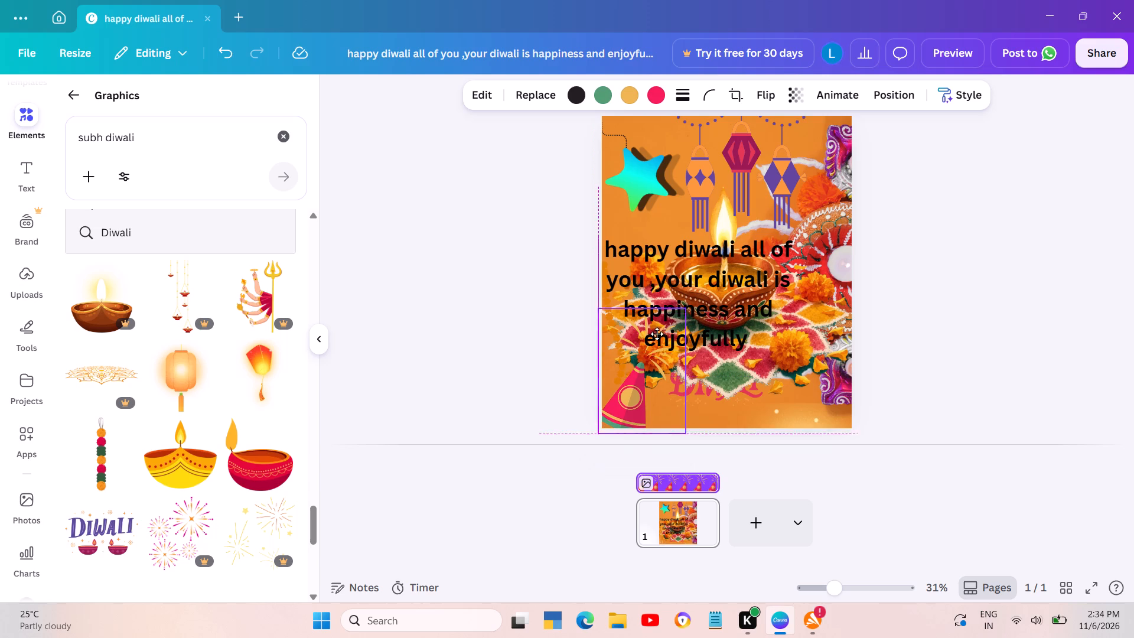
left_click_drag(657, 334, 657, 333)
left_click_drag(682, 305, 666, 347)
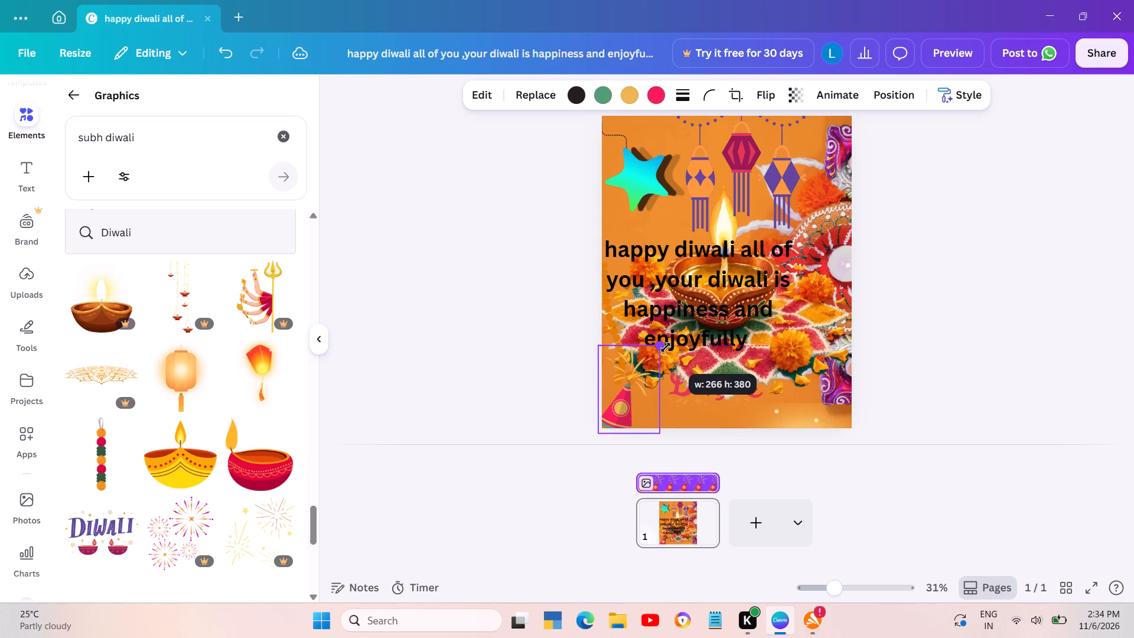
left_click_drag(666, 347, 663, 351)
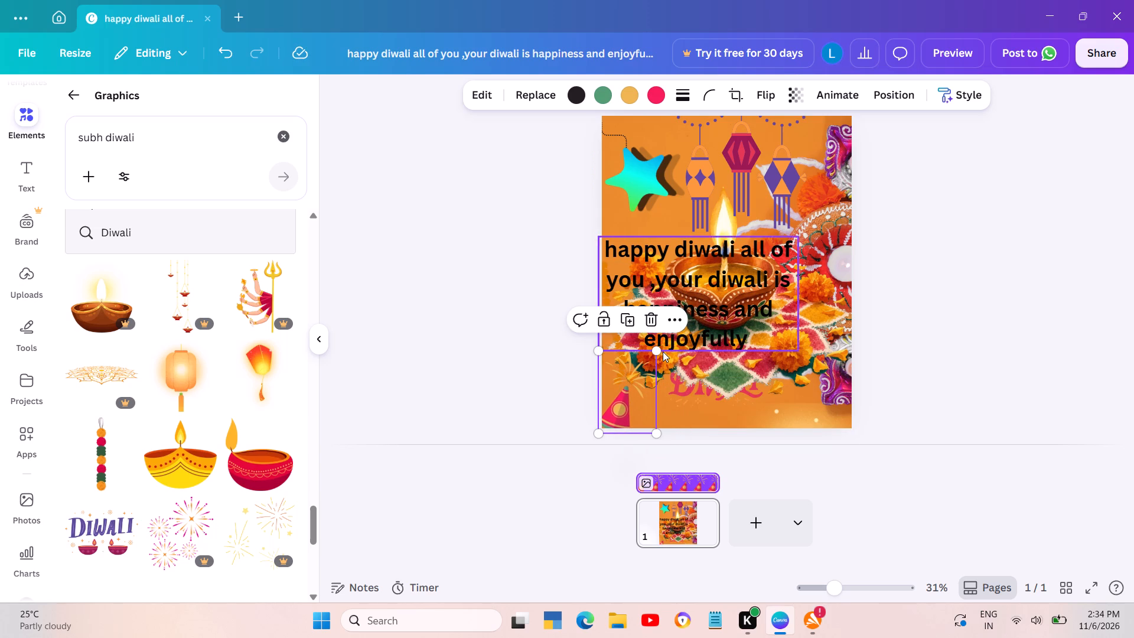
Bring the sparkler graphic up from the page's bottom edge and scale it to about a third of the page width.
left_click_drag(803, 419, 783, 354)
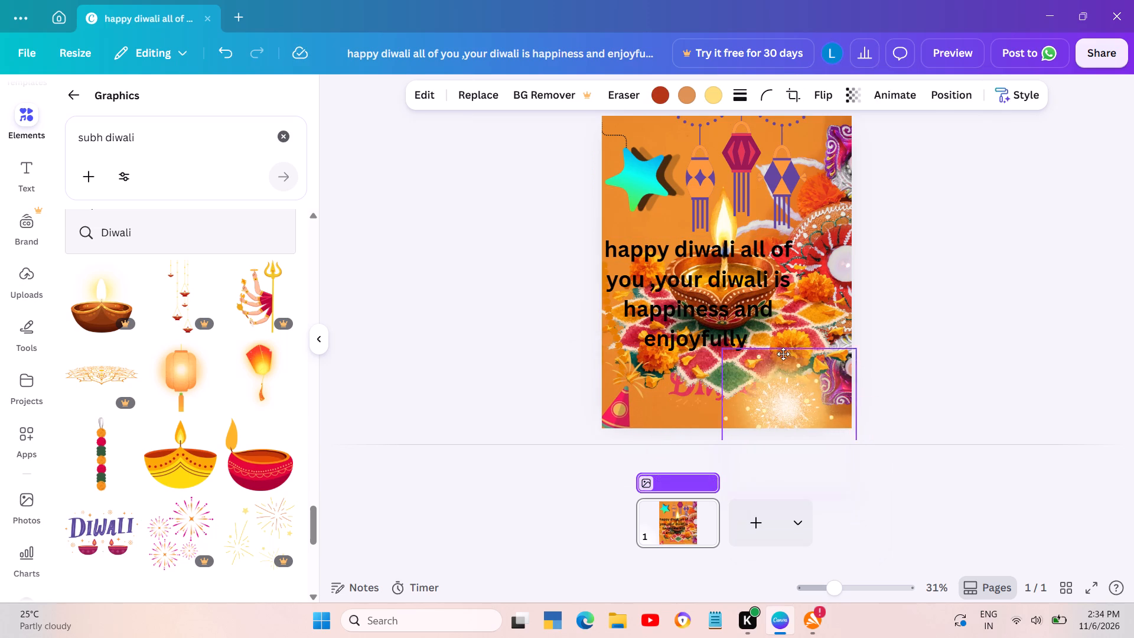
left_click_drag(783, 354, 782, 347)
left_click_drag(778, 338, 700, 212)
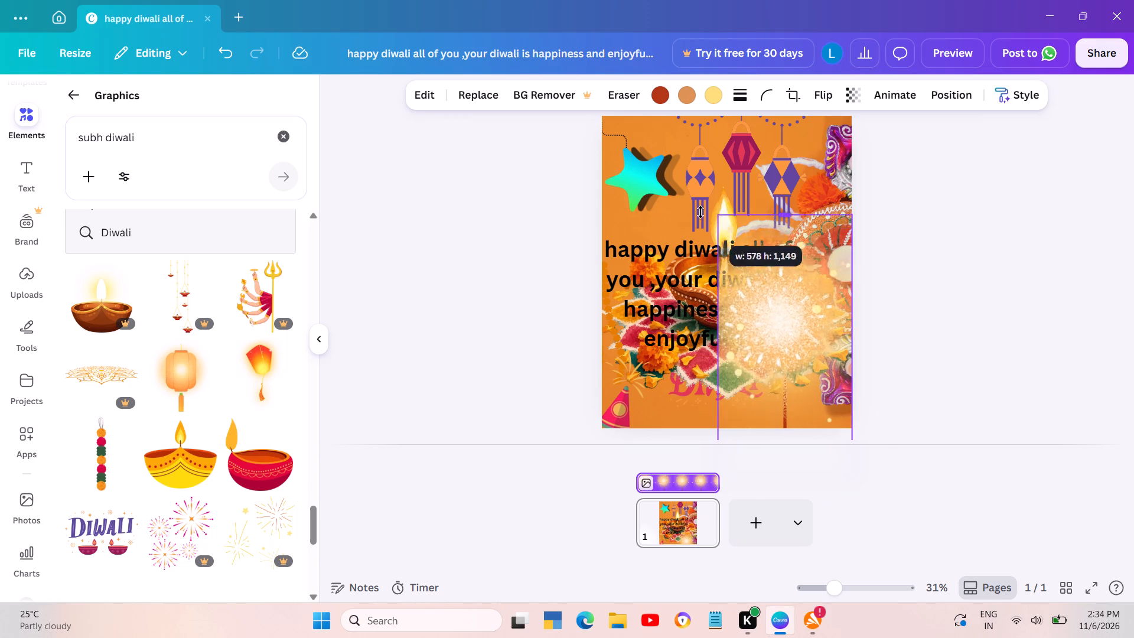
left_click_drag(700, 212, 693, 201)
left_click_drag(778, 290, 728, 245)
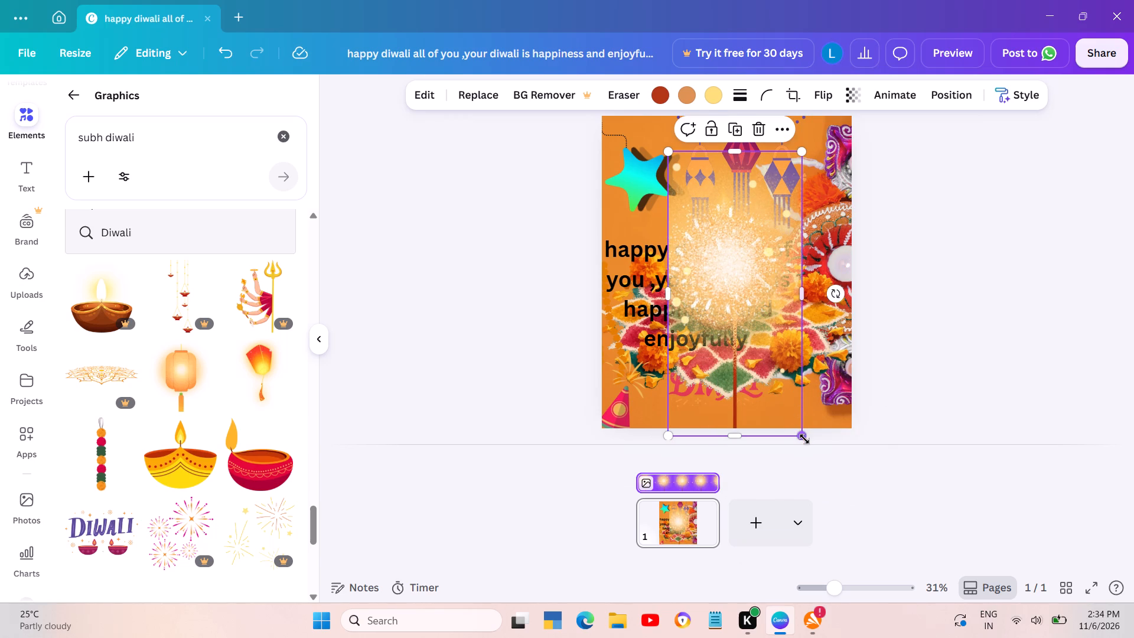
left_click_drag(804, 440, 758, 338)
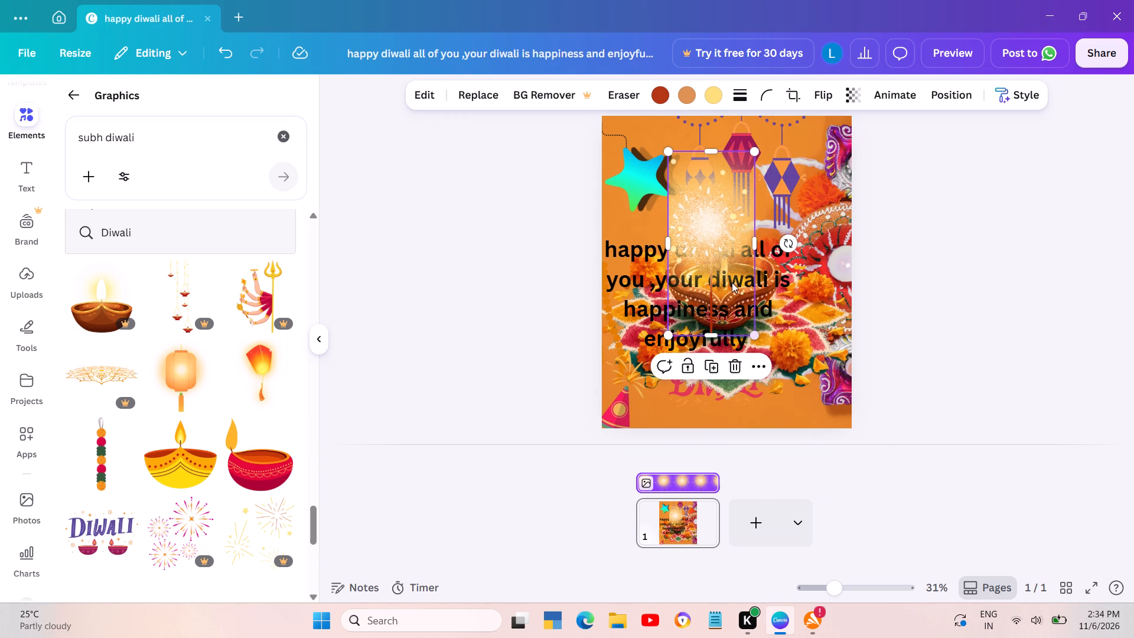
left_click_drag(732, 282, 783, 366)
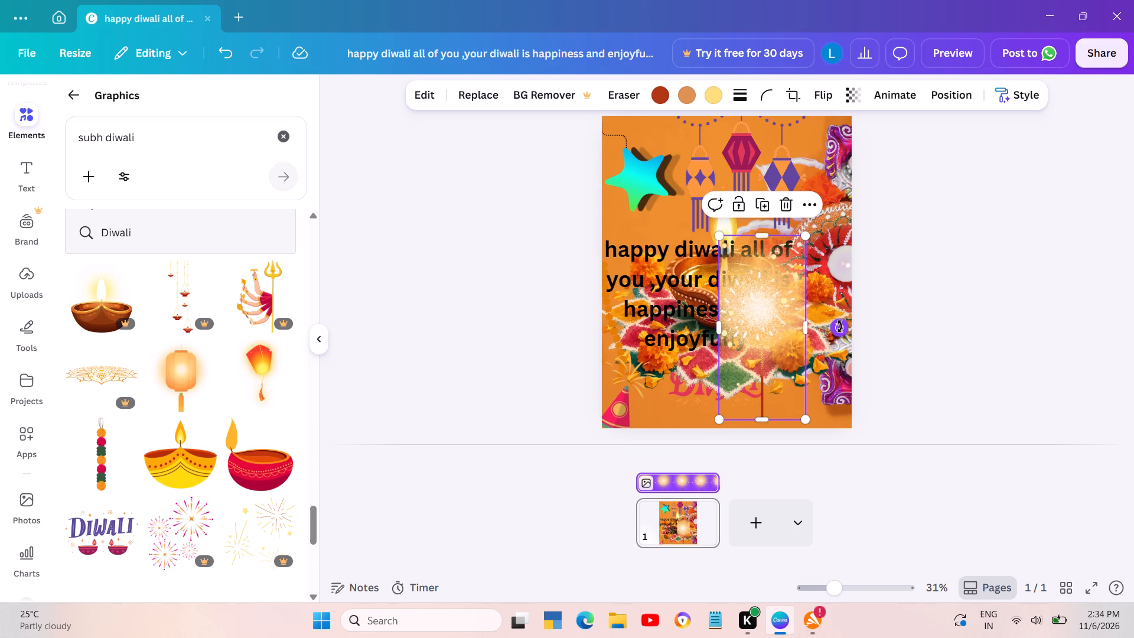
Tilt the sparkler counterclockwise, shrink it and place it at the page's right edge beside the message text.
left_click_drag(840, 327, 859, 289)
left_click_drag(734, 317, 748, 304)
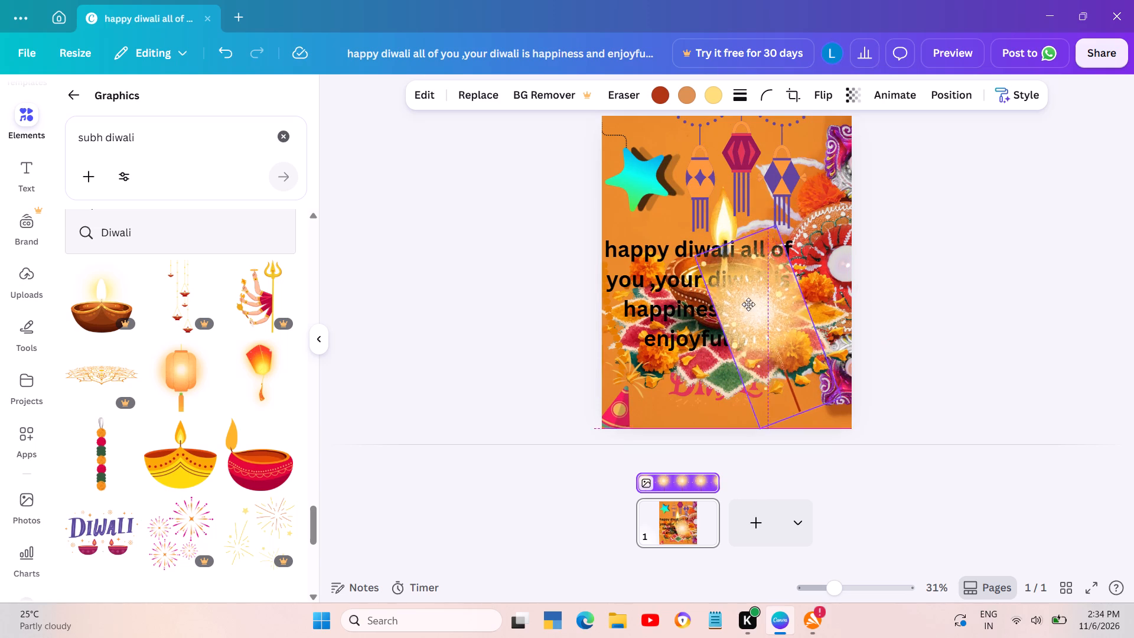
left_click_drag(748, 304, 781, 261)
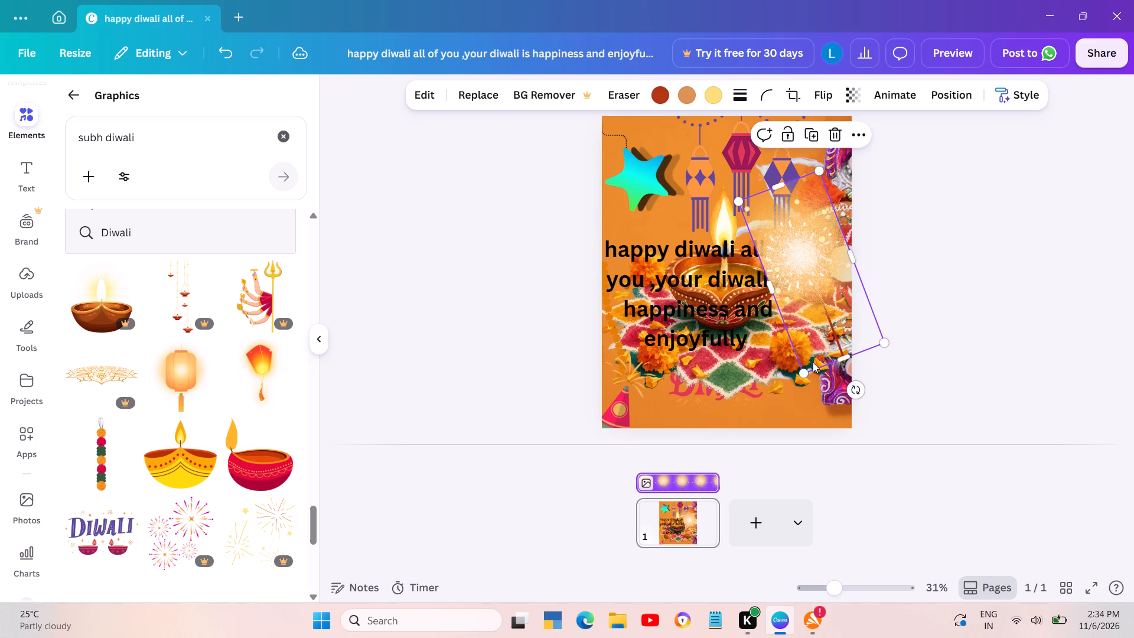
left_click_drag(805, 368, 804, 297)
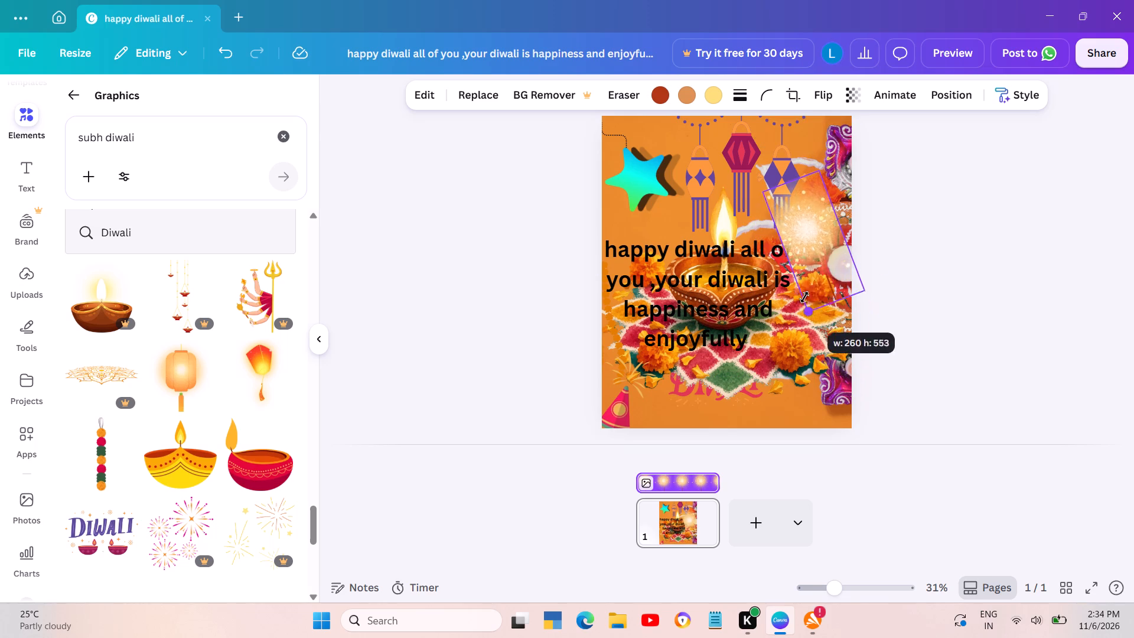
left_click_drag(804, 297, 804, 281)
left_click_drag(823, 257, 830, 261)
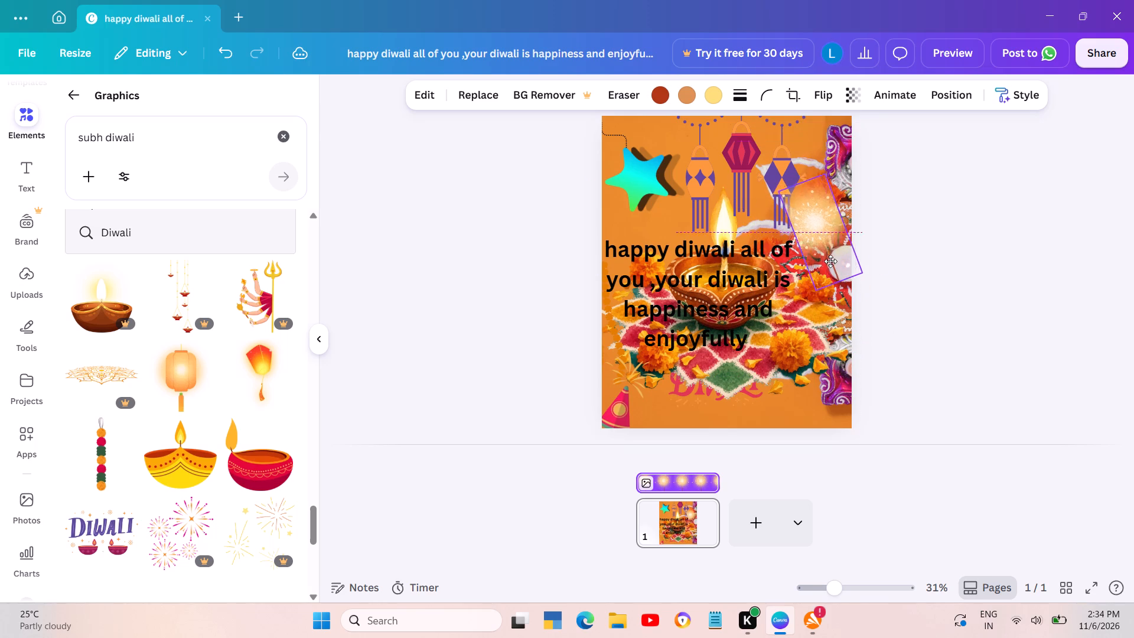
left_click_drag(830, 261, 838, 263)
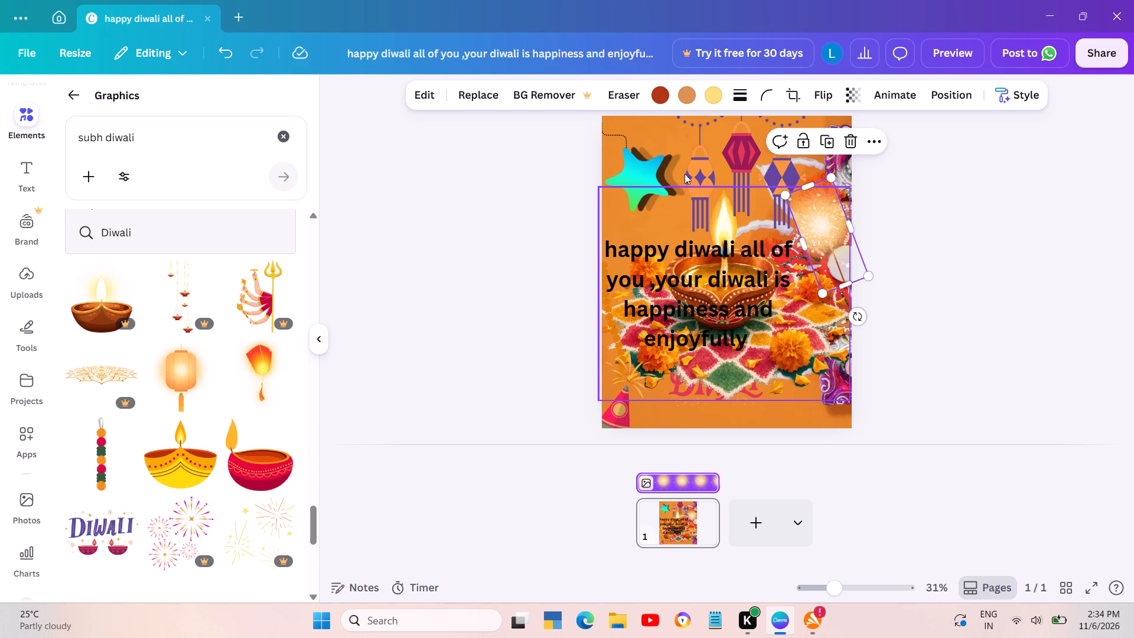
Delete the turquoise star in the page's upper-left area.
left_click(649, 169)
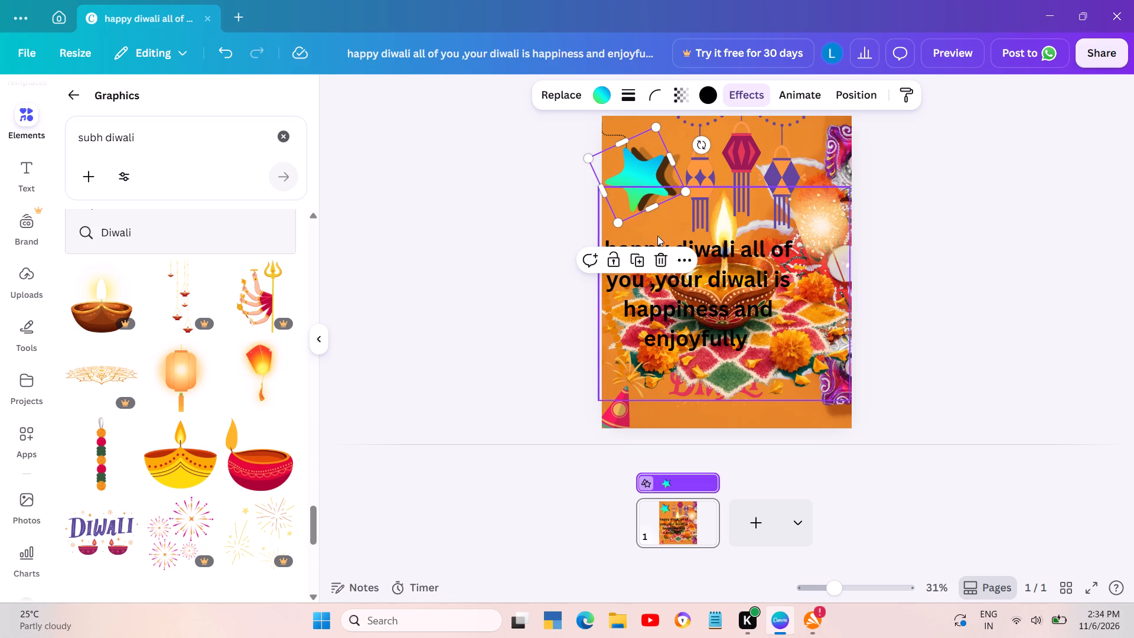
left_click(665, 257)
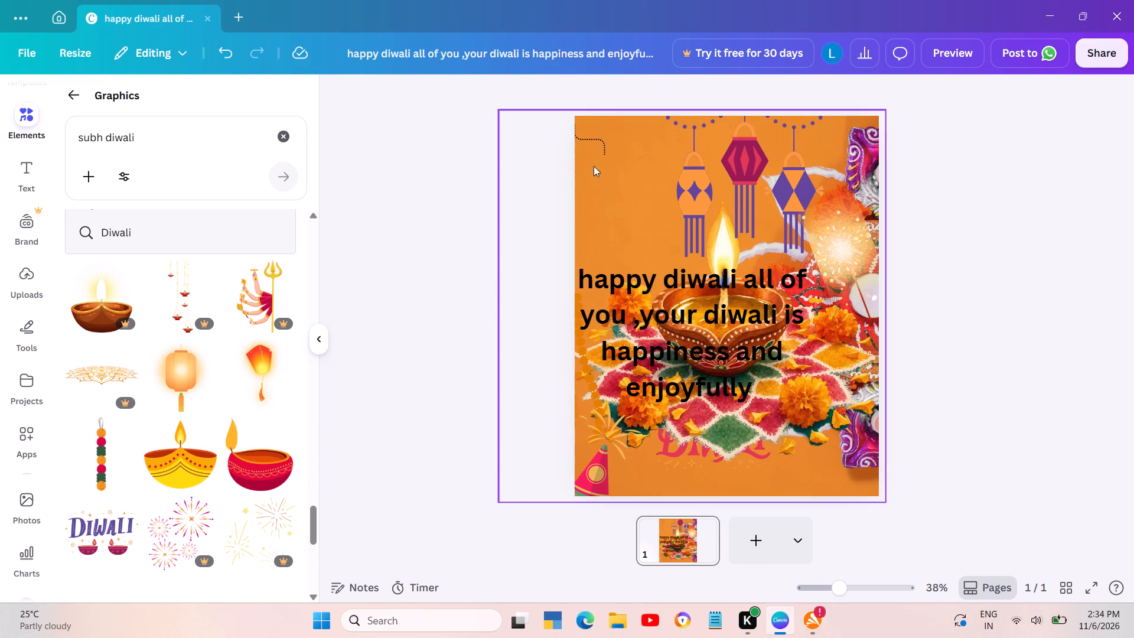
Delete the dotted connector line in the page's upper-left corner.
left_click(594, 138)
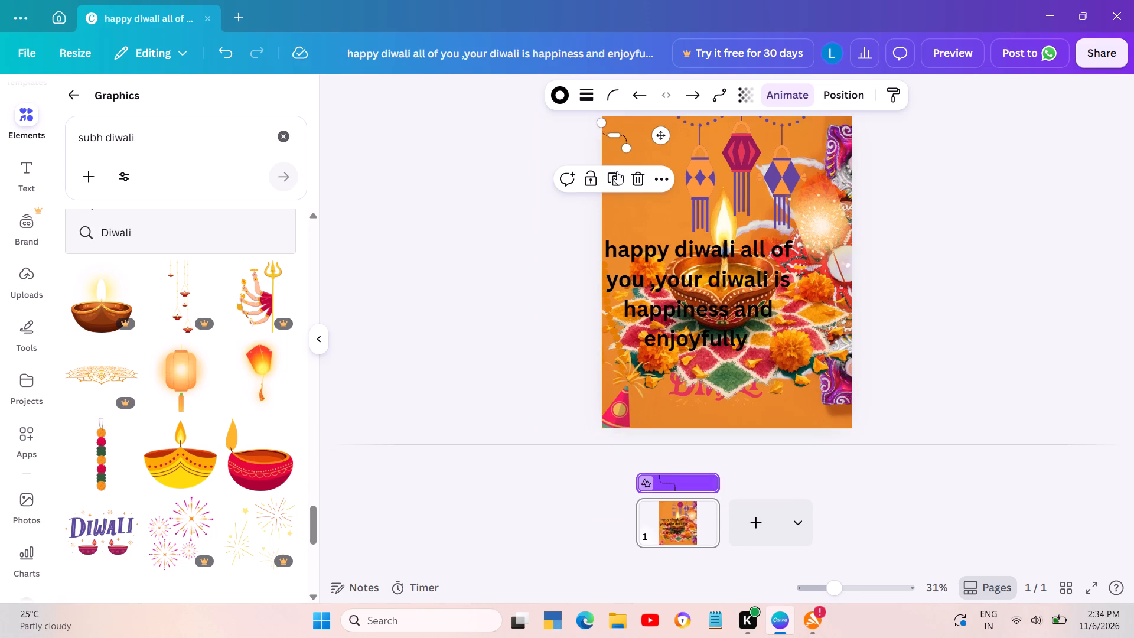
left_click(640, 177)
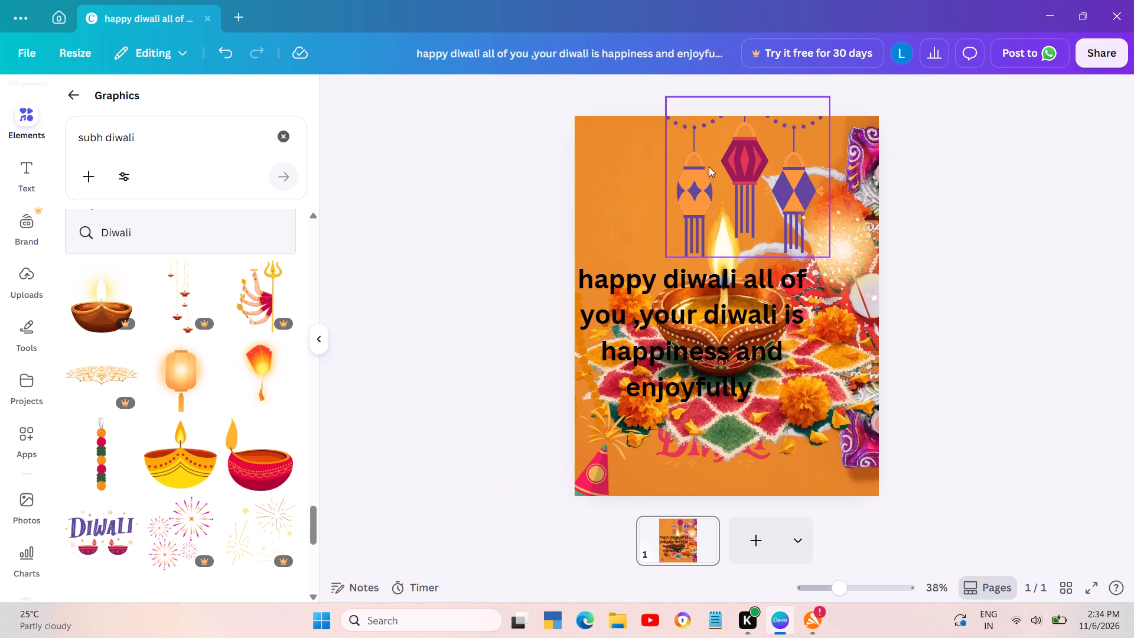
Shift the hanging lanterns graphic slightly up and crop a thin strip off its bottom edge, trimming the tassels.
left_click(709, 167)
left_click_drag(709, 167, 696, 165)
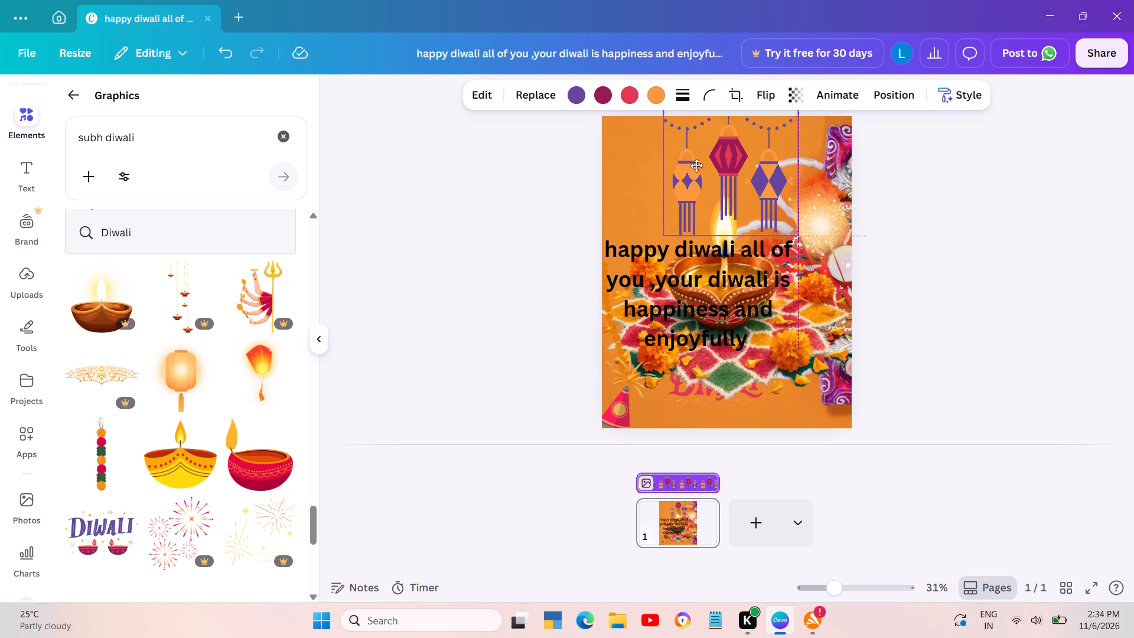
left_click_drag(696, 165, 692, 155)
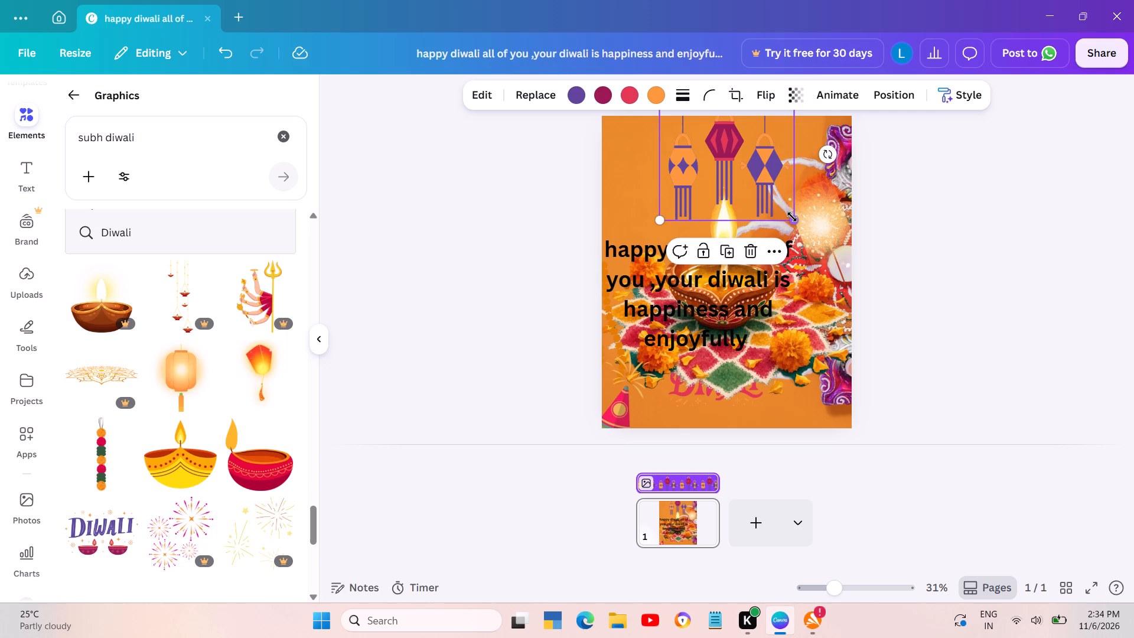
left_click(737, 94)
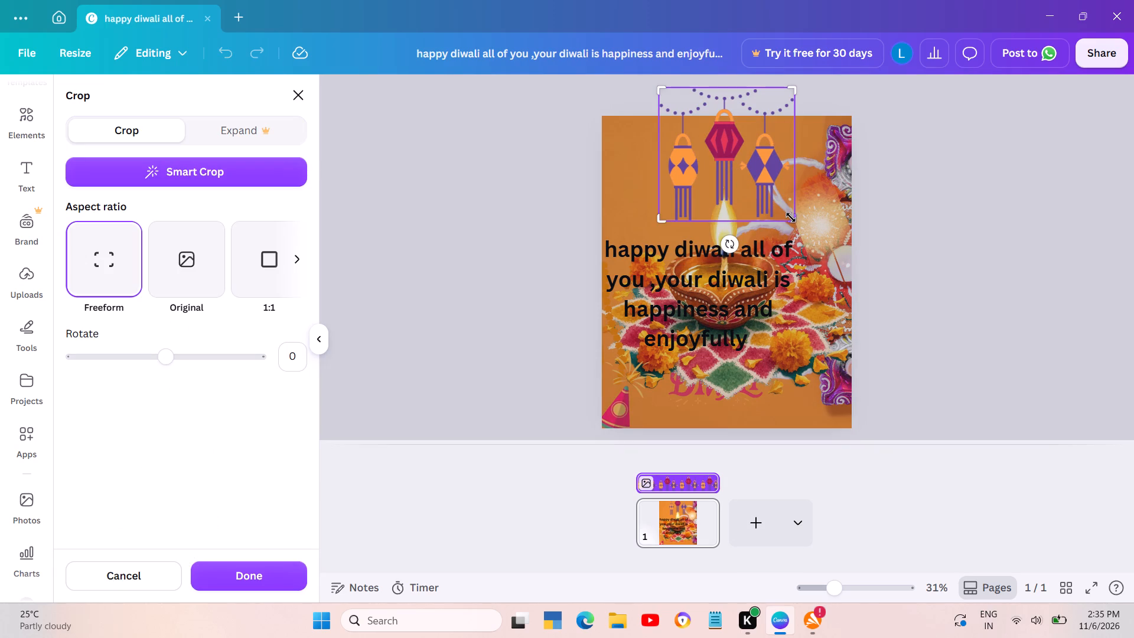
left_click_drag(791, 217, 791, 209)
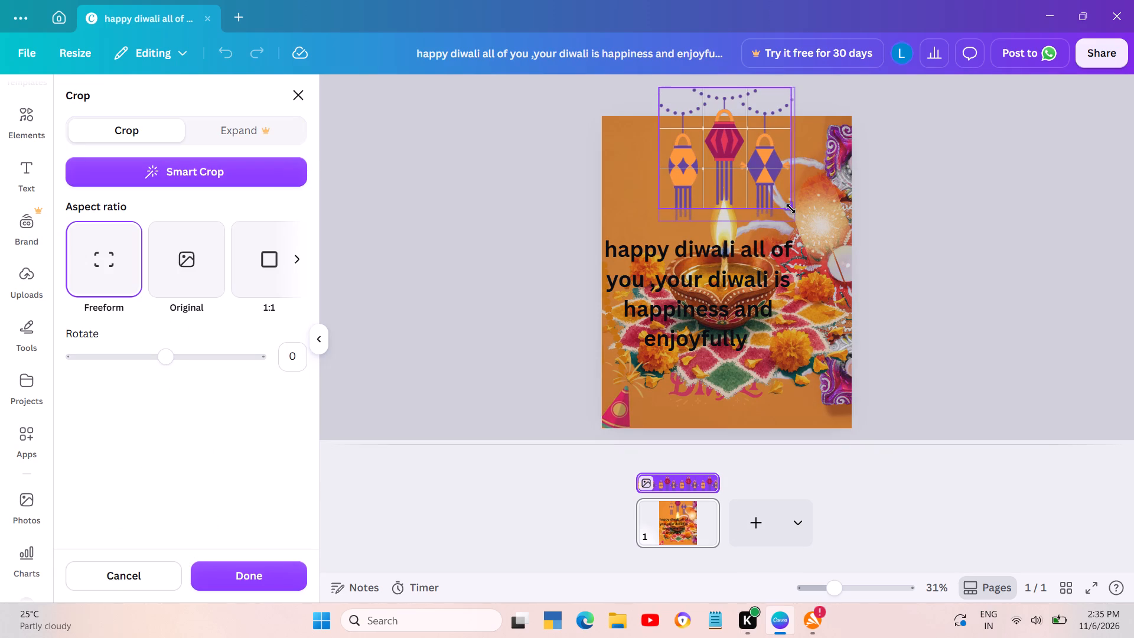
left_click_drag(791, 209, 791, 204)
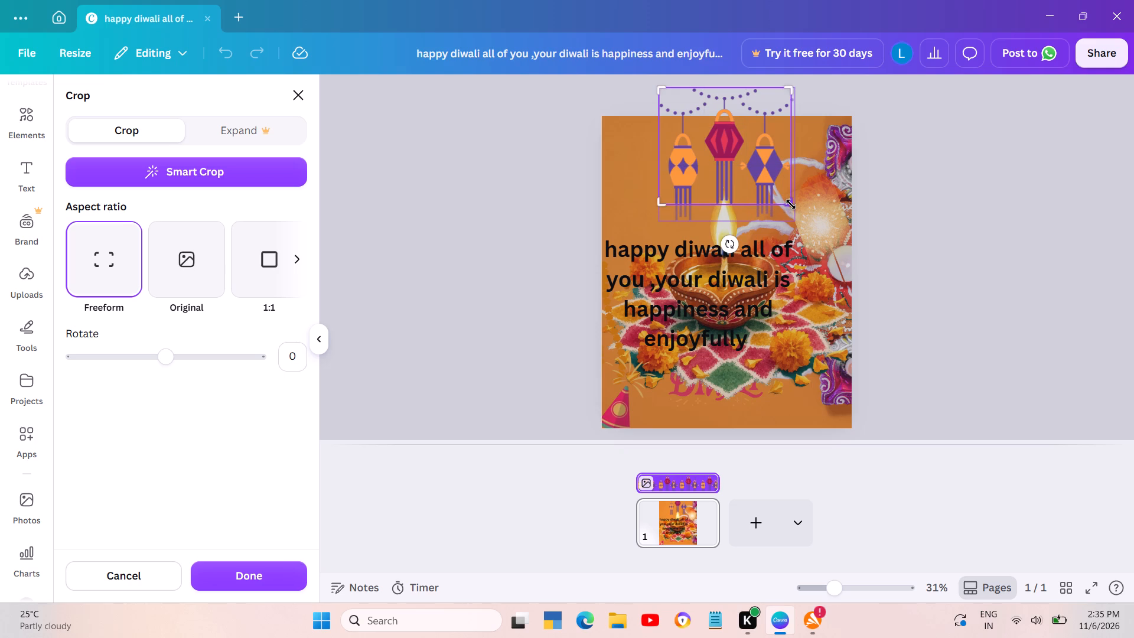
left_click(902, 116)
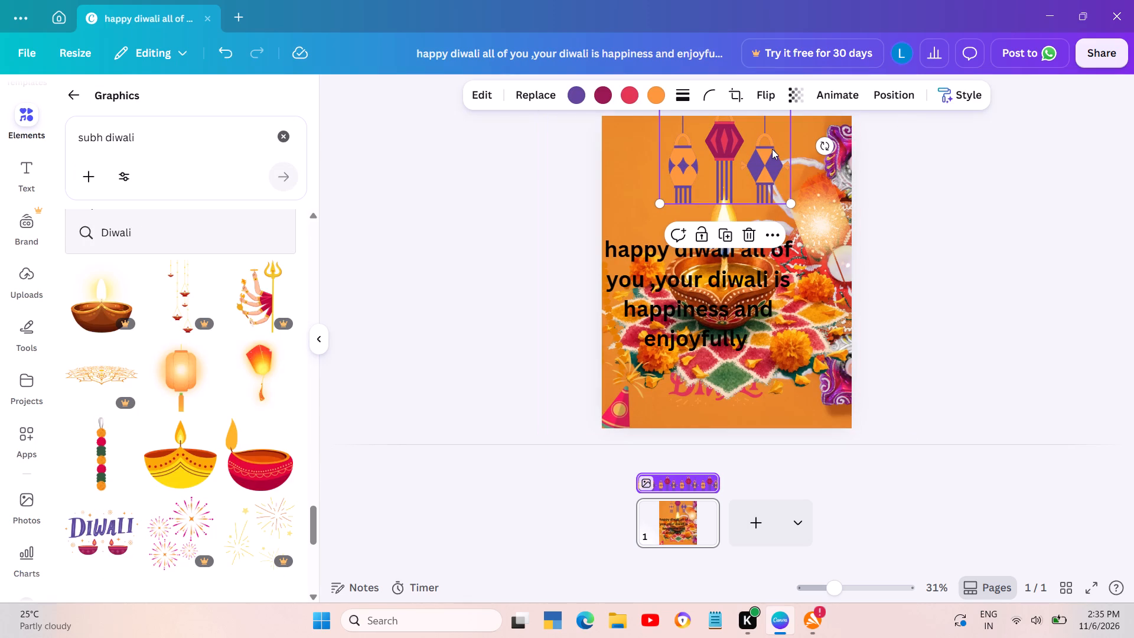
Enlarge the lanterns graphic to about three quarters of the page width and align its top with the page's top edge.
left_click_drag(772, 149, 784, 170)
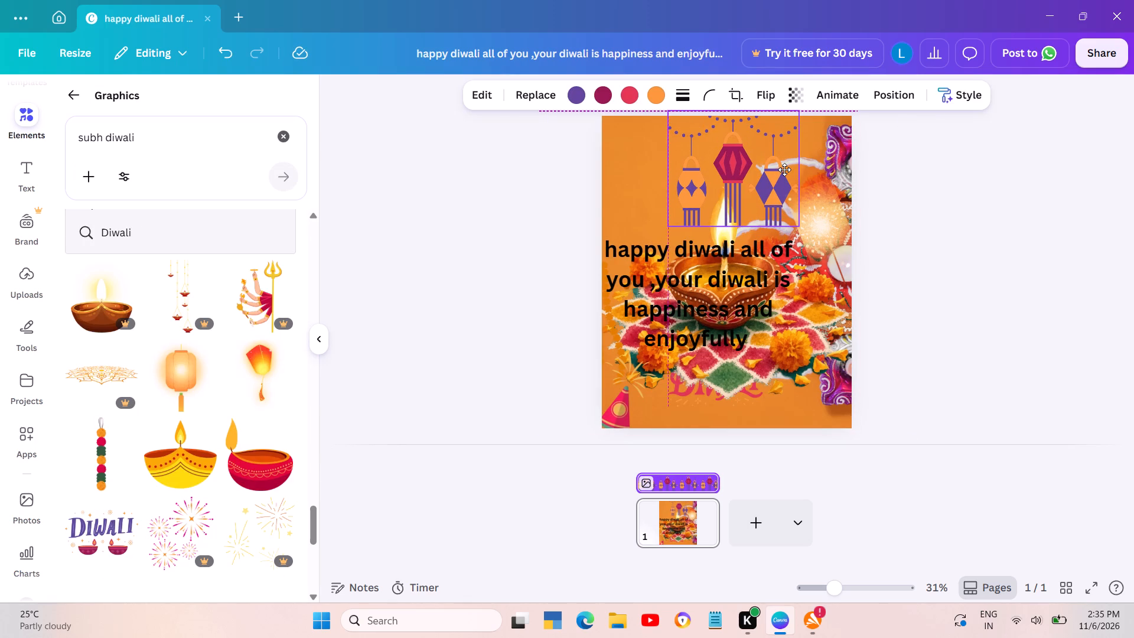
left_click_drag(784, 170, 785, 175)
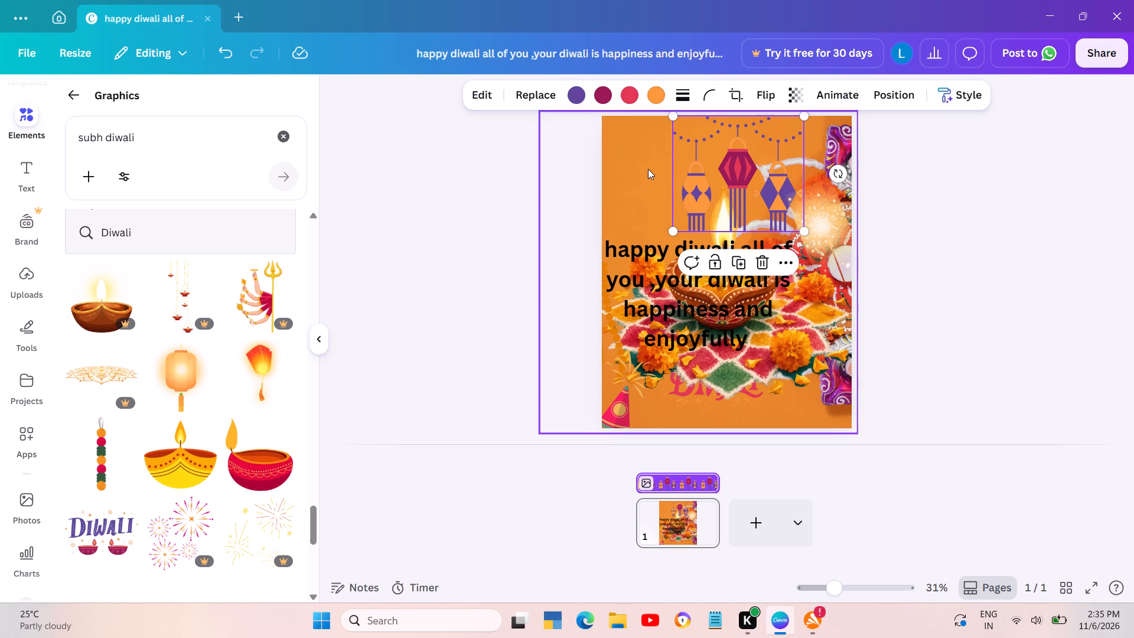
left_click_drag(672, 115, 633, 118)
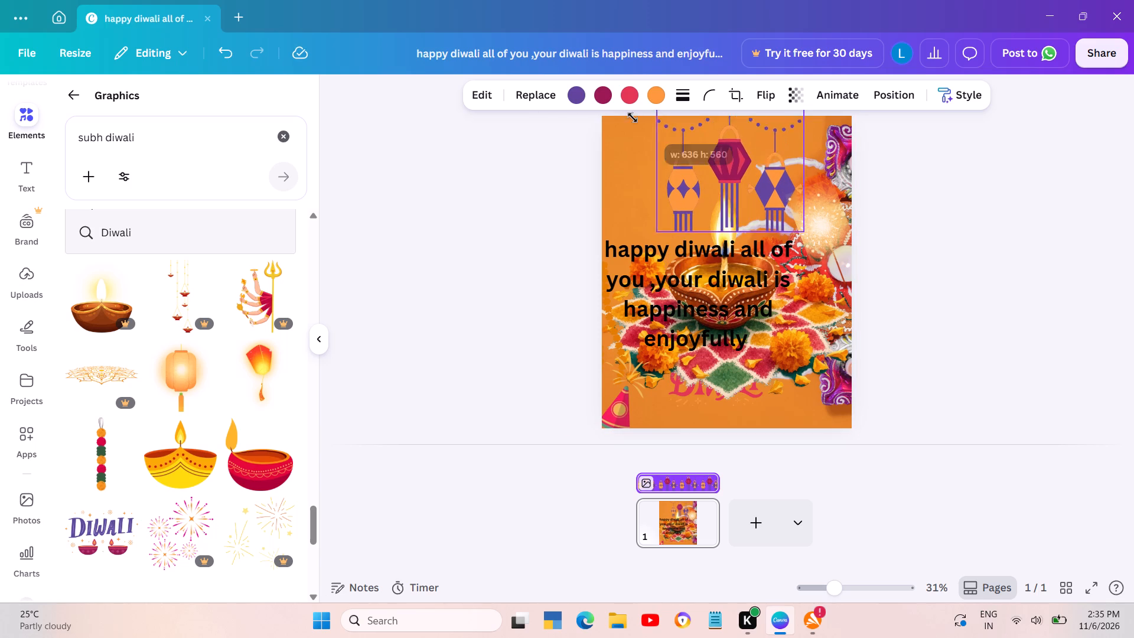
left_click_drag(633, 118, 562, 118)
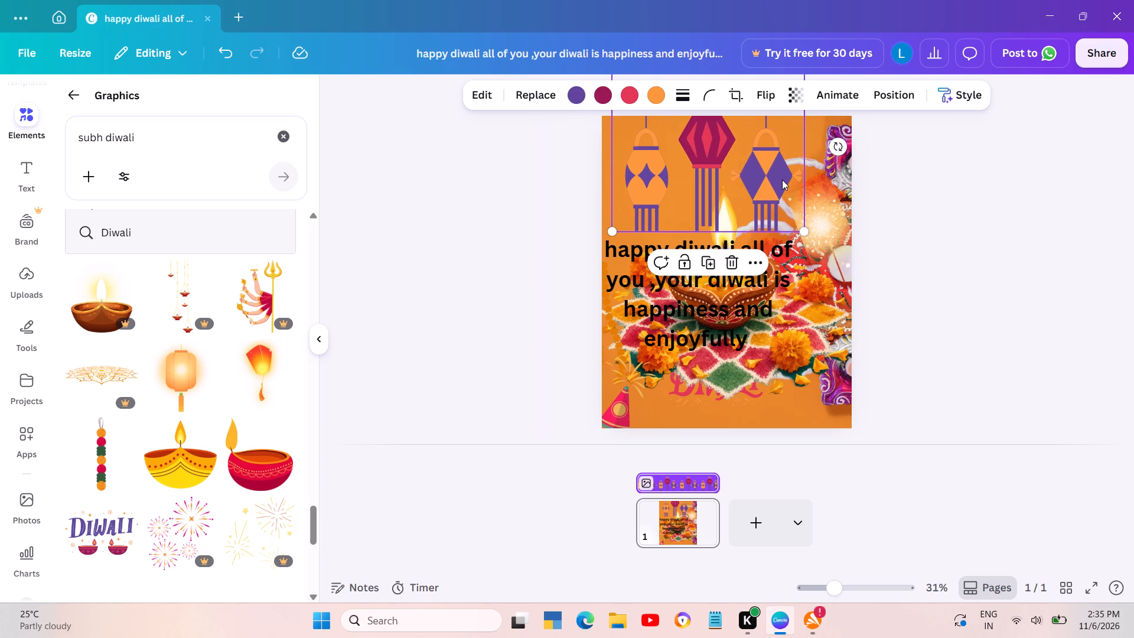
left_click_drag(782, 180, 802, 233)
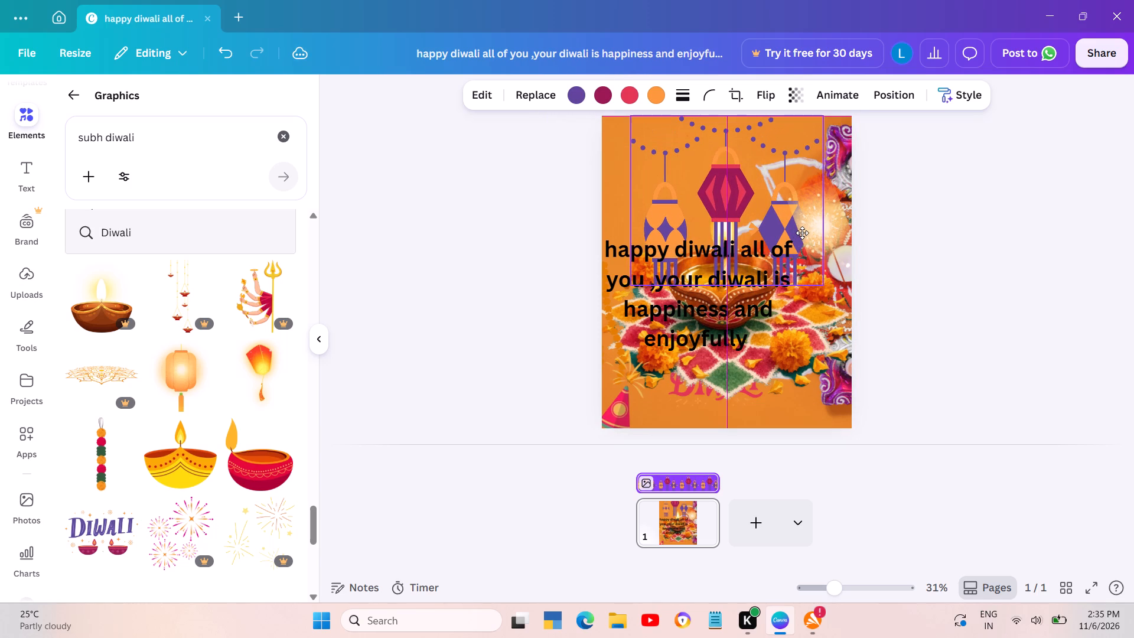
left_click_drag(802, 233, 797, 234)
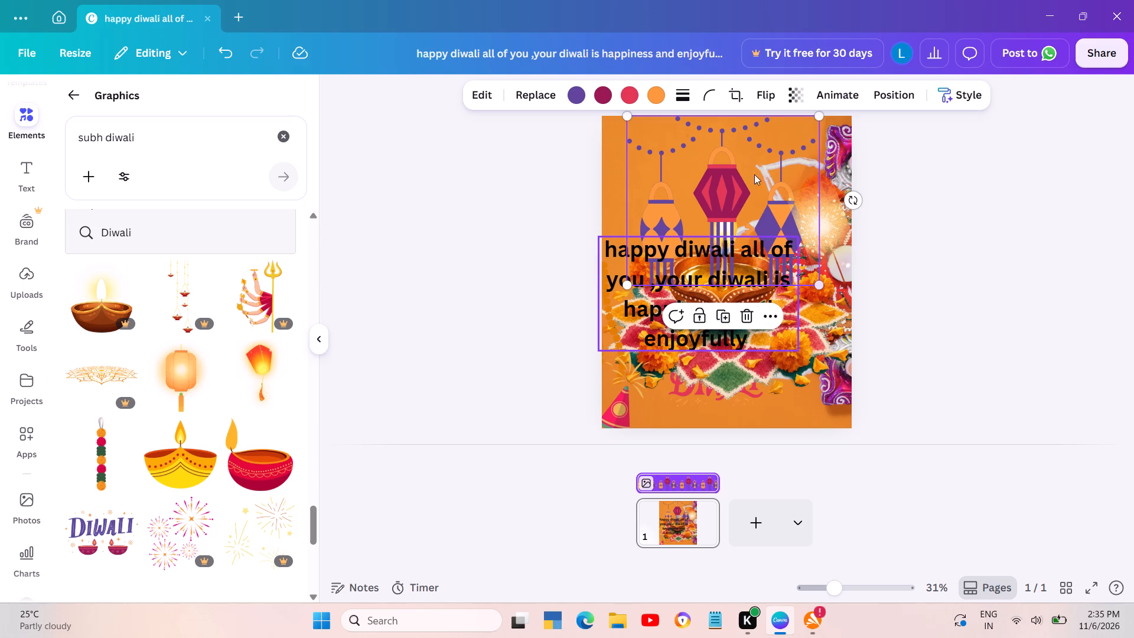
Crop the lanterns graphic further, trimming the top of the bead garland and the lower ends of the tassels.
left_click(737, 92)
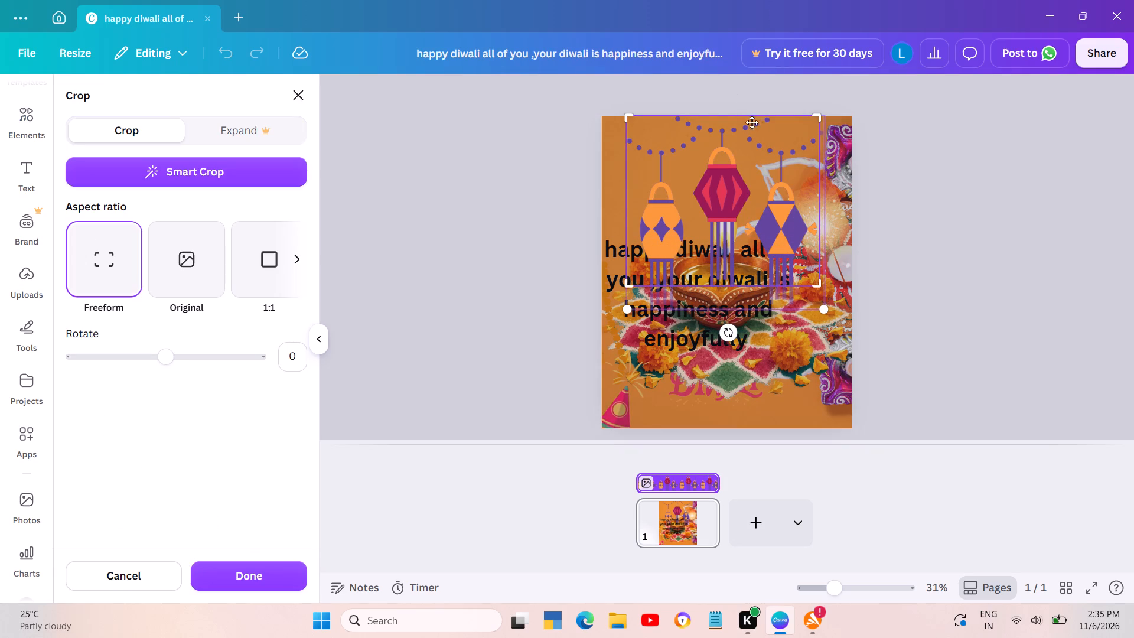
left_click_drag(817, 119, 819, 126)
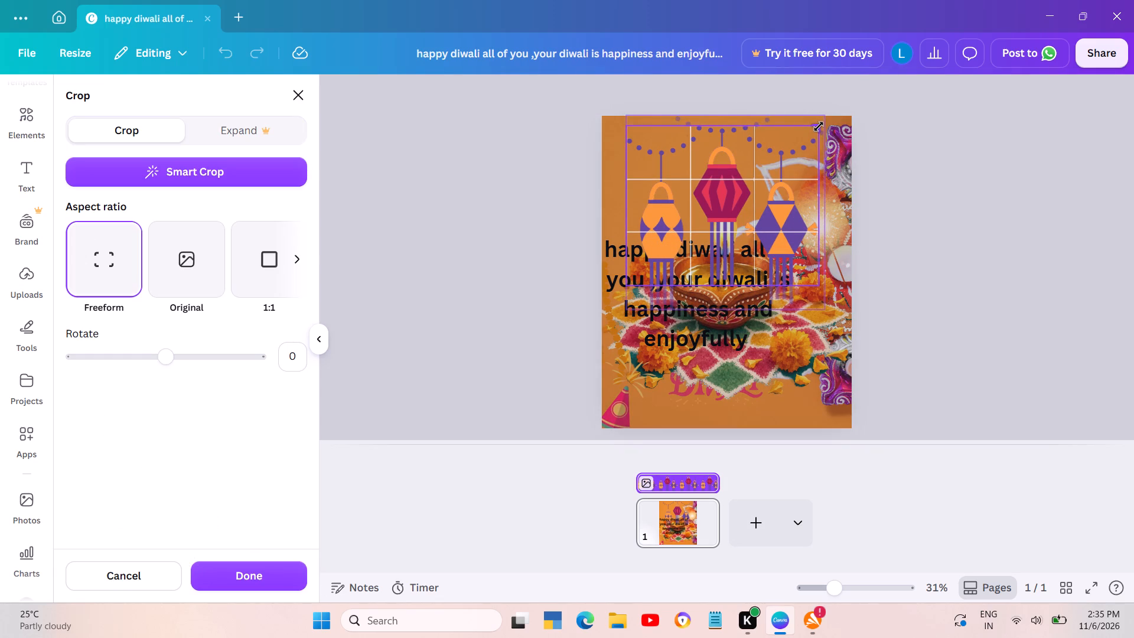
left_click_drag(819, 126, 820, 126)
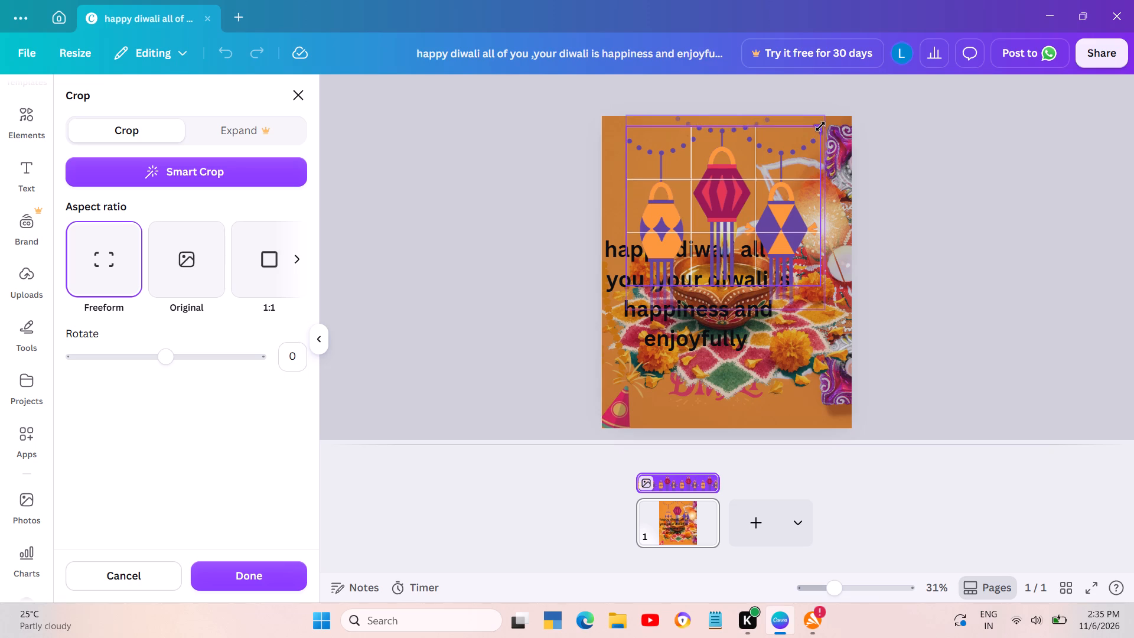
left_click_drag(820, 126, 820, 129)
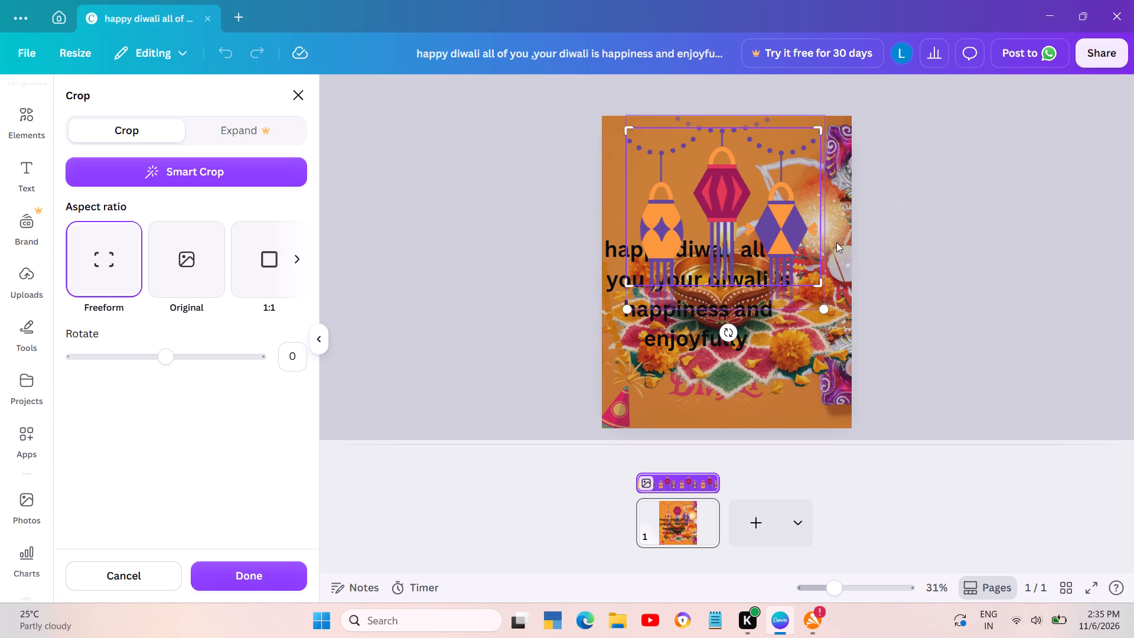
left_click_drag(820, 285, 820, 274)
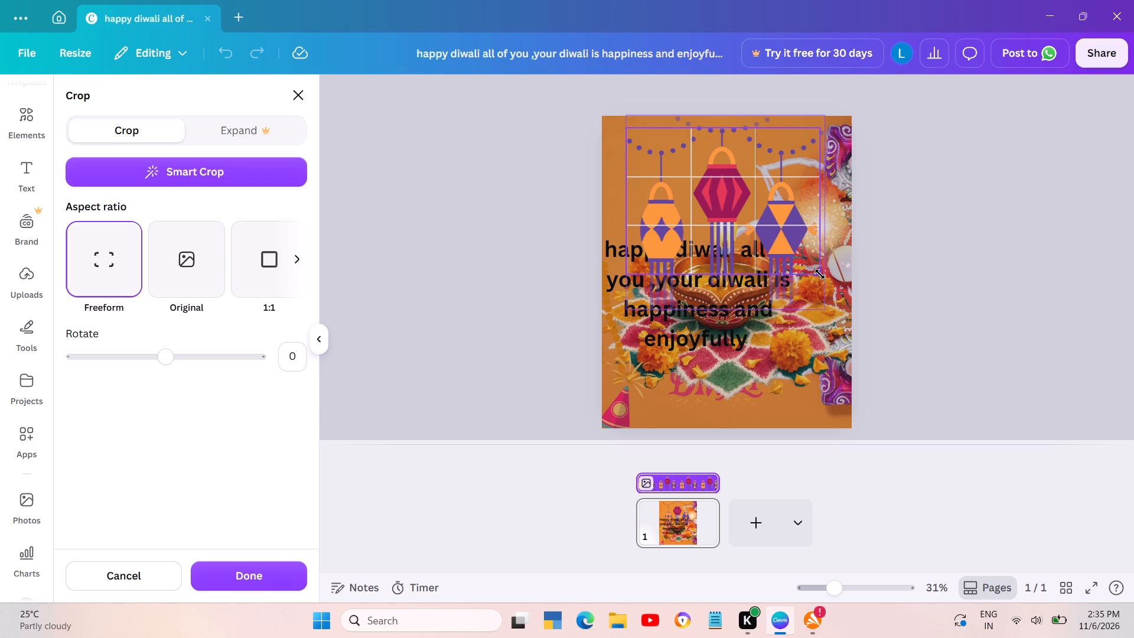
left_click_drag(820, 274, 820, 272)
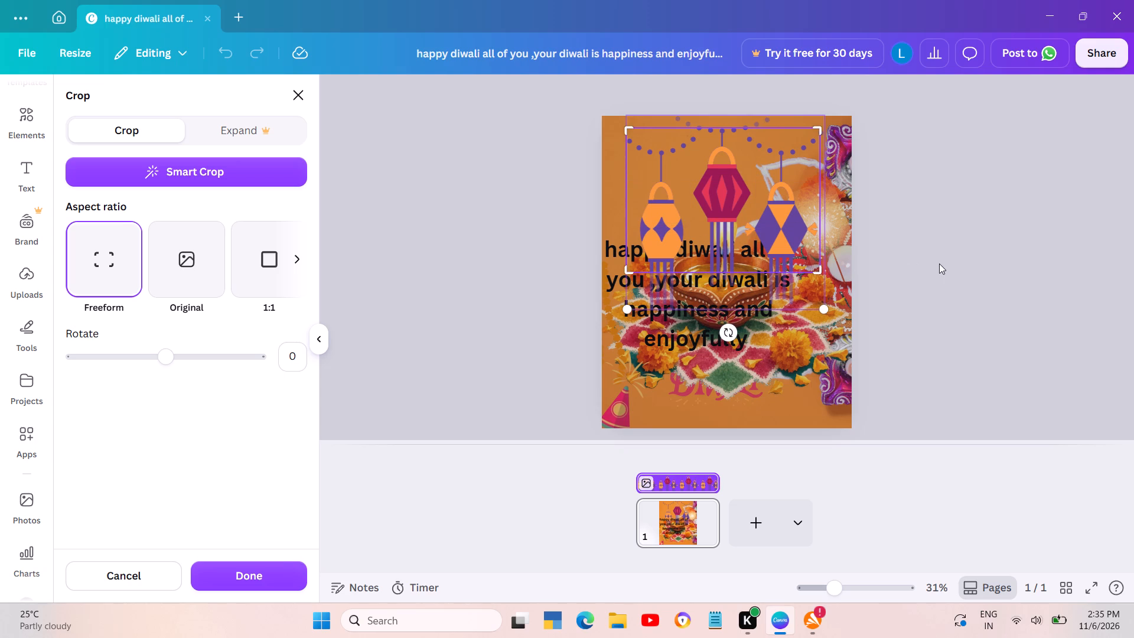
left_click(939, 263)
Move the lanterns to the page's top edge, shrink them to about two thirds of the page width and centre them above the message.
left_click_drag(786, 230, 784, 224)
left_click_drag(784, 224, 787, 223)
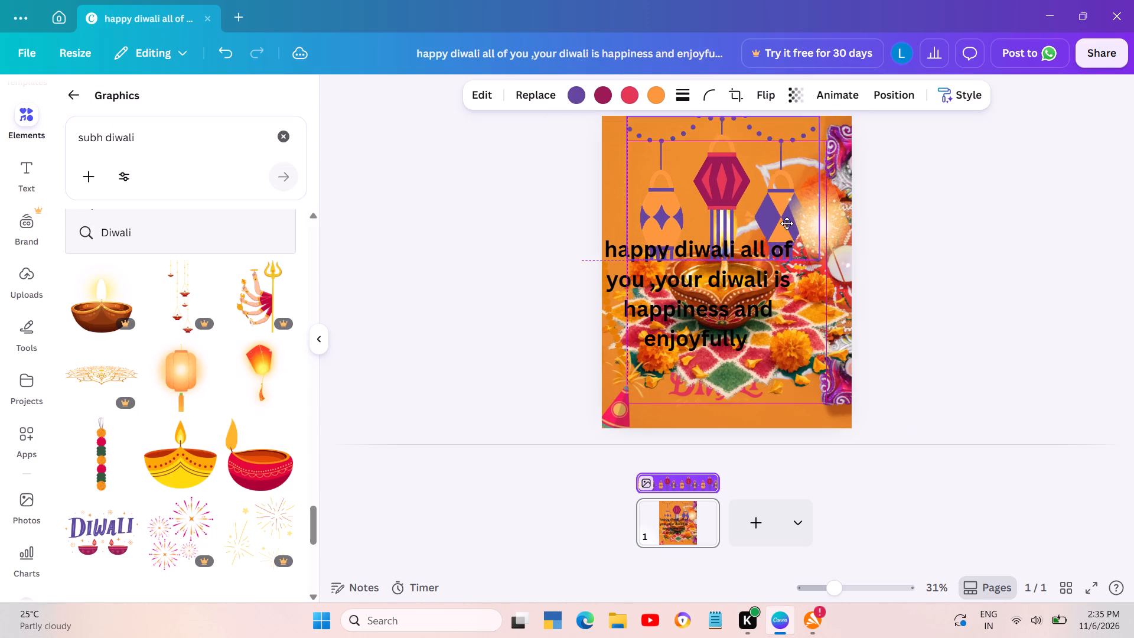
left_click_drag(787, 223, 786, 219)
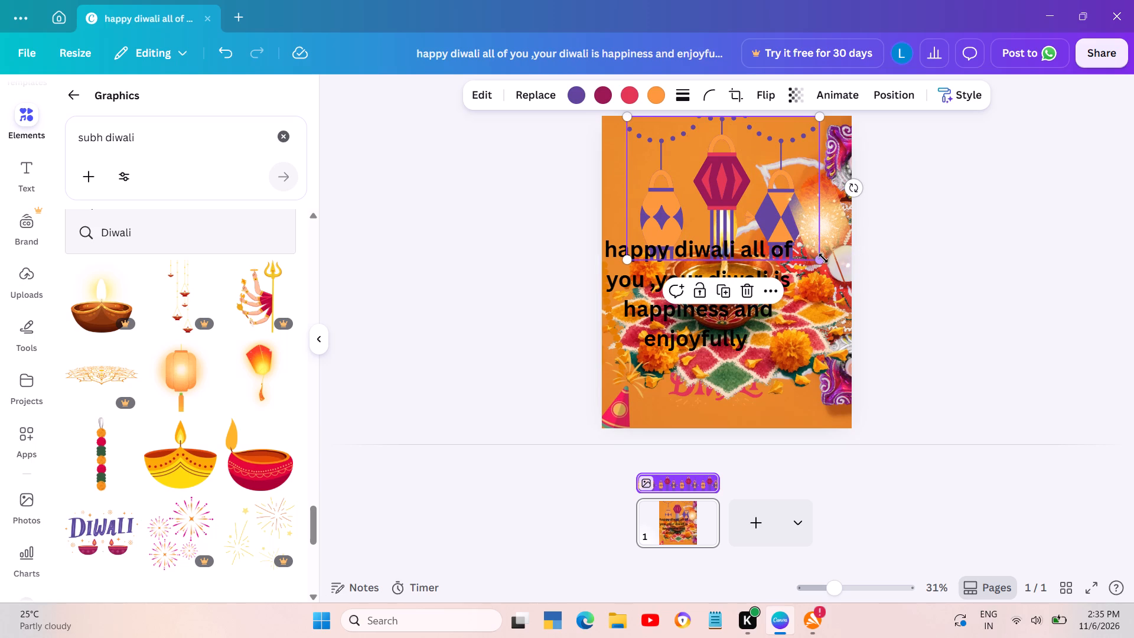
left_click_drag(818, 258, 817, 235)
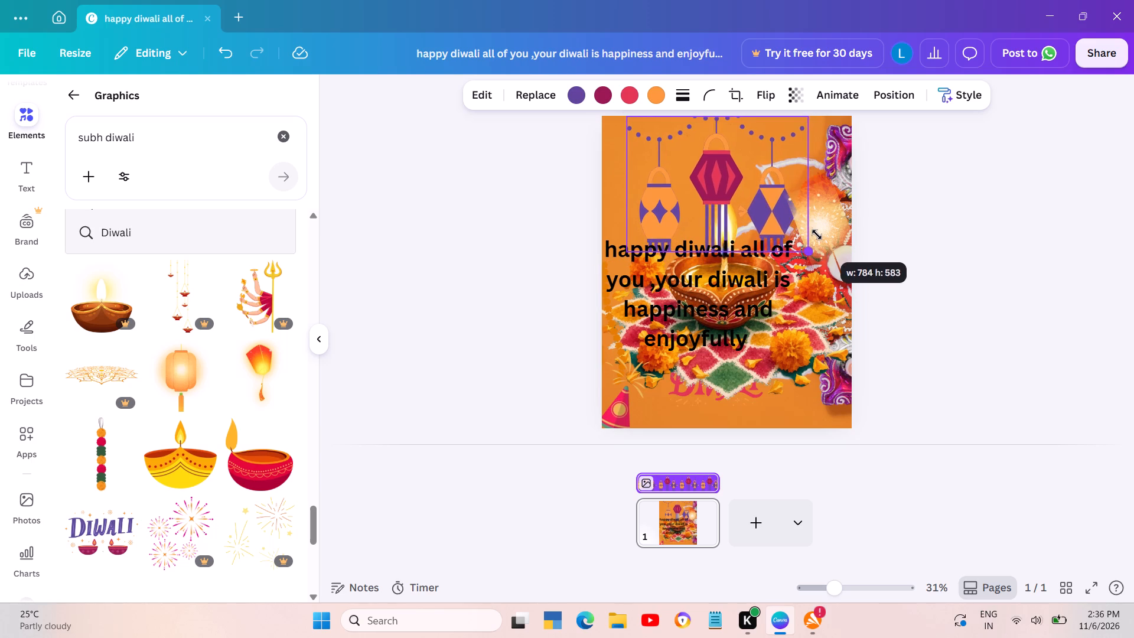
left_click_drag(817, 235, 816, 203)
left_click(756, 200)
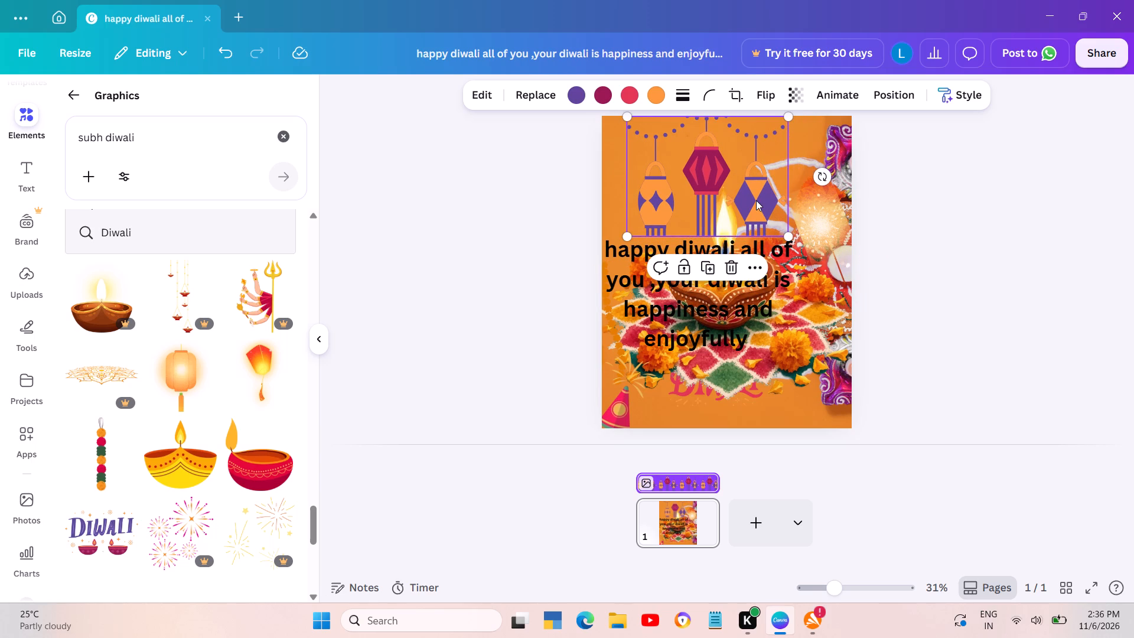
left_click_drag(756, 200, 772, 203)
left_click(909, 227)
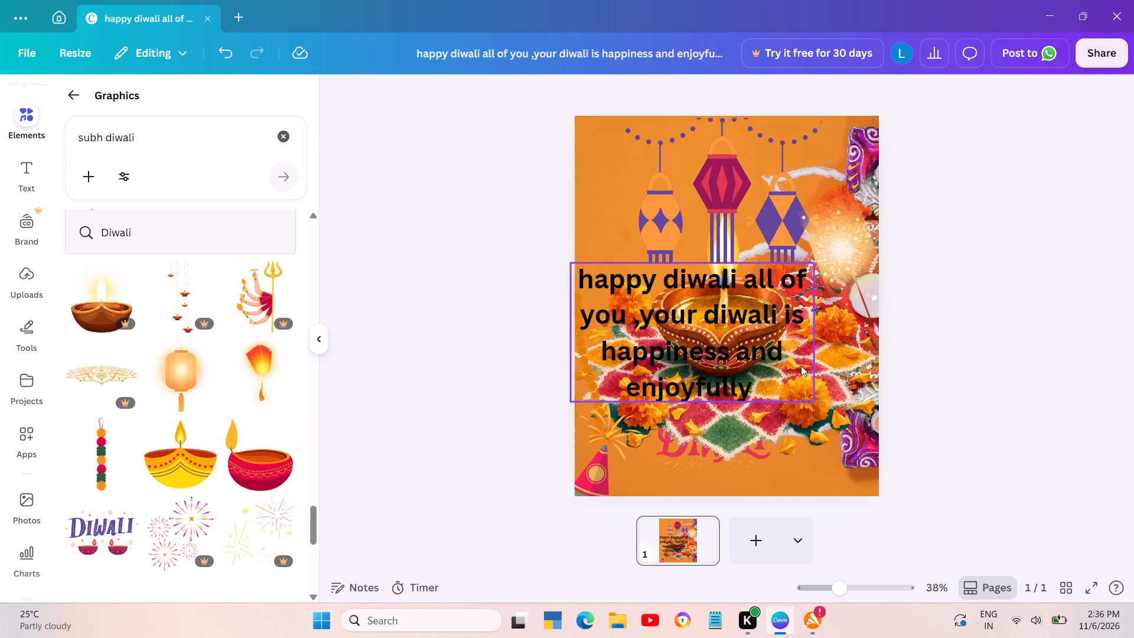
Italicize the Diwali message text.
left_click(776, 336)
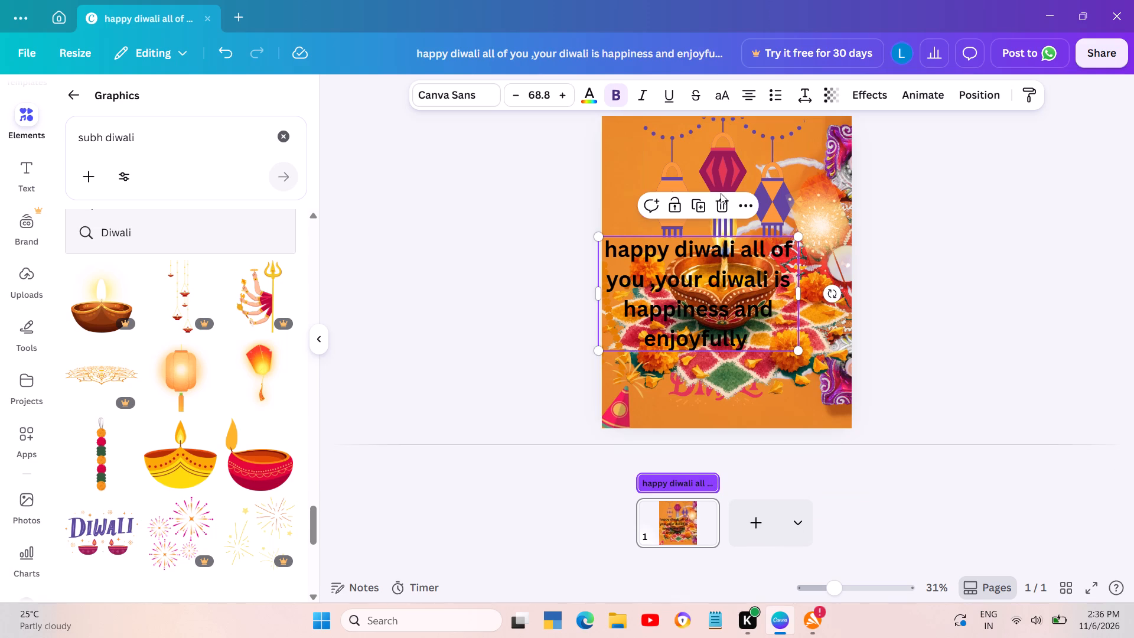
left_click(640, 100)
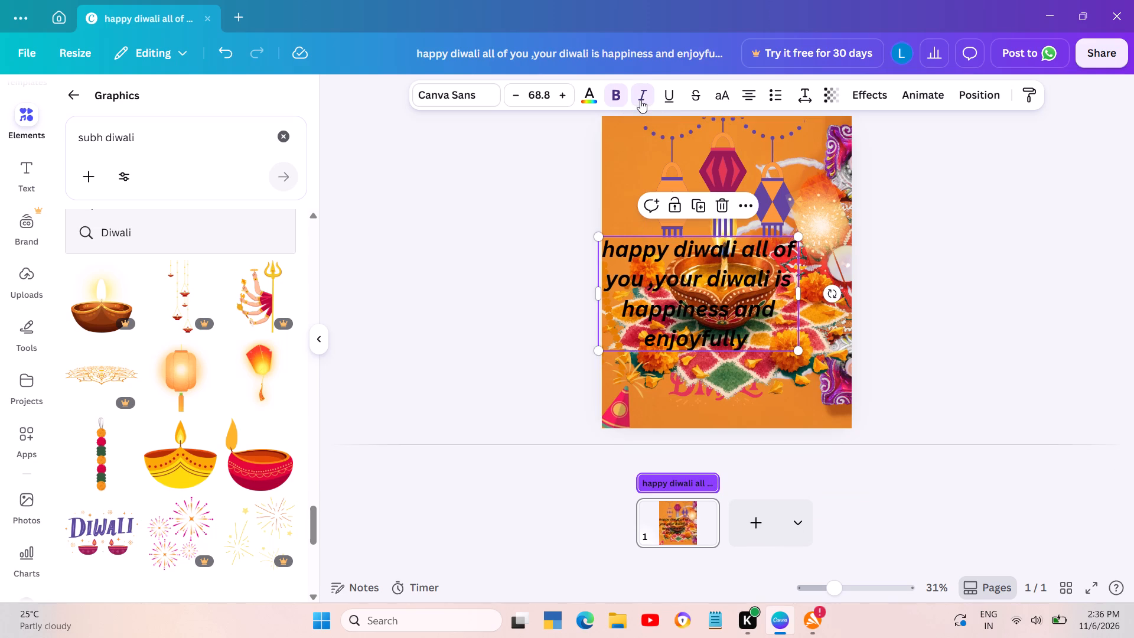
Try crimson, dark pink and pale pink on the message text and settle on white.
left_click(591, 97)
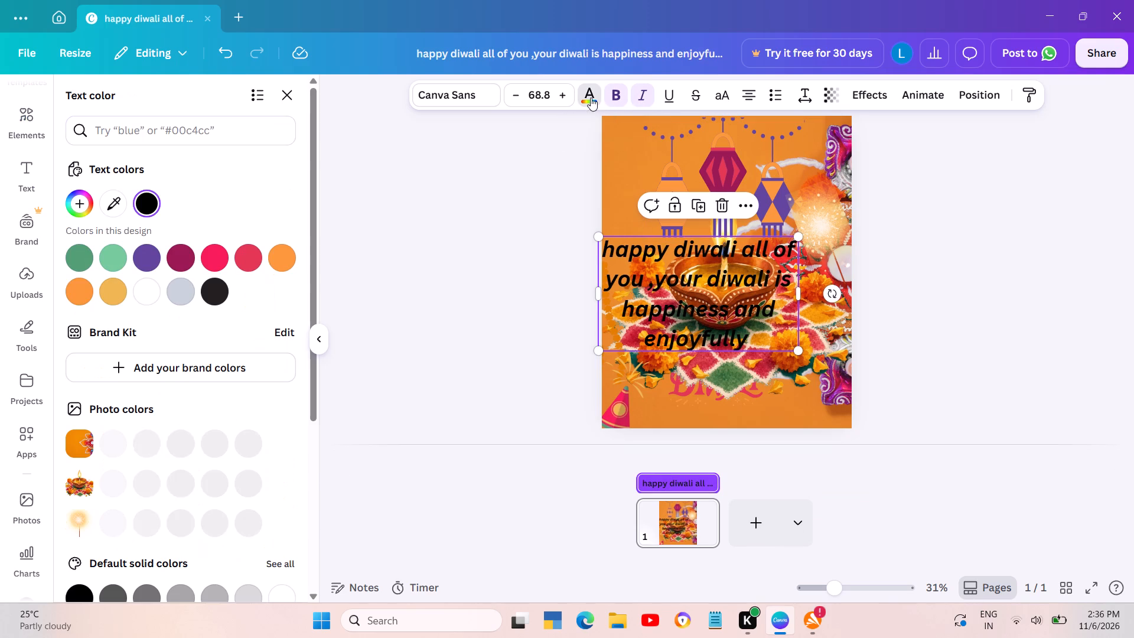
left_click(243, 257)
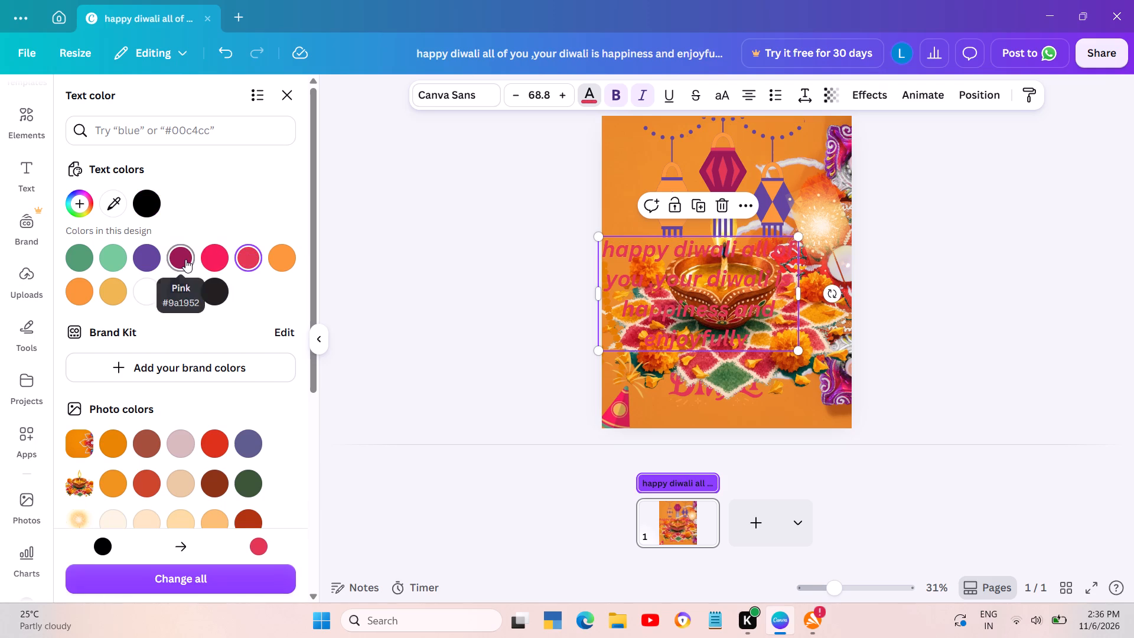
left_click(185, 259)
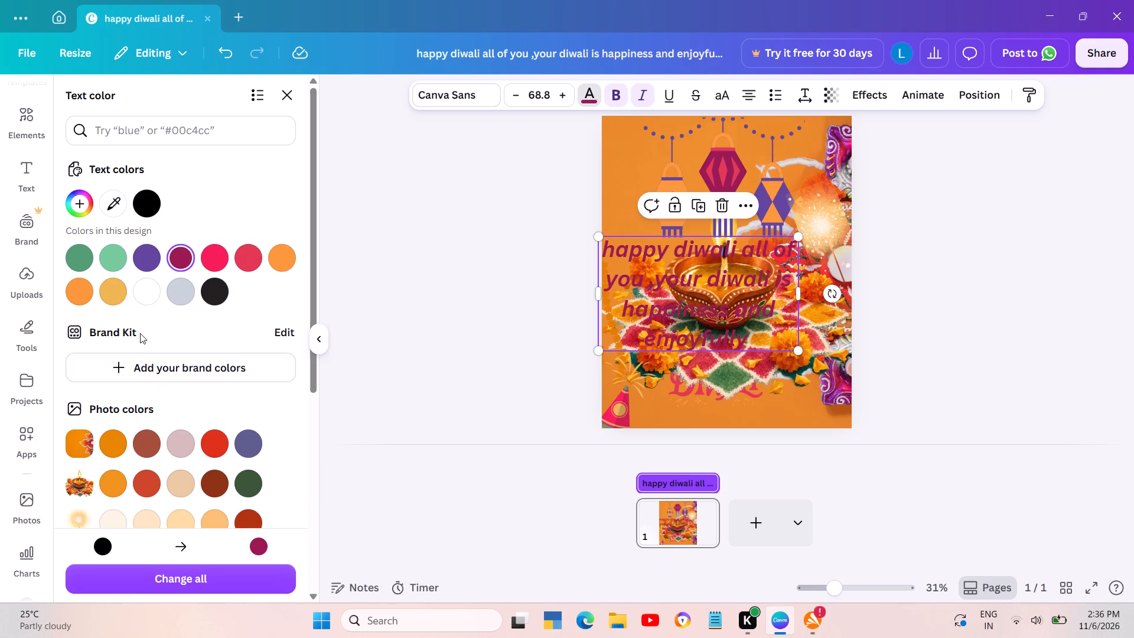
left_click(142, 299)
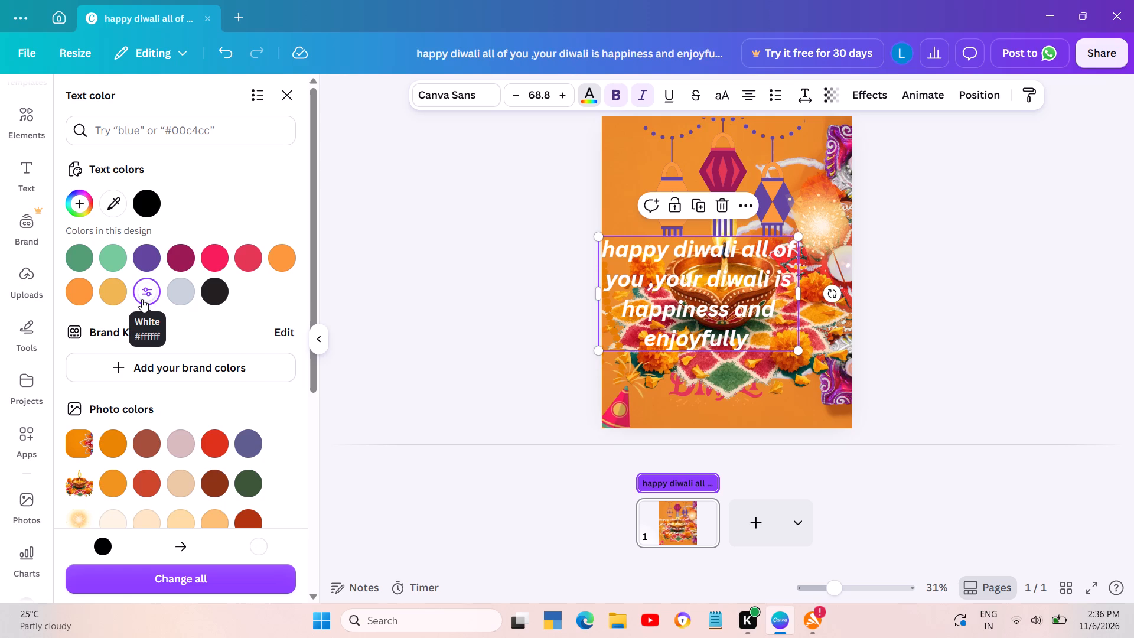
left_click(178, 437)
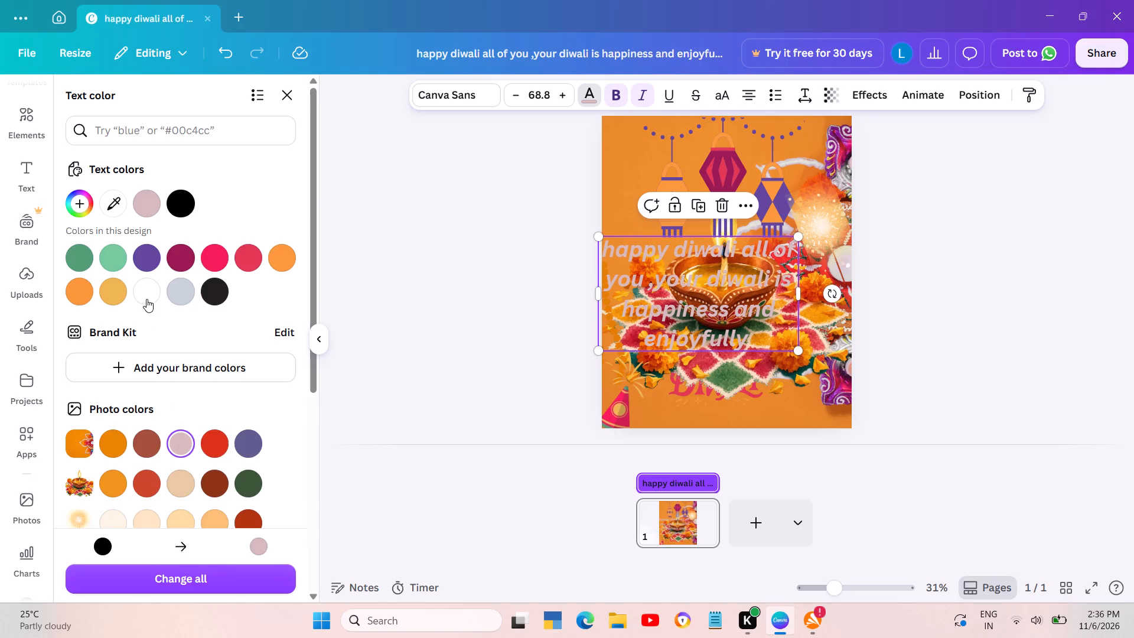
left_click(146, 294)
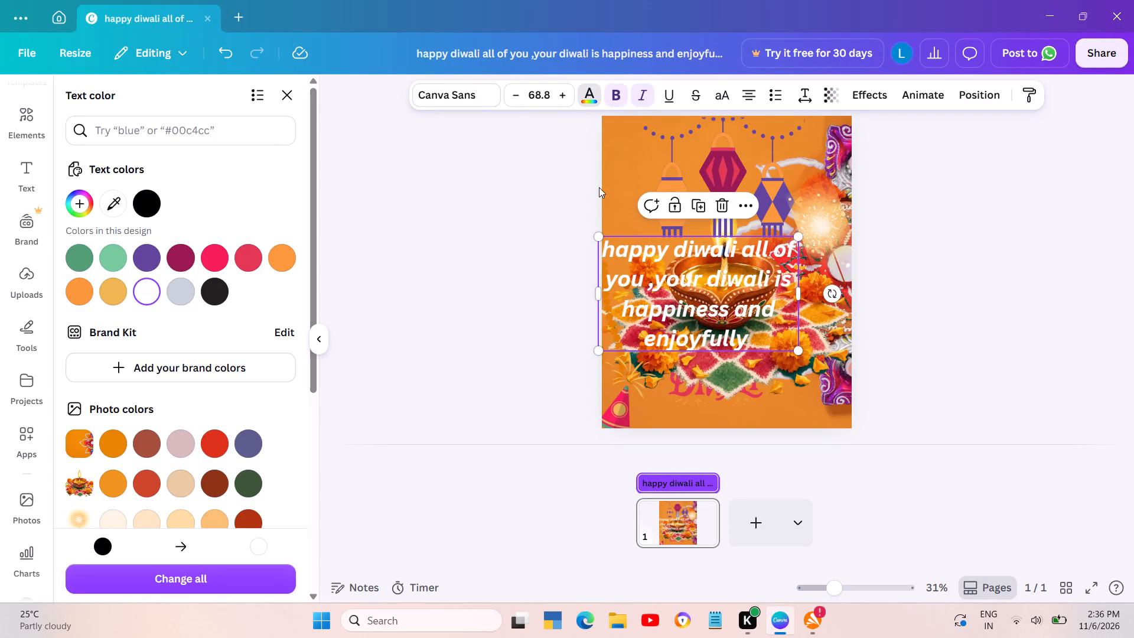
Remove the bold and italic formatting from the message text.
left_click(617, 97)
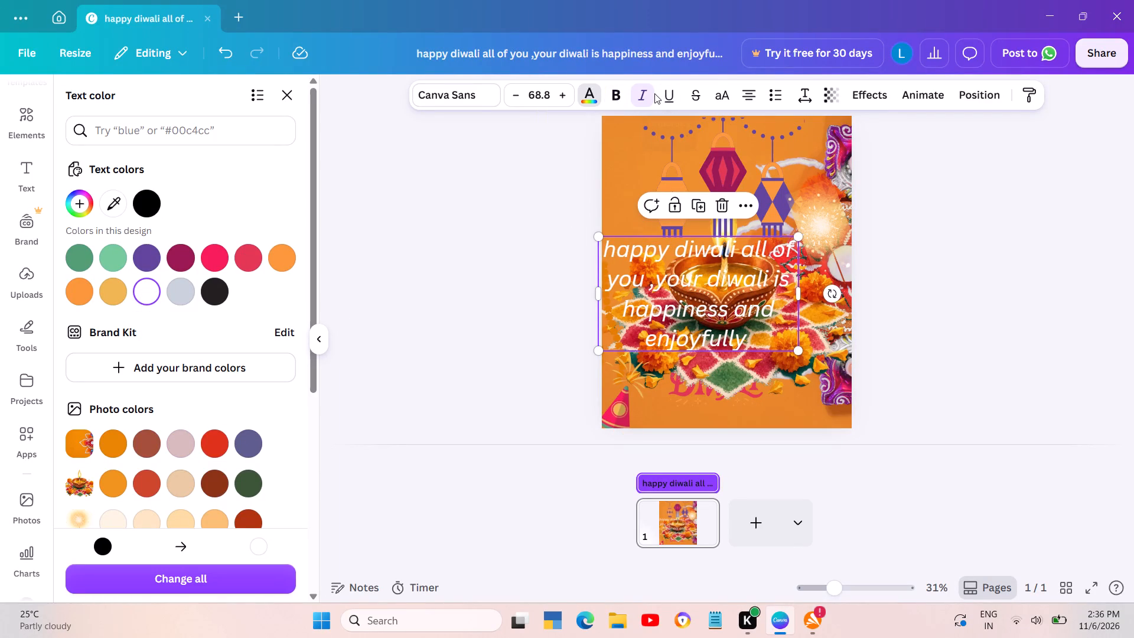
left_click(641, 95)
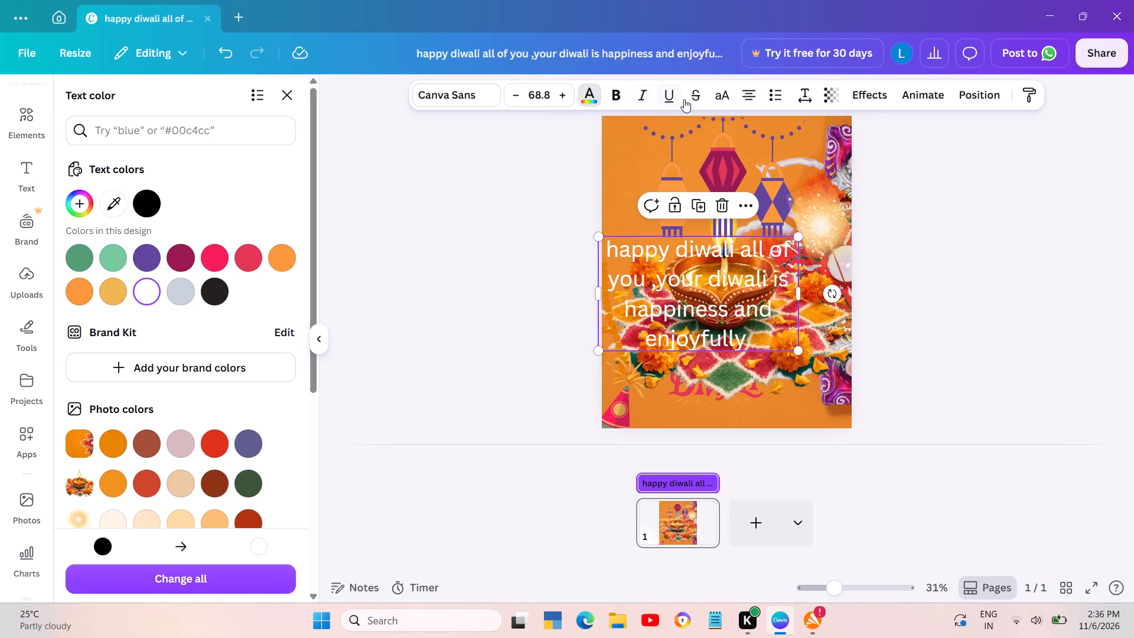
Italicize the Diwali message text, trying an underline on it and removing it.
left_click(640, 94)
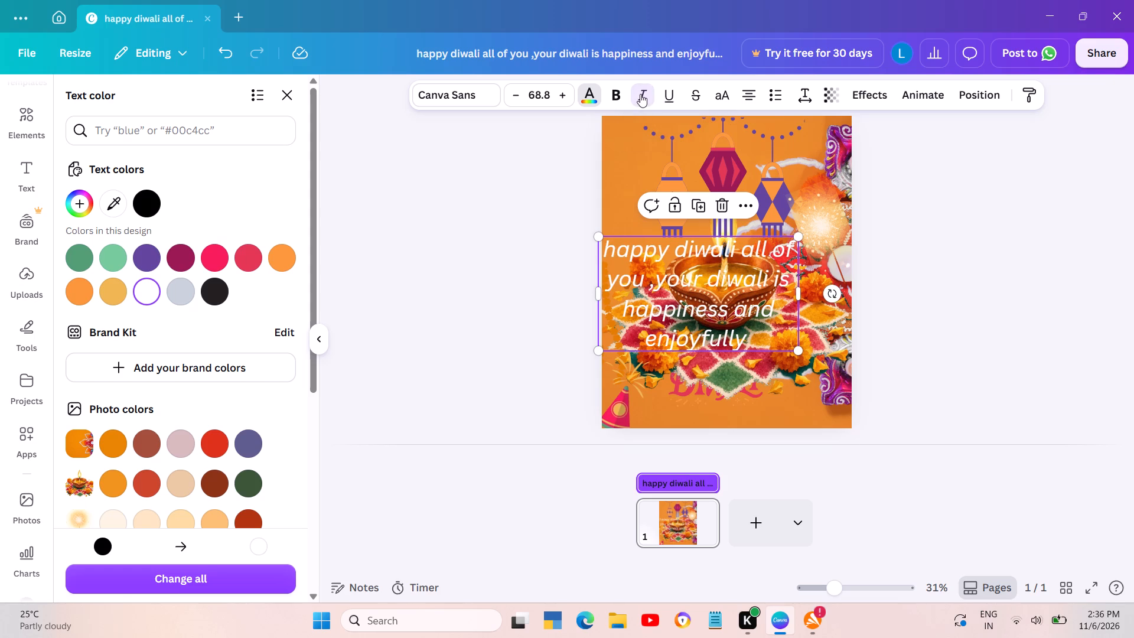
left_click(664, 94)
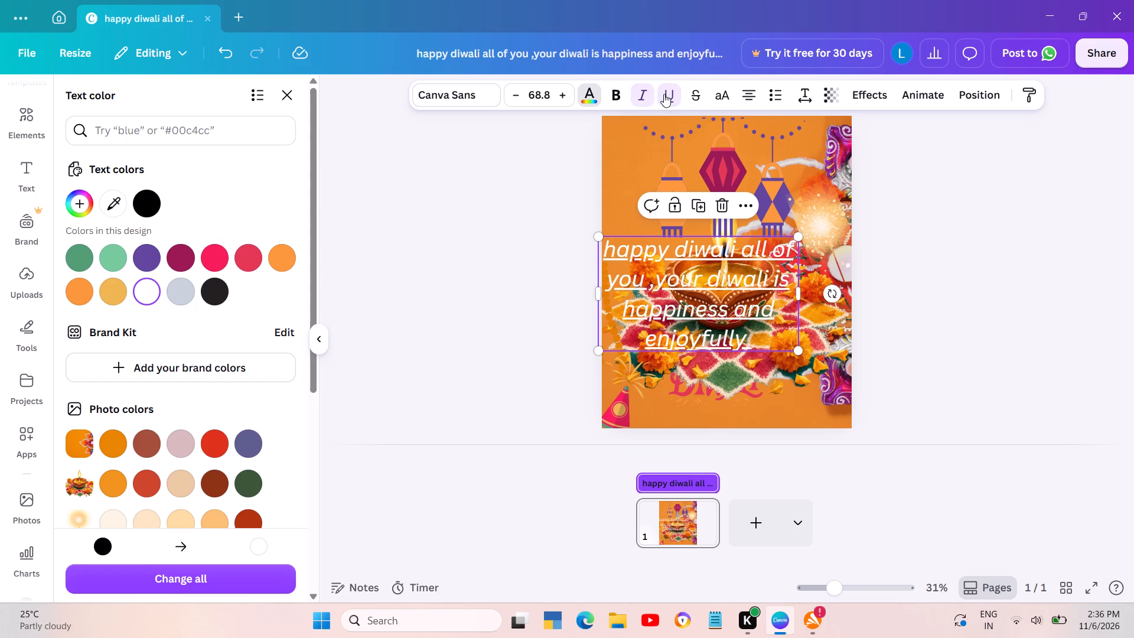
left_click(664, 94)
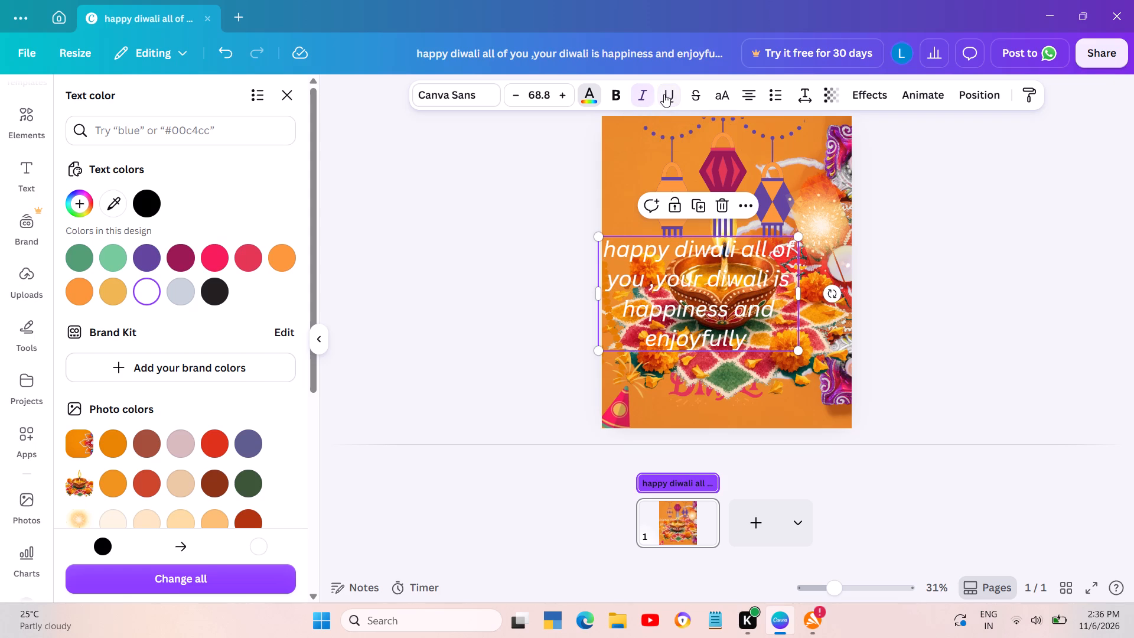
Move the Diwali message text down to the page's bottom edge so only its first line stays on the page.
left_click_drag(747, 292, 770, 302)
left_click(770, 302)
left_click_drag(748, 272, 758, 305)
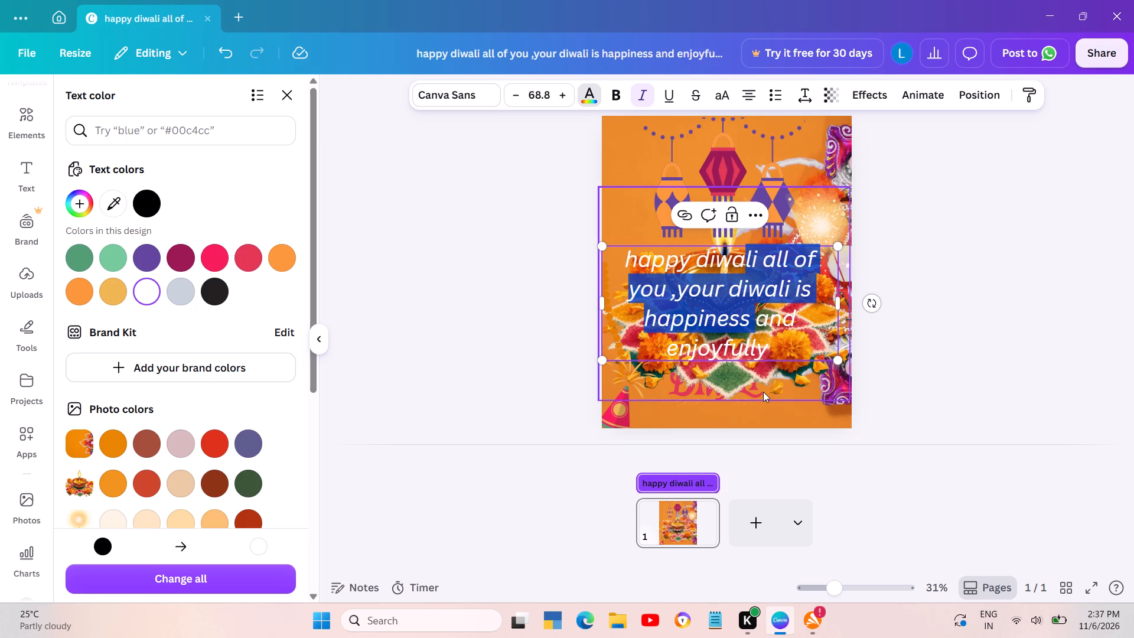
left_click(797, 412)
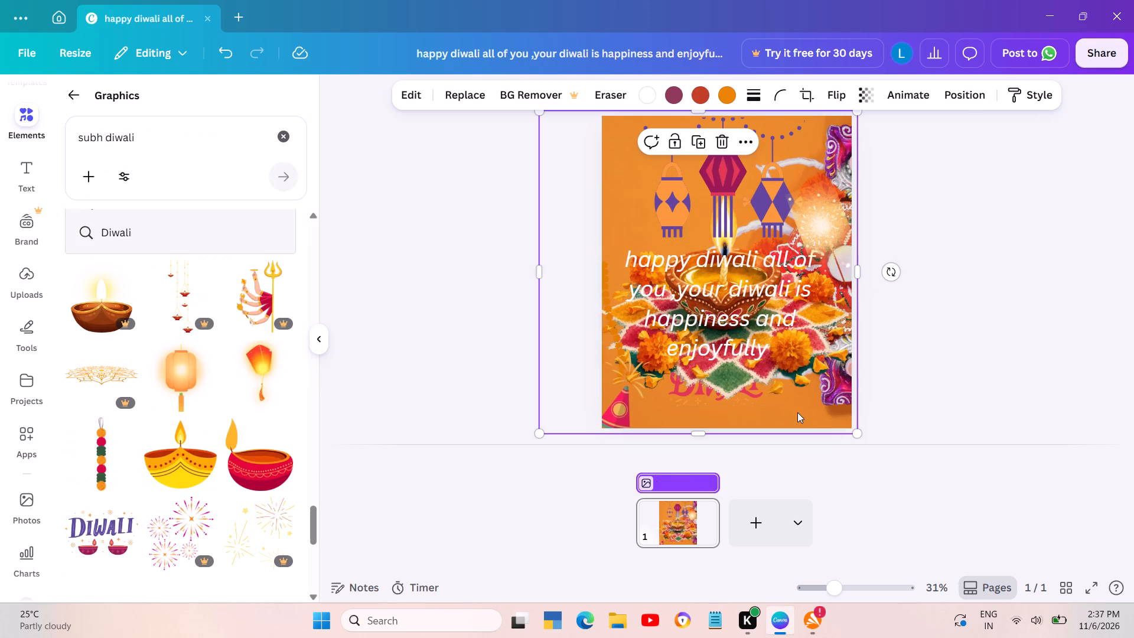
left_click(774, 296)
left_click_drag(774, 296, 786, 325)
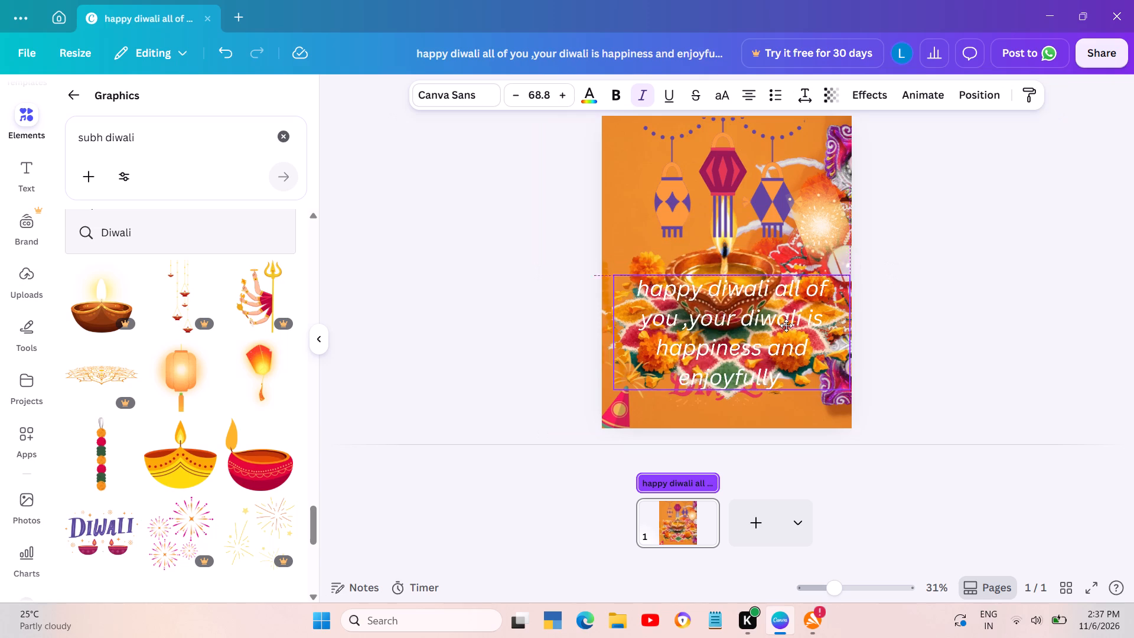
left_click_drag(786, 325, 792, 455)
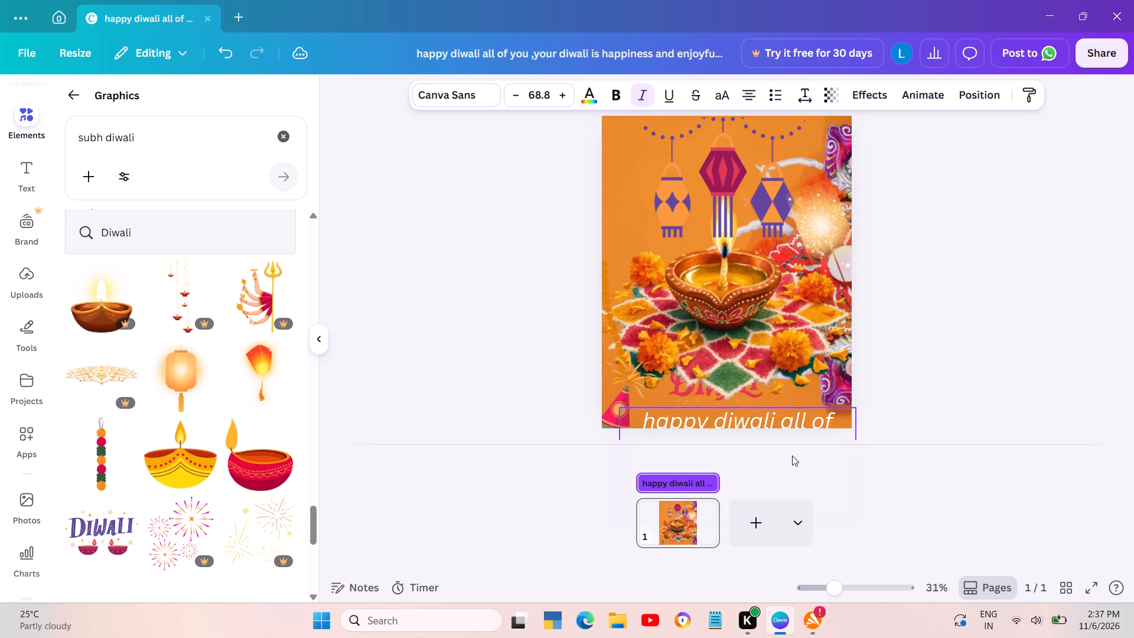
left_click_drag(792, 455, 792, 454)
Delete the hanging lanterns graphic from the top of the page.
left_click(775, 197)
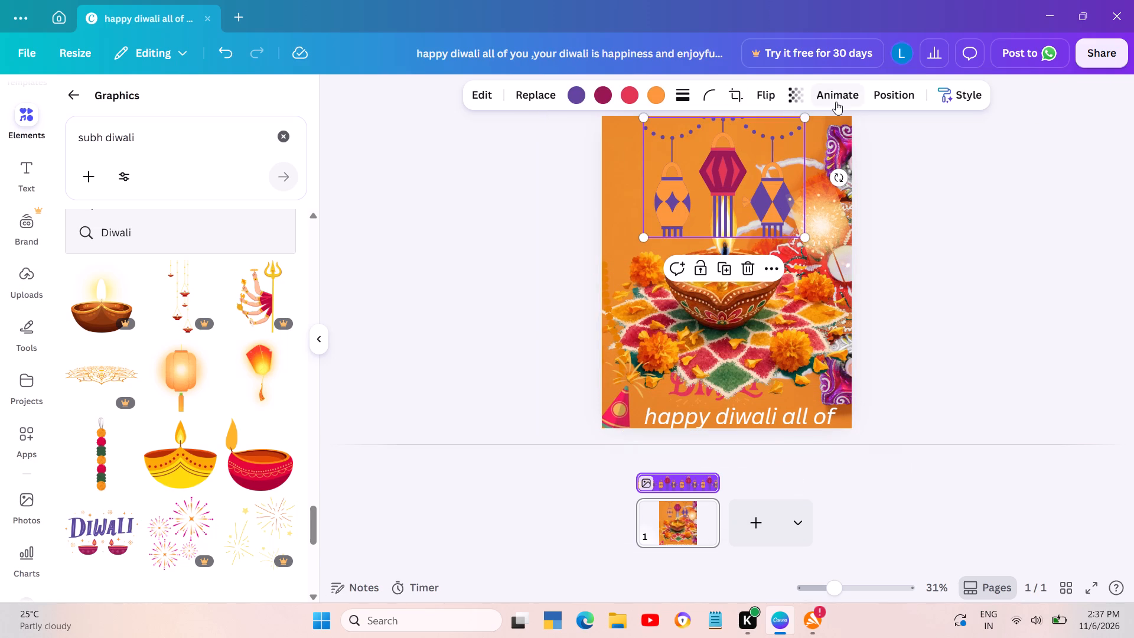
left_click(743, 261)
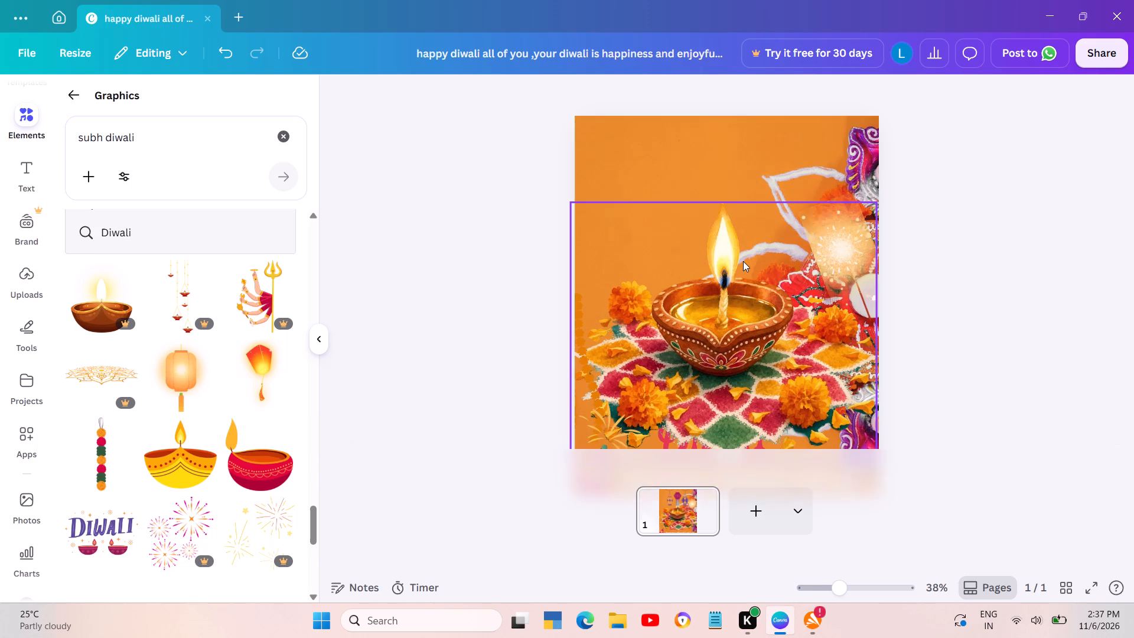
Try the diya image at the page's top, resize it to slightly wider than the page, and settle it mid-page above the message.
left_click(768, 357)
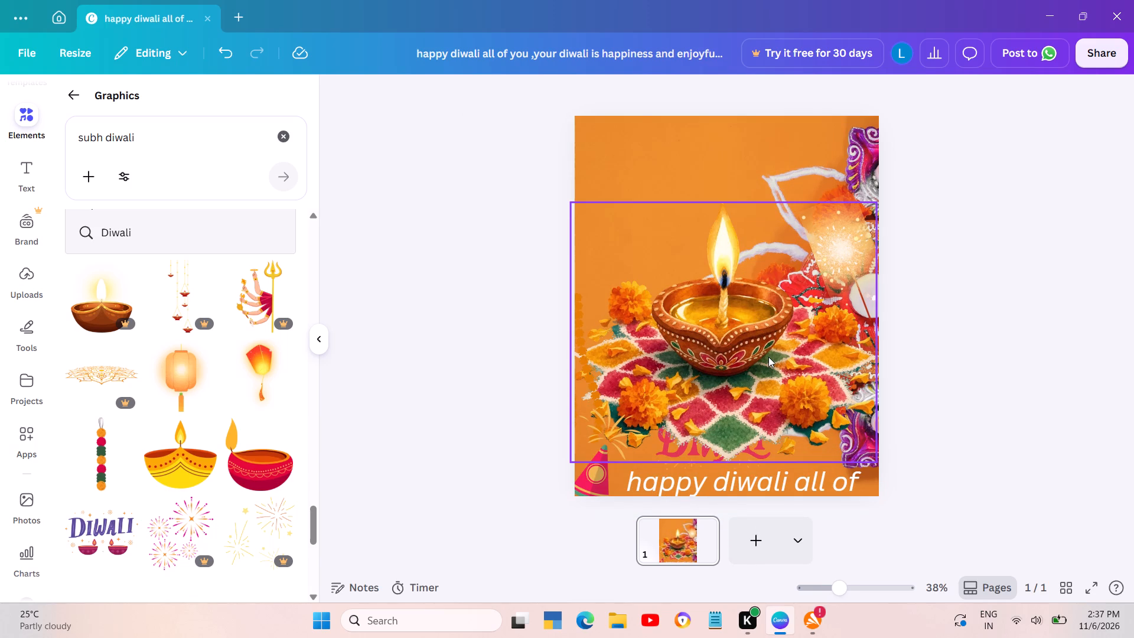
left_click_drag(768, 357, 762, 263)
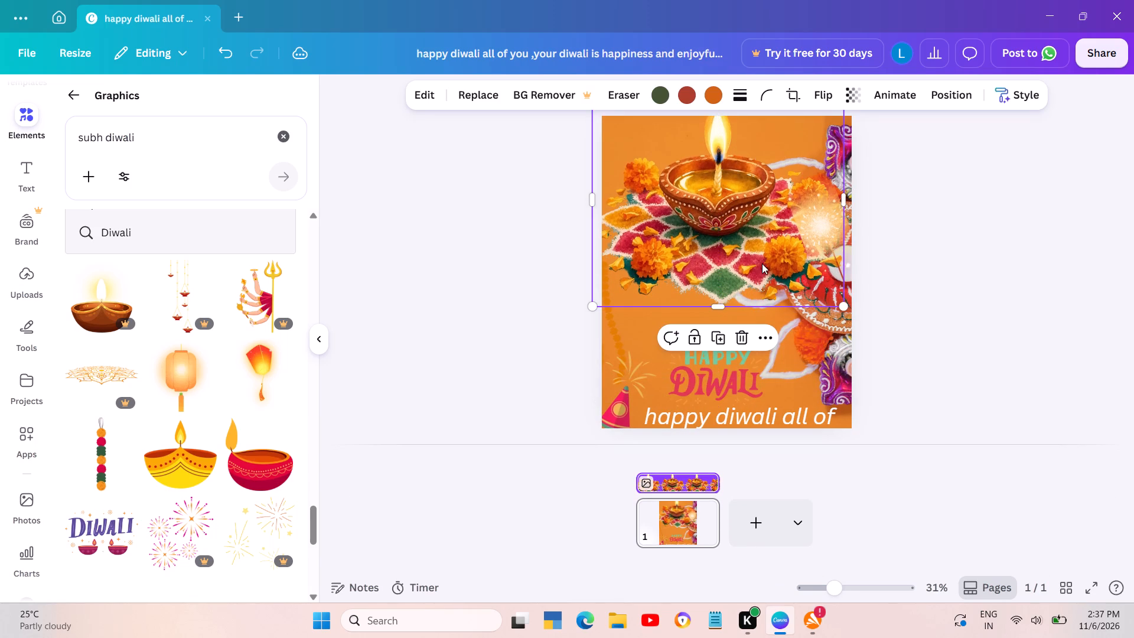
scroll(815, 207, "up", 1)
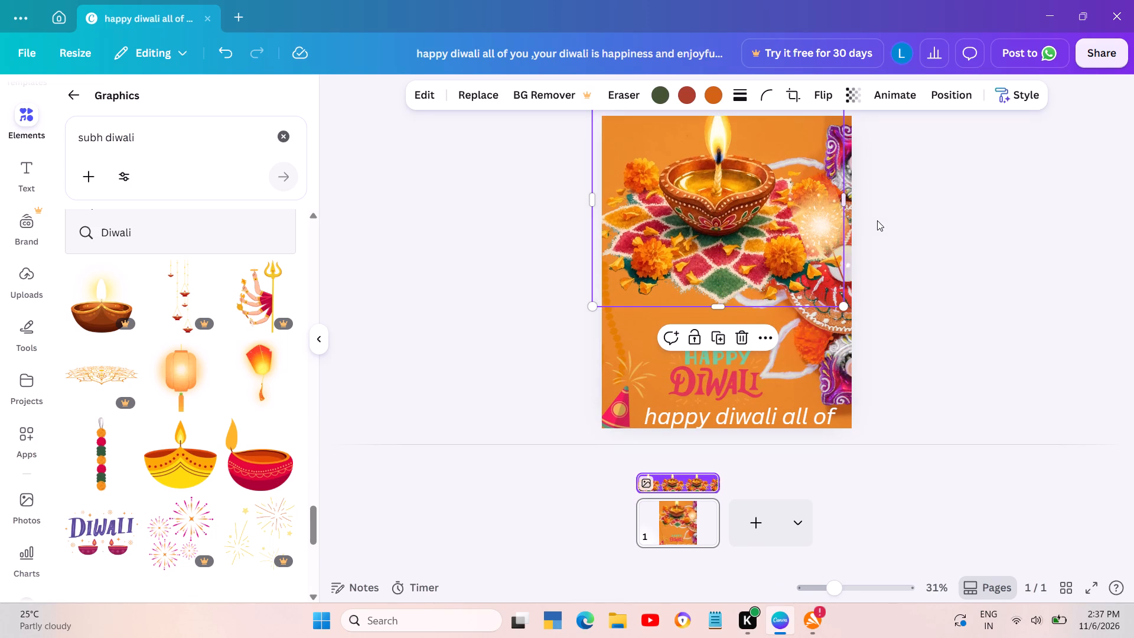
left_click(878, 220)
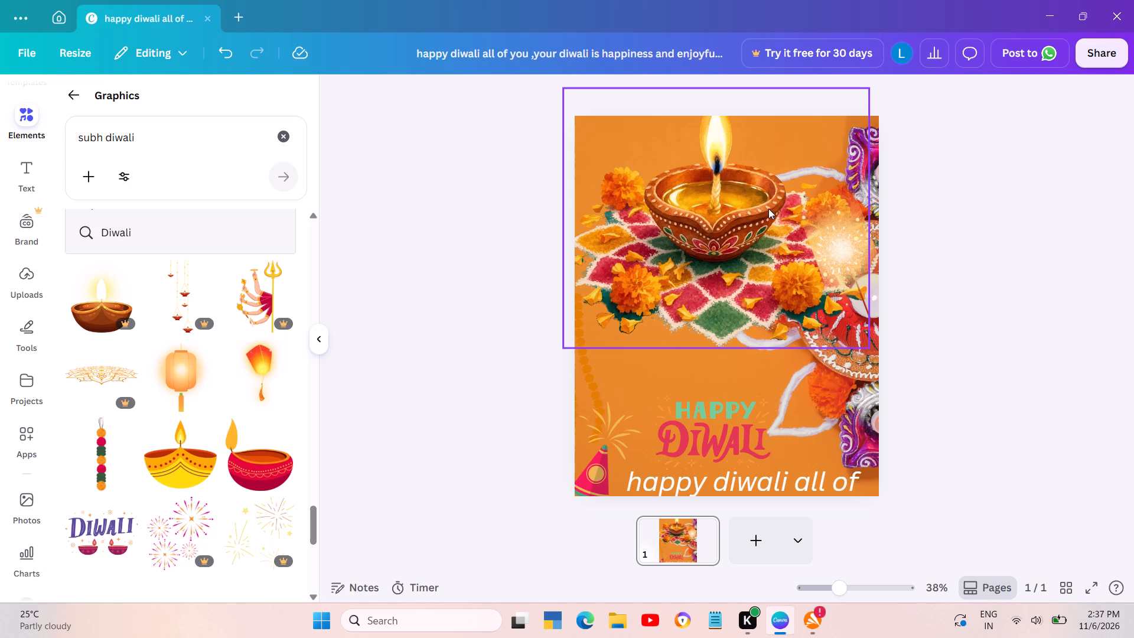
left_click(770, 272)
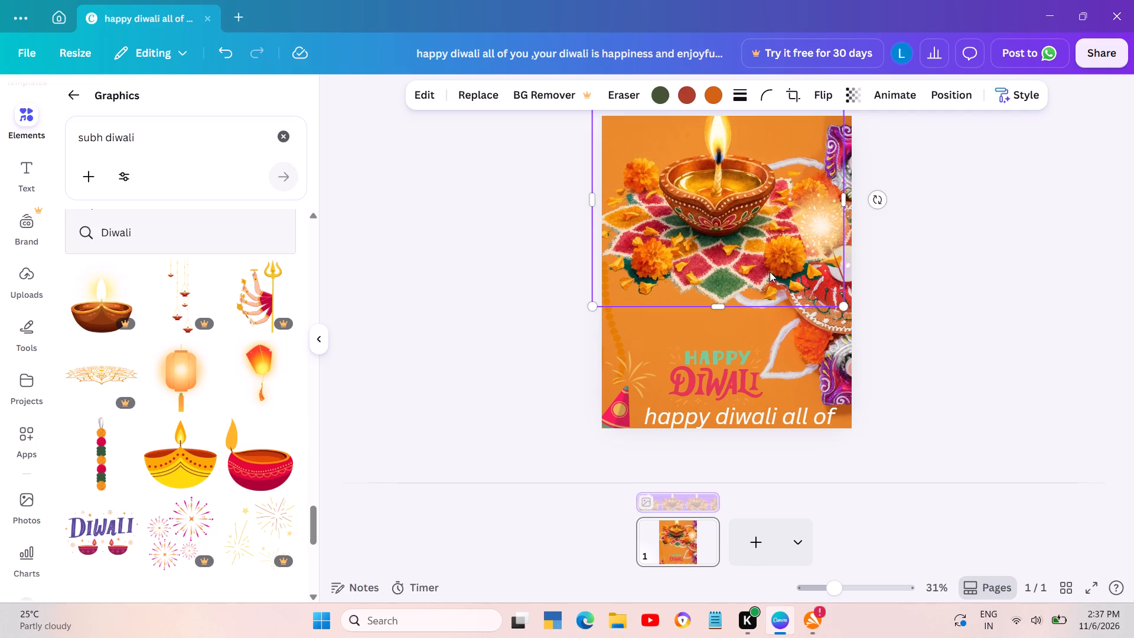
left_click_drag(842, 305, 845, 272)
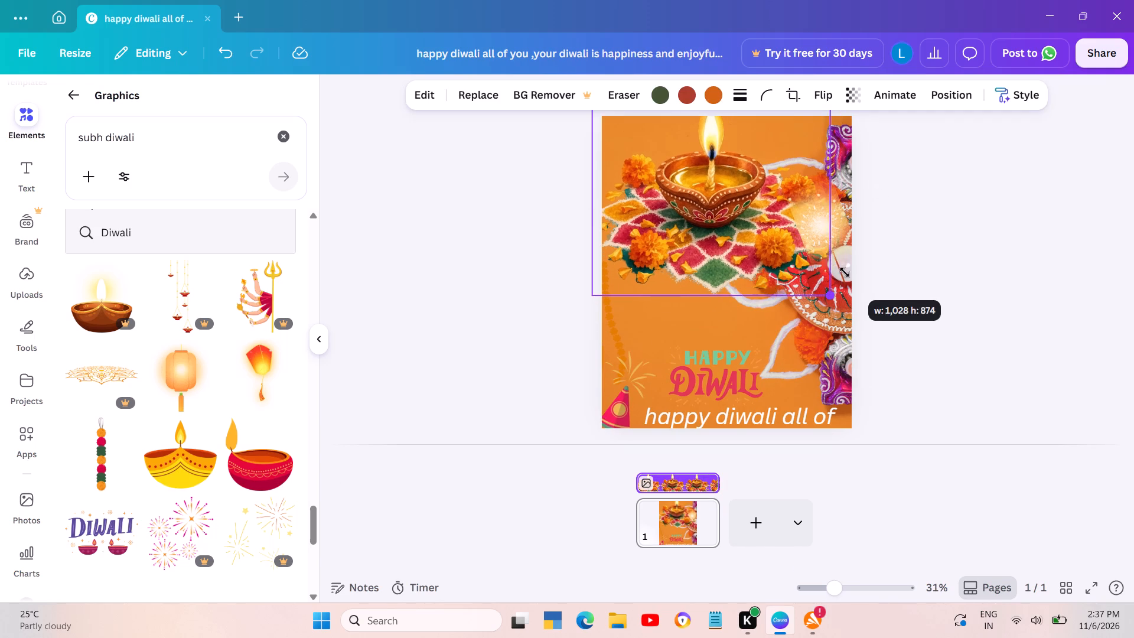
left_click_drag(845, 272, 843, 255)
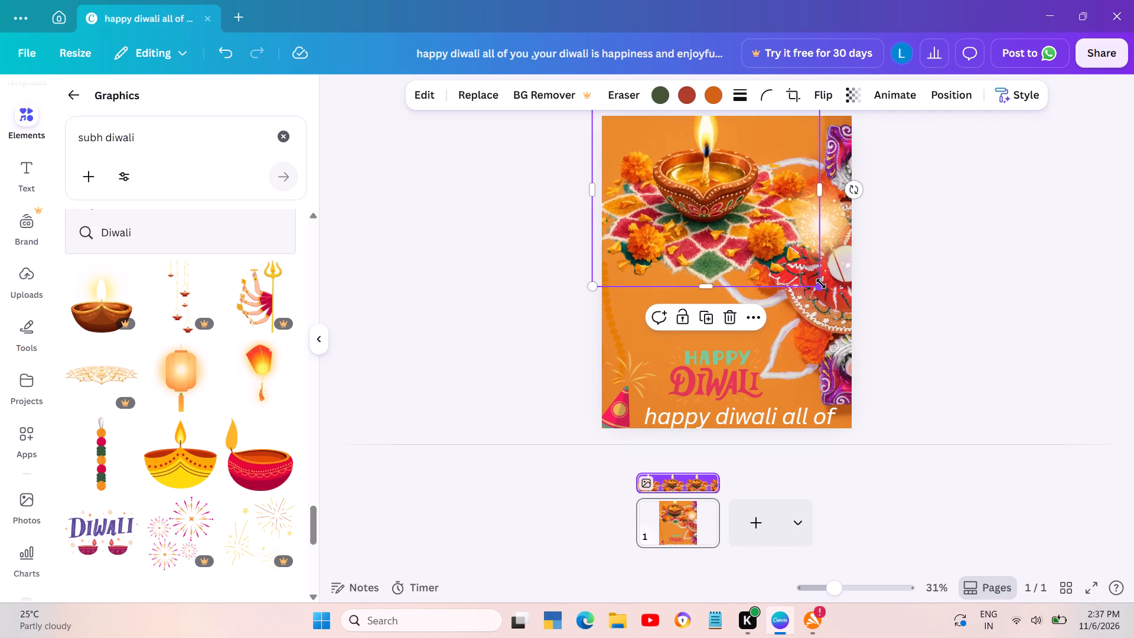
left_click_drag(818, 270, 802, 248)
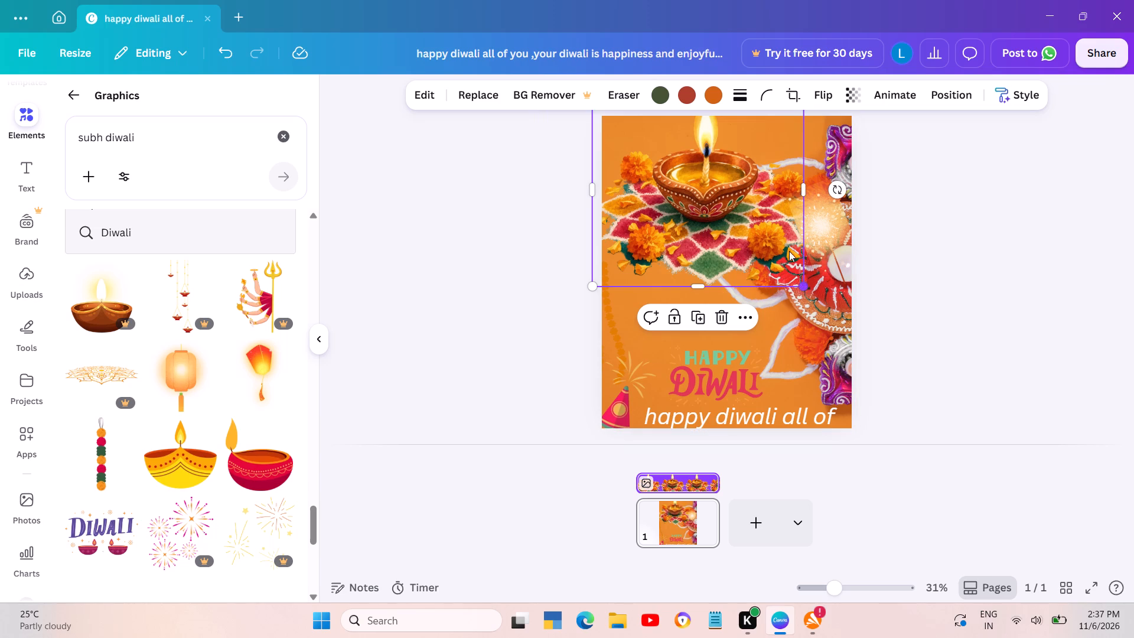
left_click_drag(803, 287, 840, 301)
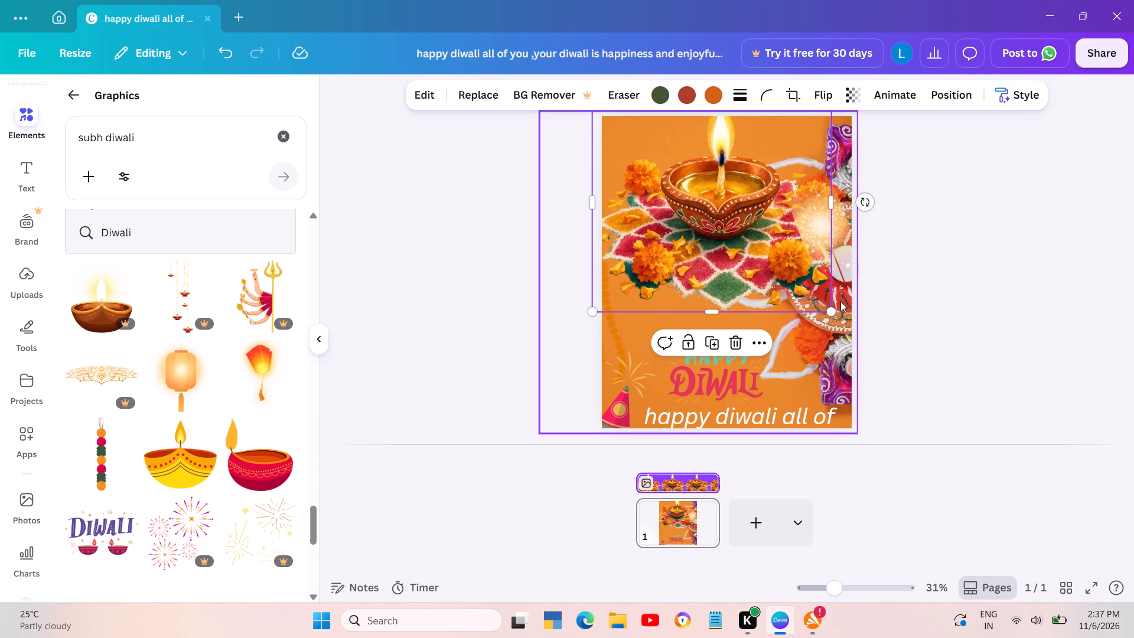
left_click_drag(832, 308, 840, 325)
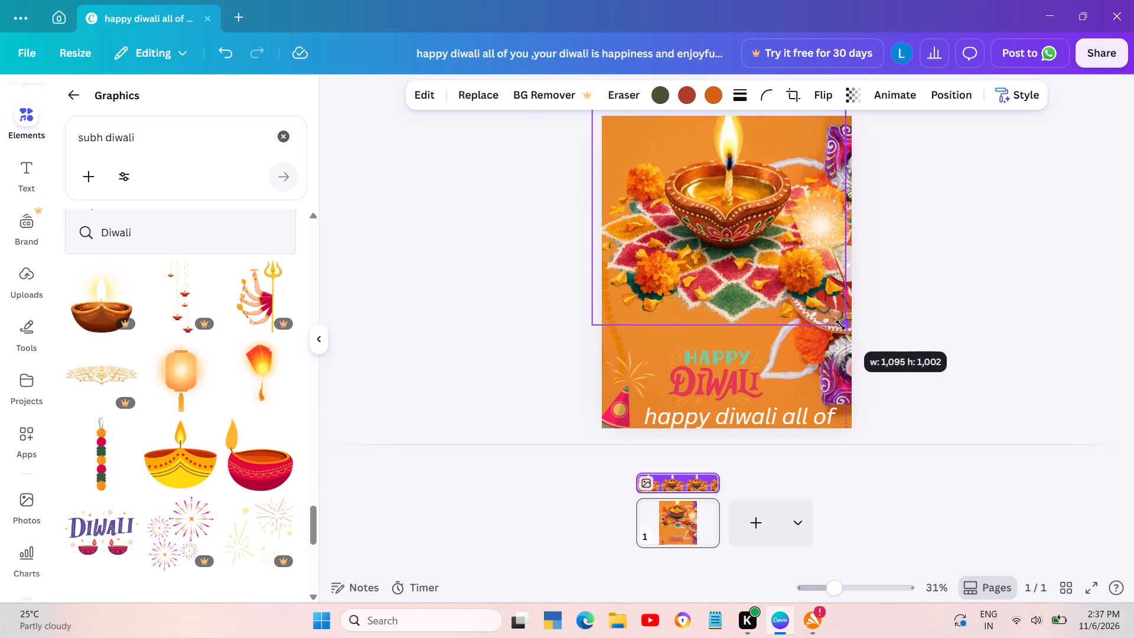
left_click_drag(840, 325, 840, 331)
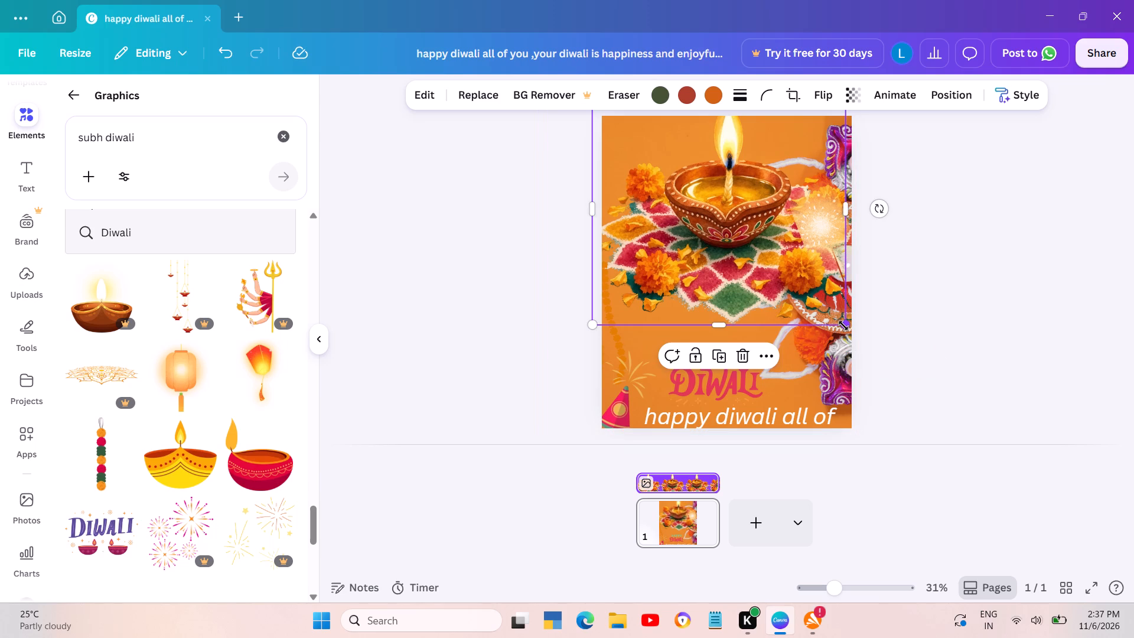
left_click_drag(843, 325, 846, 337)
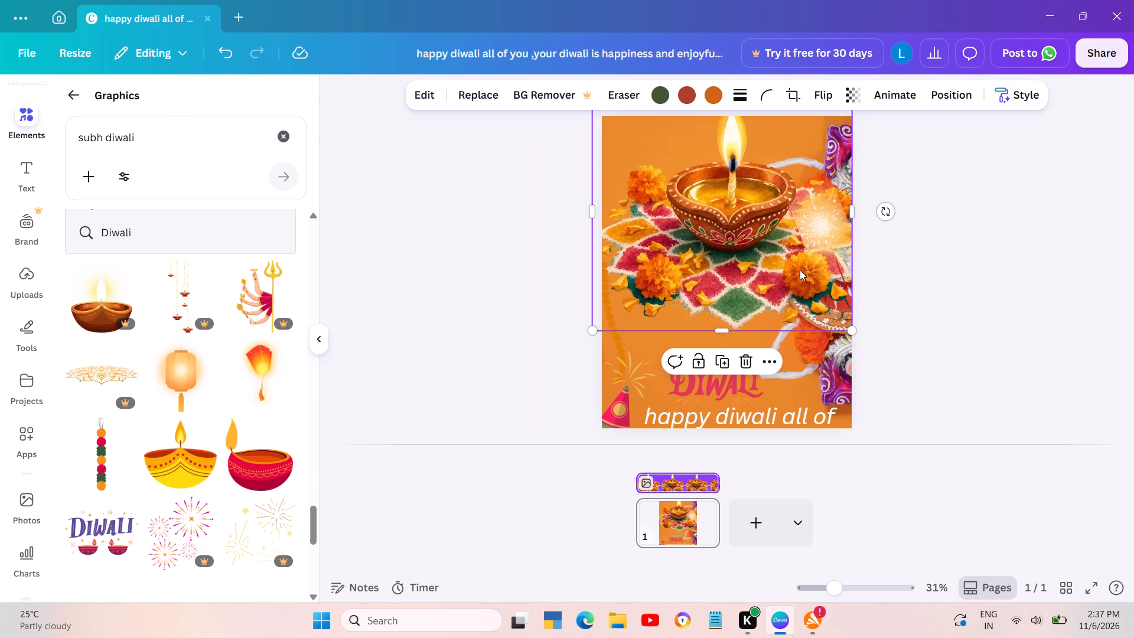
left_click_drag(800, 270, 800, 327)
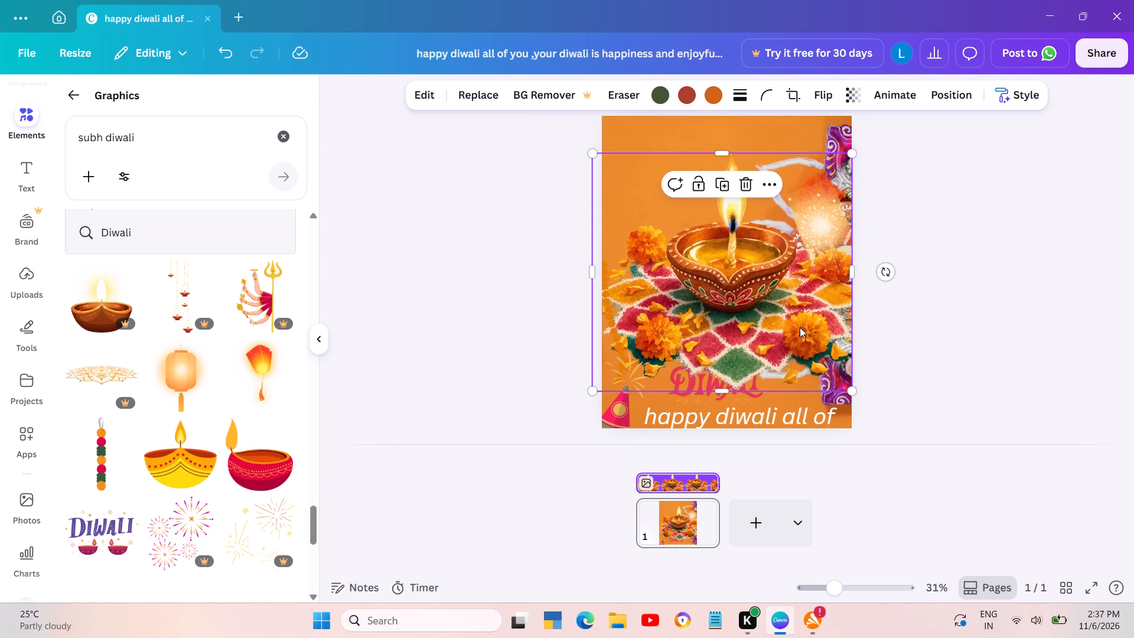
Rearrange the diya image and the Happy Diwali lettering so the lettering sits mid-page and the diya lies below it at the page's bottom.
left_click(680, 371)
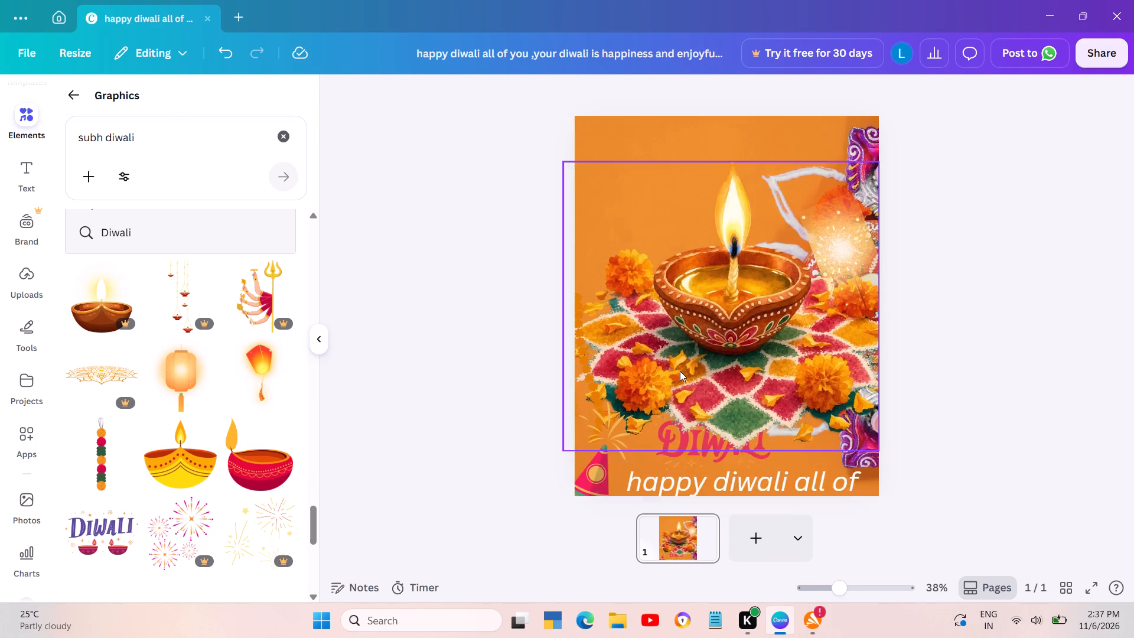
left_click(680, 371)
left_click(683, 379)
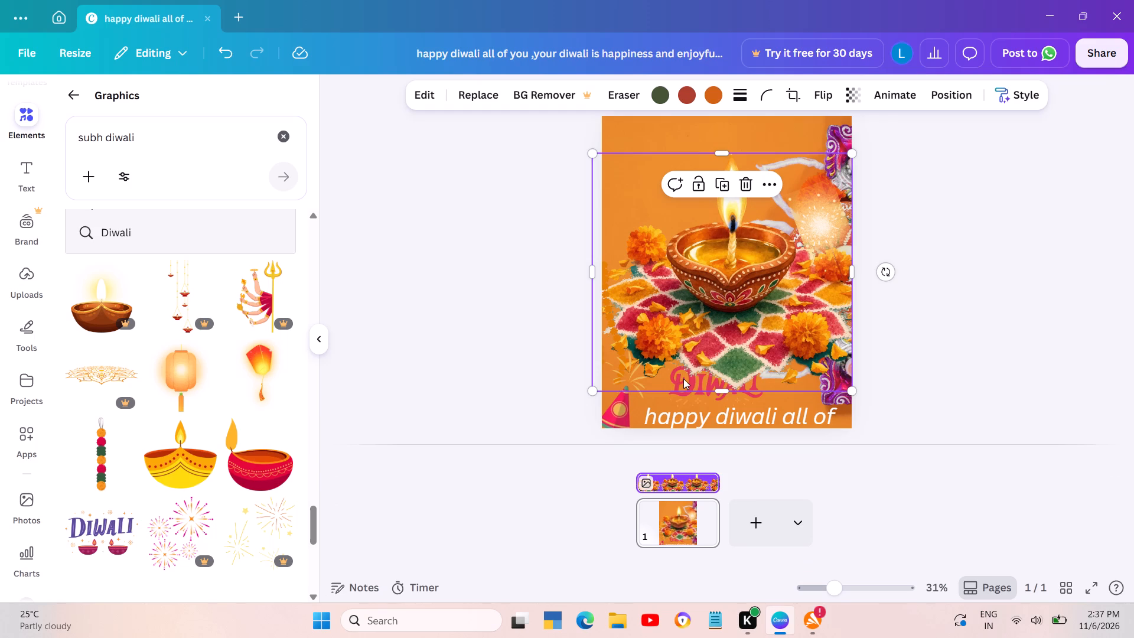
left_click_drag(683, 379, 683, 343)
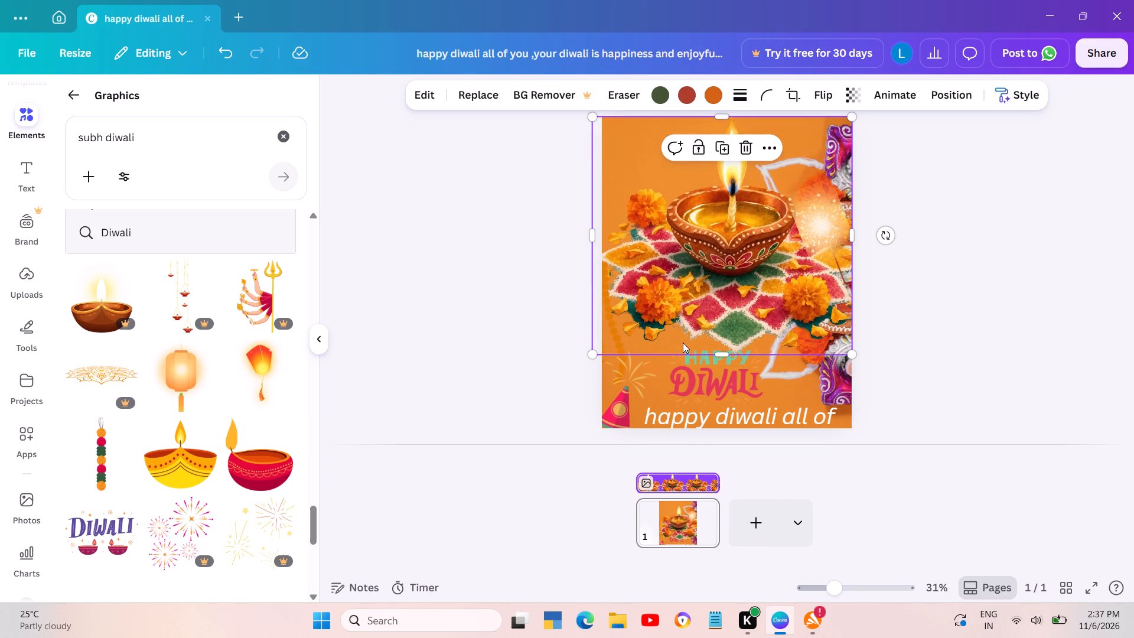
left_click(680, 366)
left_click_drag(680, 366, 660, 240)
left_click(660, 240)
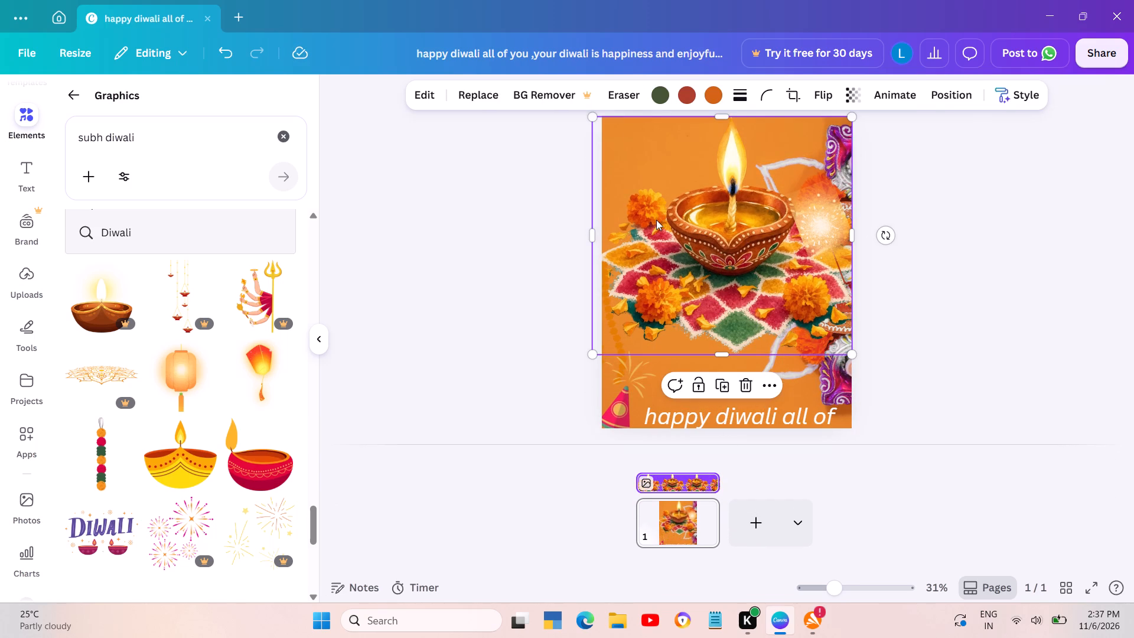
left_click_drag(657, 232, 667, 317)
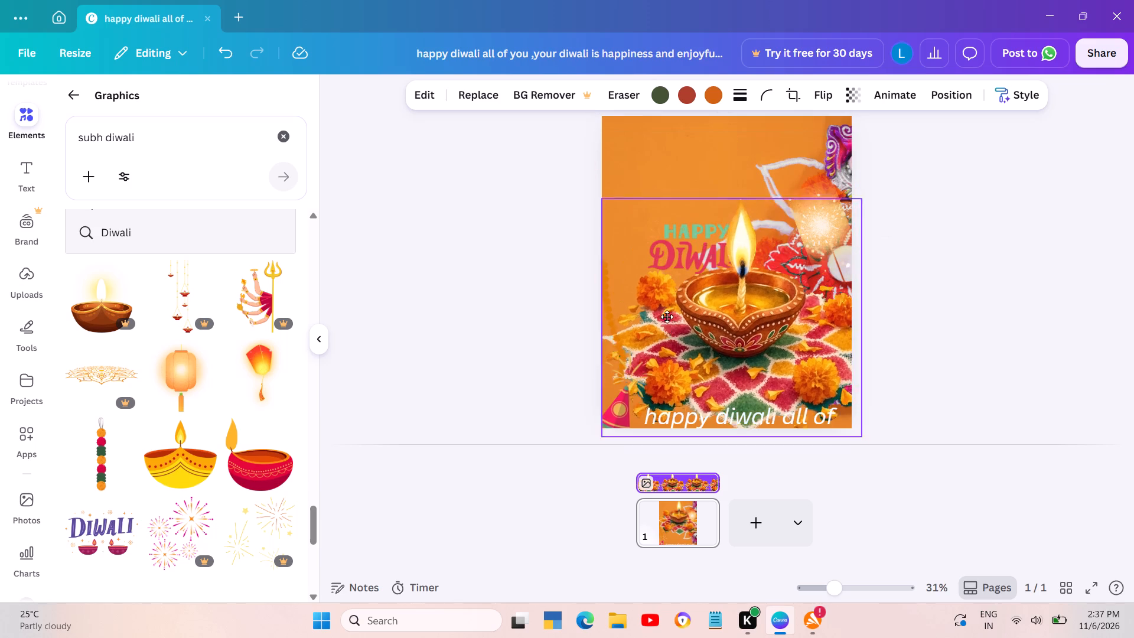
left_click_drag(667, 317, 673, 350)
Delete the Happy Diwali lettering graphic.
left_click(679, 257)
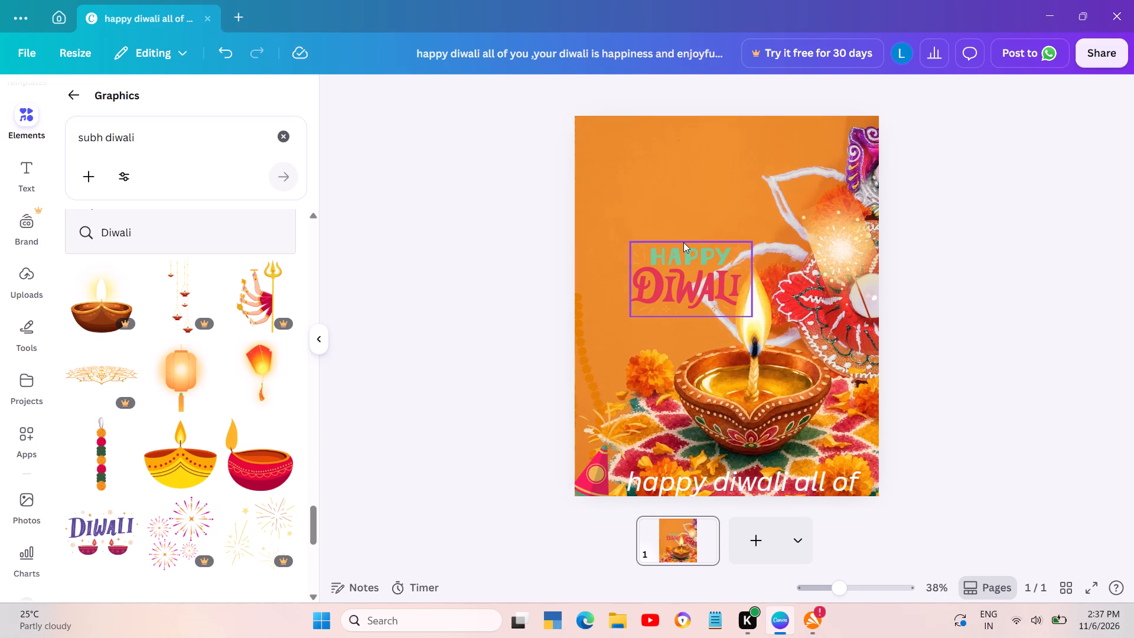
left_click(683, 242)
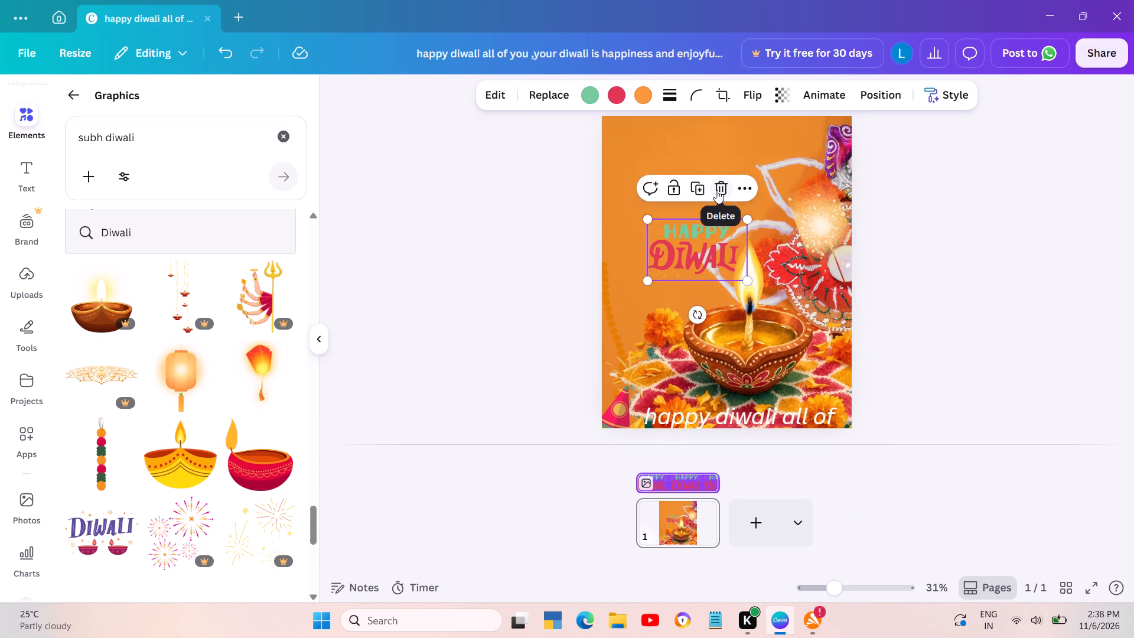
left_click(716, 190)
Move the diya image up to the upper part of the page, clear of the message text.
left_click(744, 360)
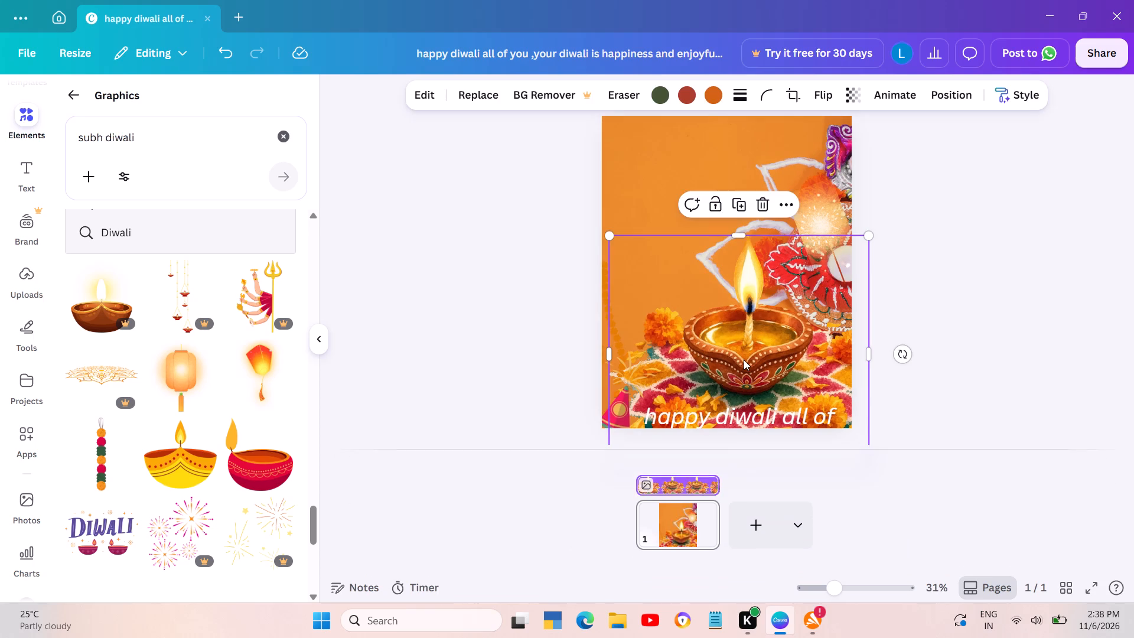
left_click_drag(744, 360, 718, 230)
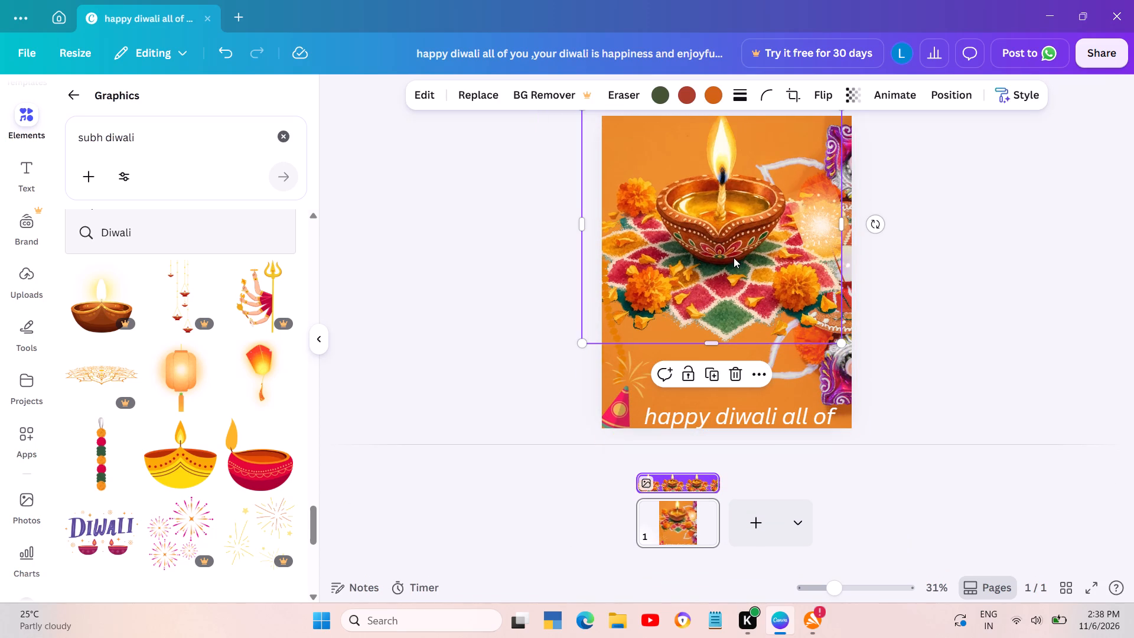
Recolour the orange of the background image, trying white and settling on the design's pinkish red.
left_click(792, 389)
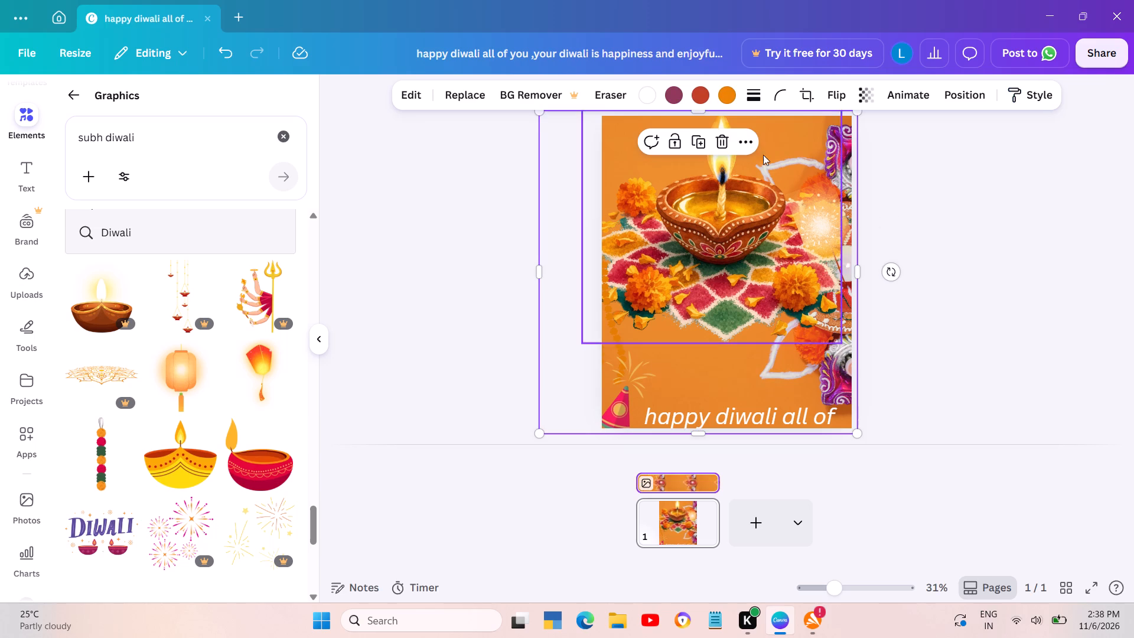
left_click(725, 99)
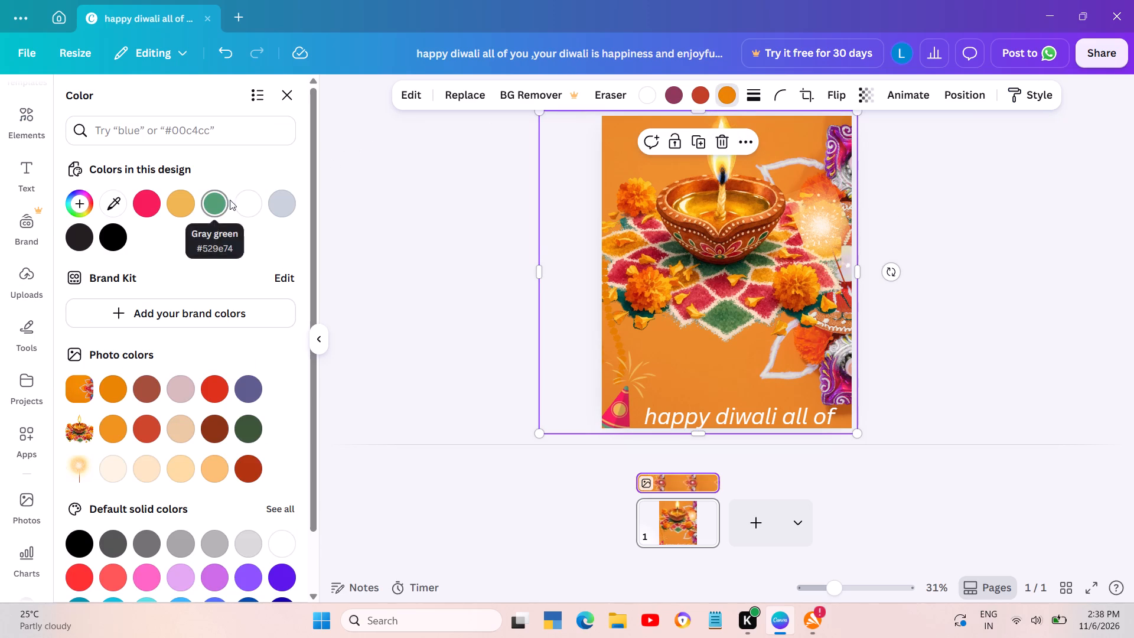
left_click(245, 203)
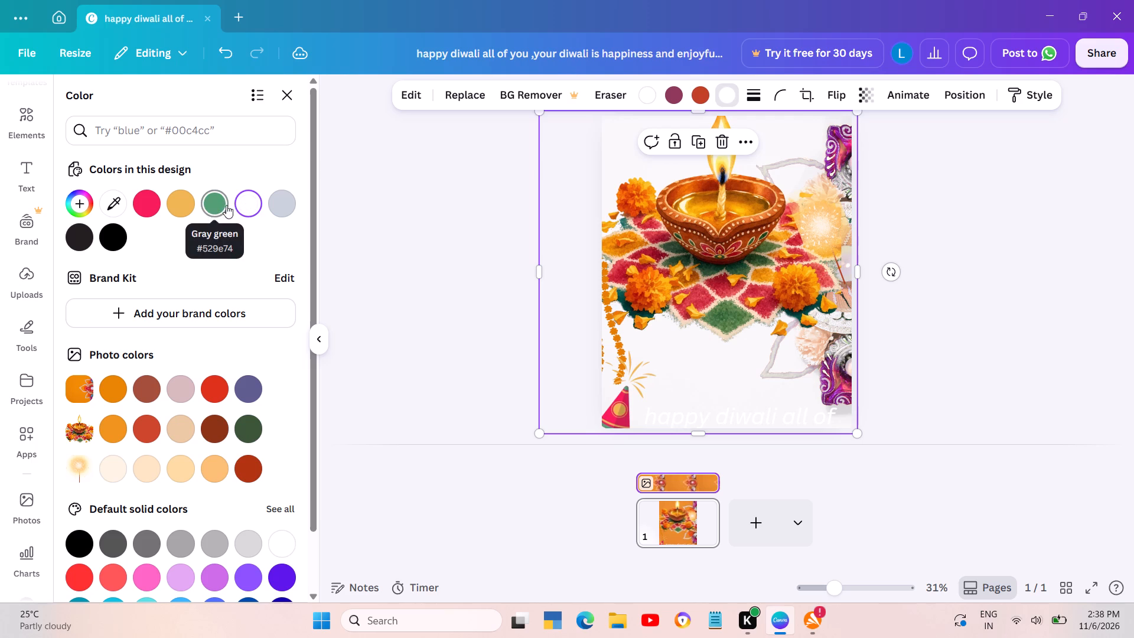
left_click(151, 201)
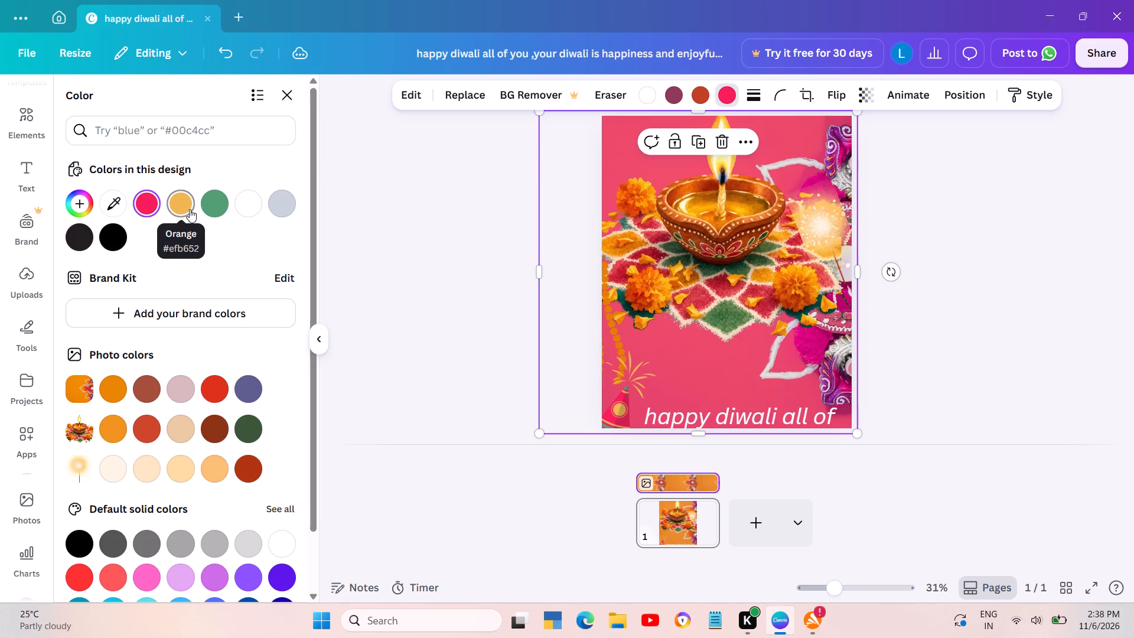
Move the message text up from the page's bottom edge so all four lines sit on the lower part of the page.
left_click(475, 257)
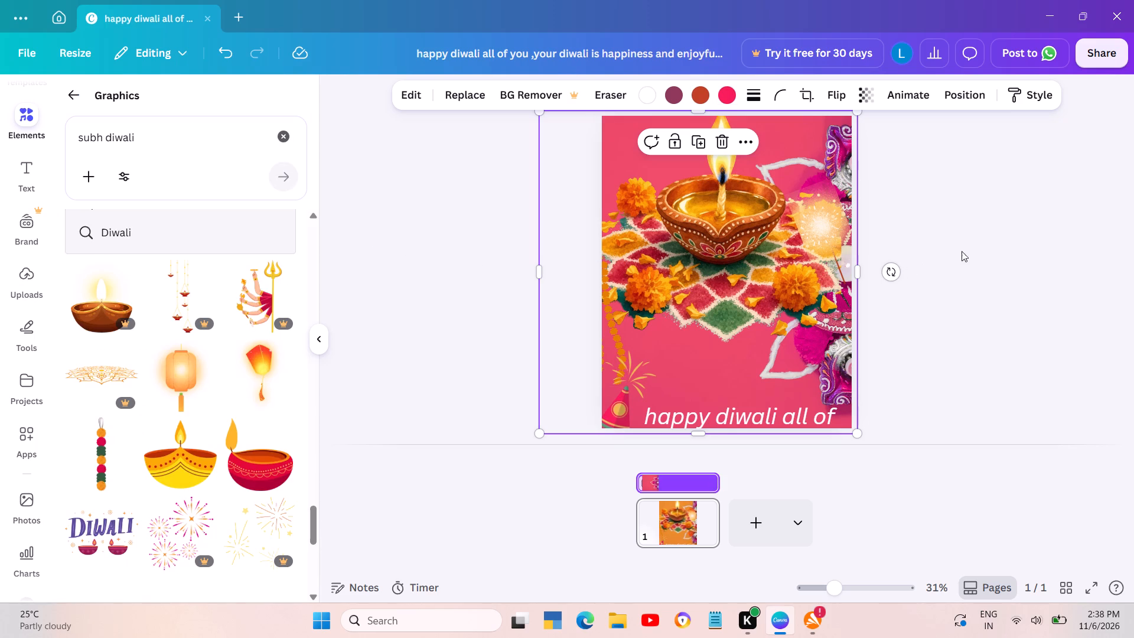
left_click(971, 250)
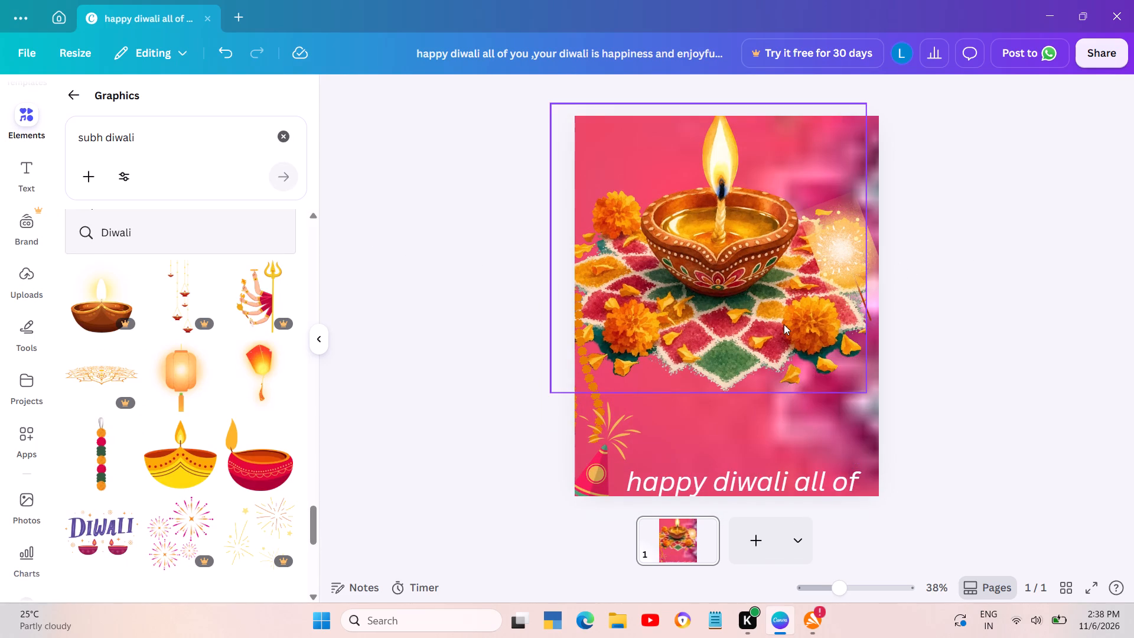
left_click(746, 481)
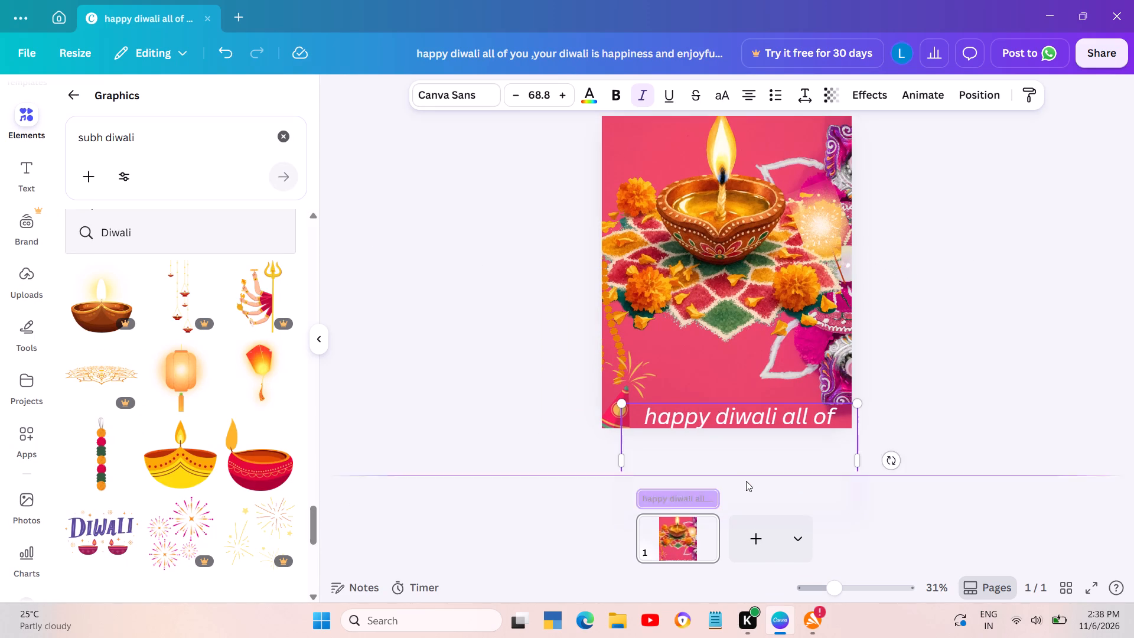
left_click_drag(749, 404, 739, 344)
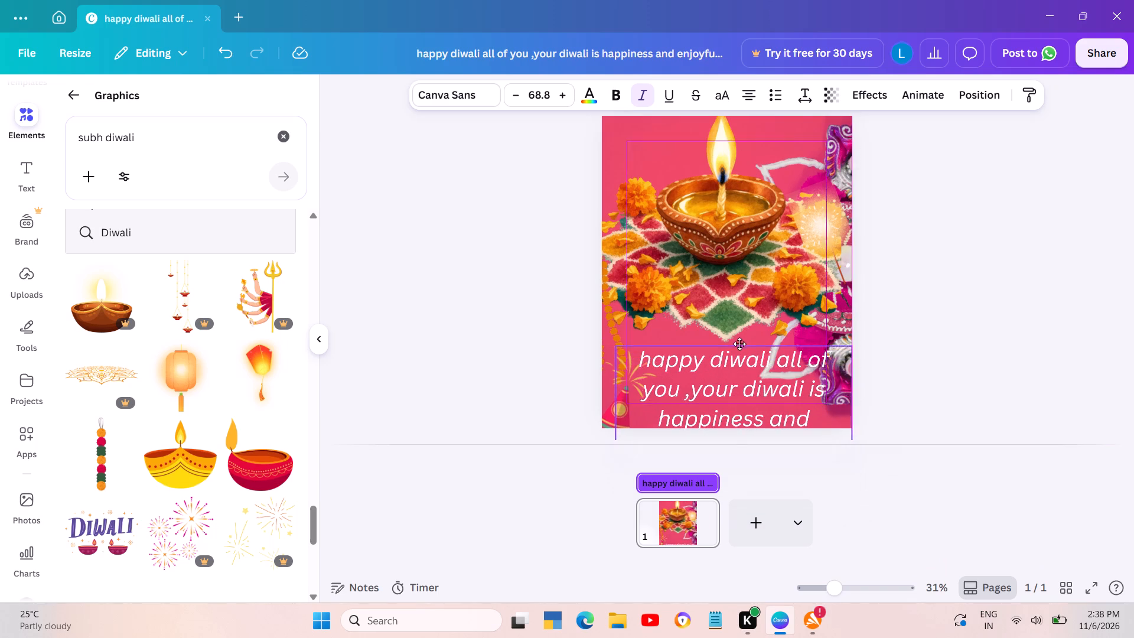
left_click_drag(739, 344, 739, 321)
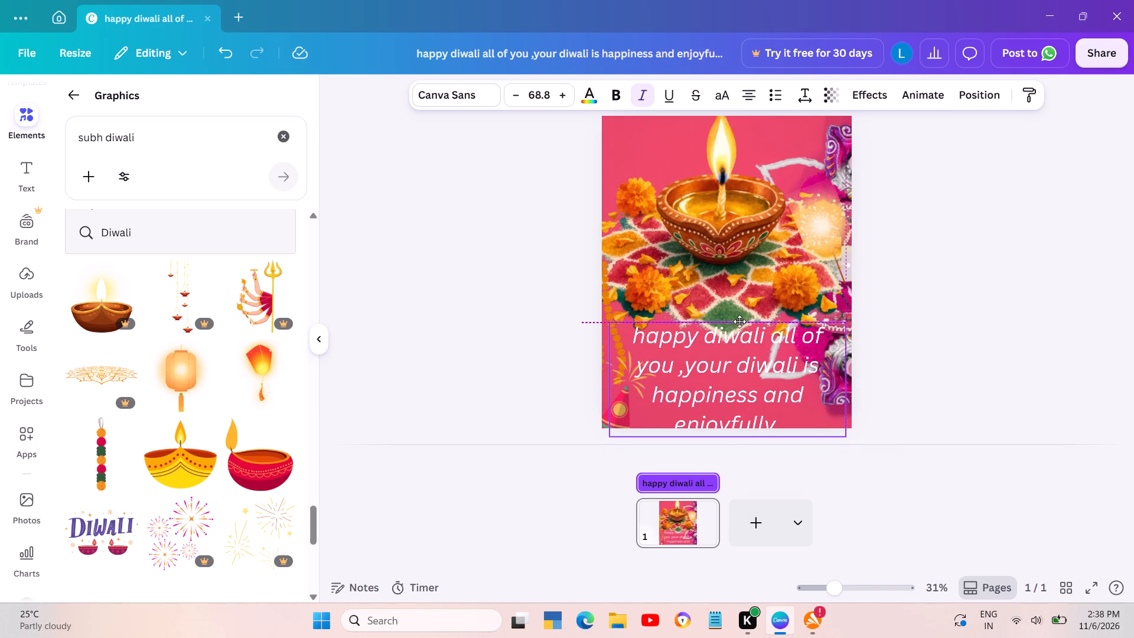
left_click_drag(739, 321, 739, 318)
left_click_drag(756, 384, 754, 356)
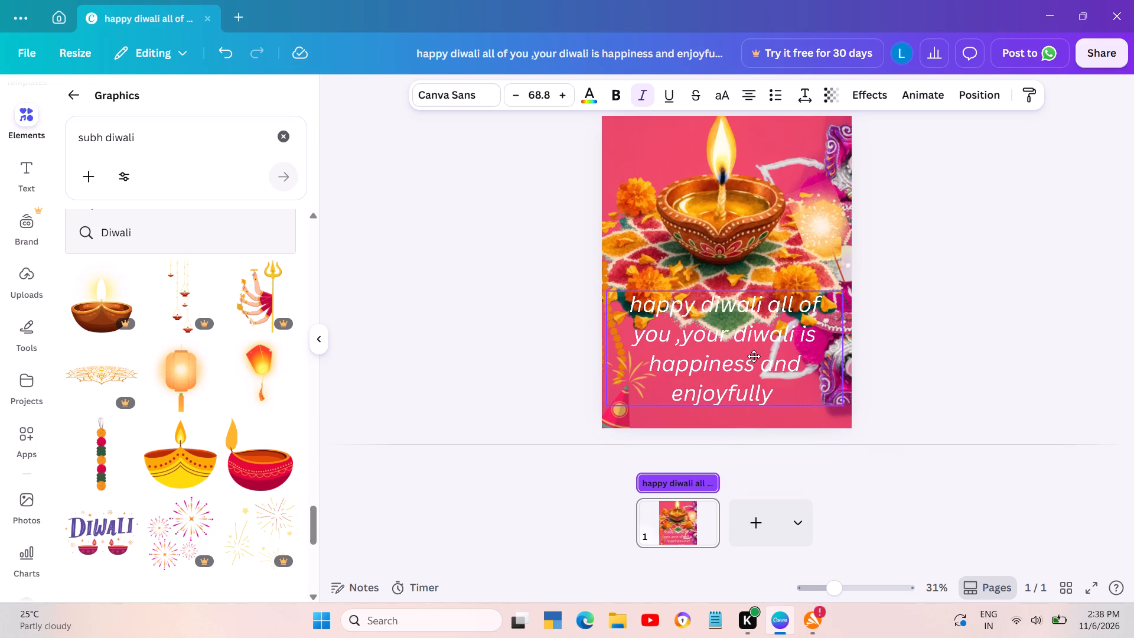
left_click_drag(754, 356, 754, 360)
left_click_drag(756, 366, 758, 372)
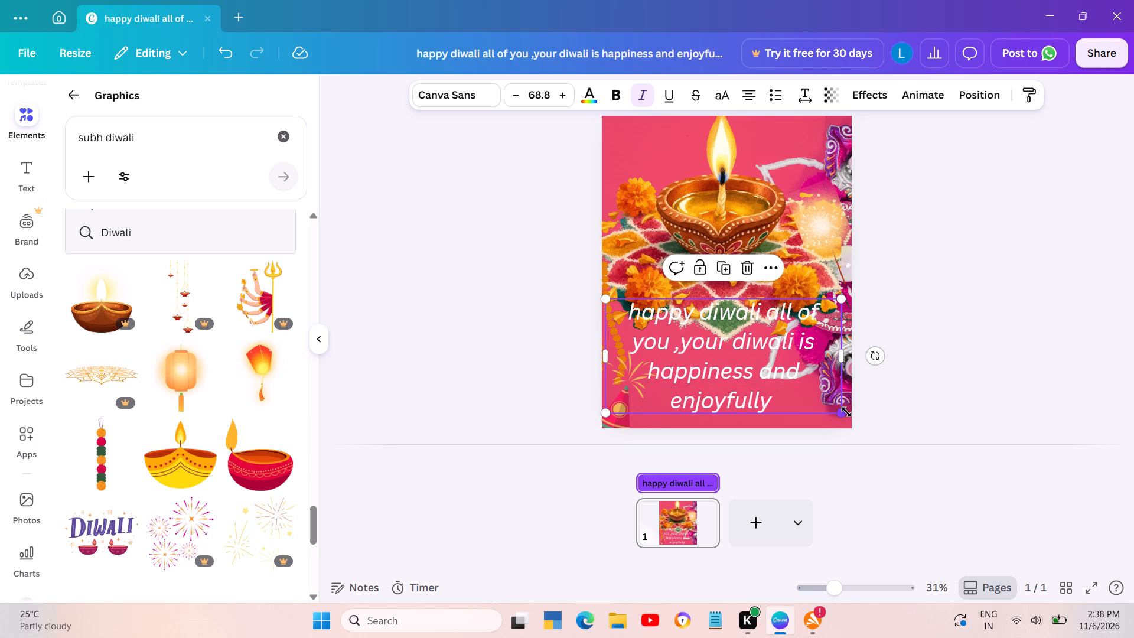
Shrink the message text to size 63 and centre it horizontally near the bottom of the page.
left_click_drag(846, 412, 829, 402)
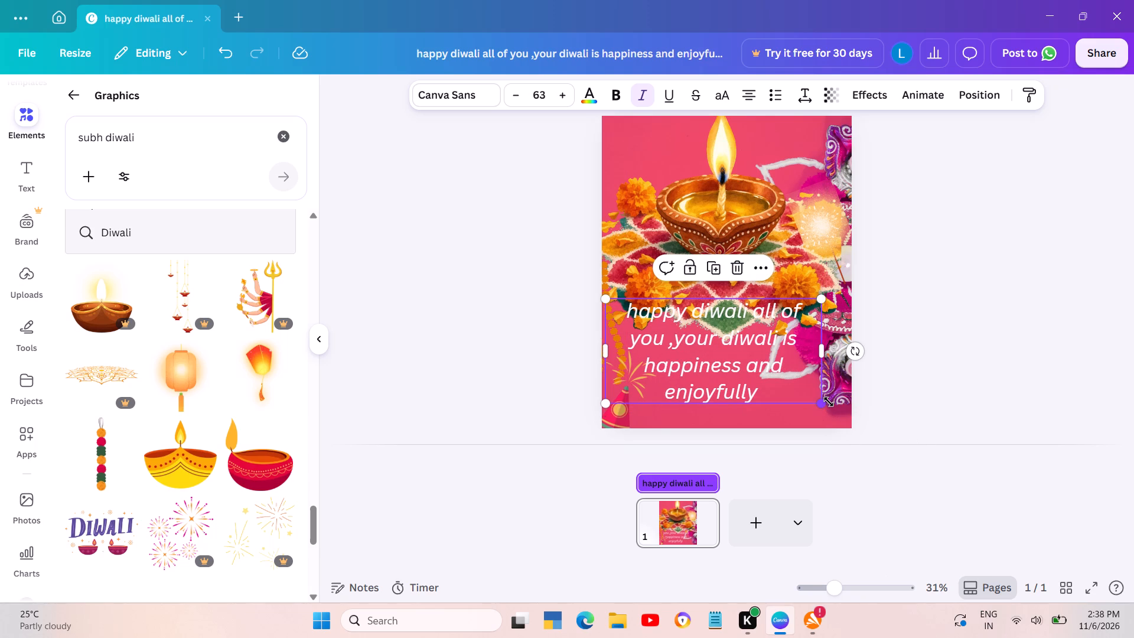
left_click_drag(776, 365, 789, 377)
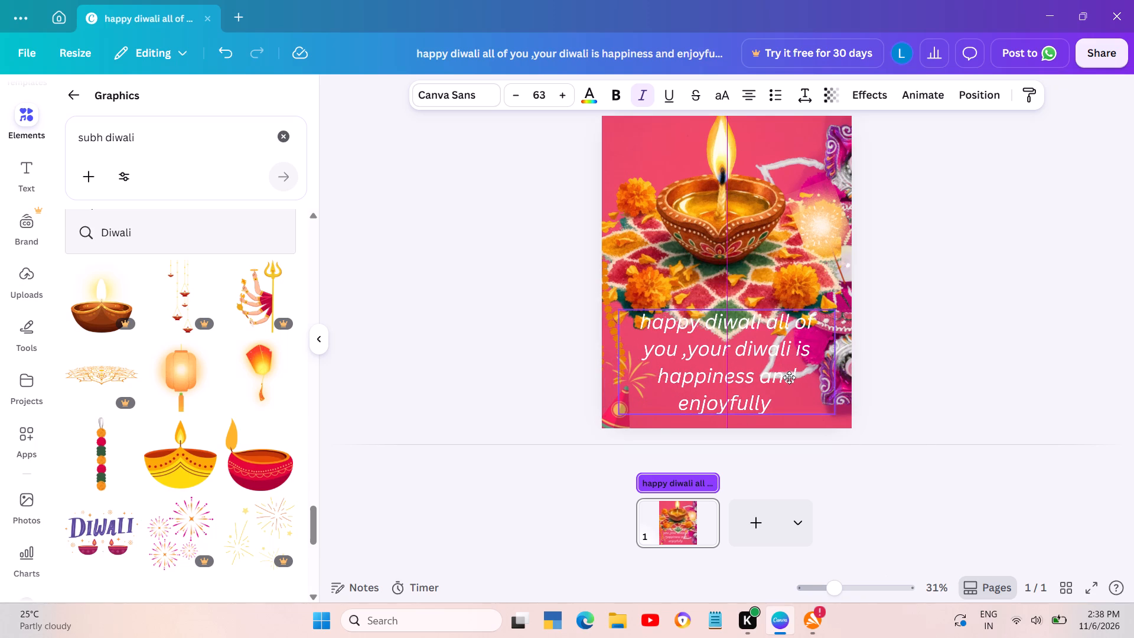
left_click_drag(789, 377, 792, 379)
Browse further through the Diwali graphics and insert the square pink arch frame decorated with diyas and flowers.
scroll(902, 246, "up", 1)
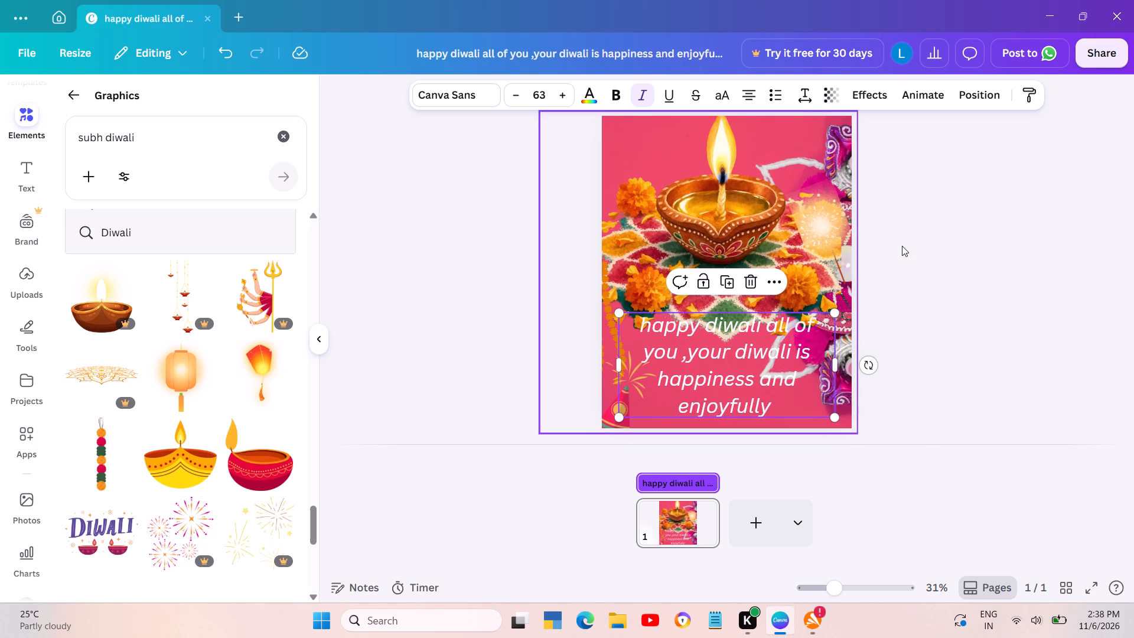
scroll(902, 246, "up", 1)
left_click(800, 132)
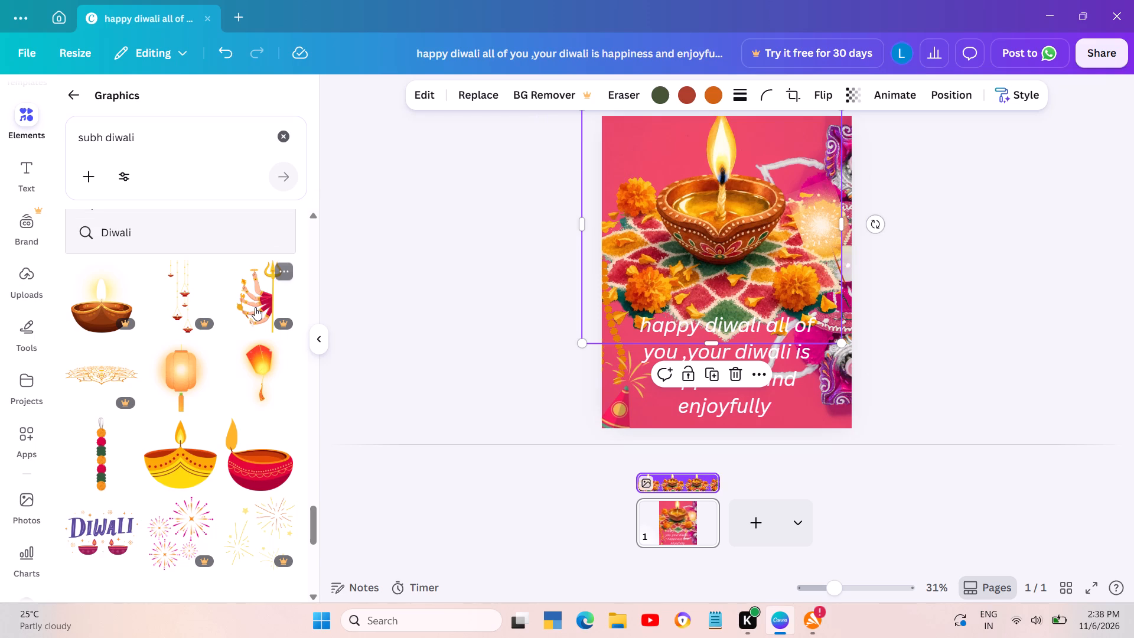
scroll(219, 396, "down", 7)
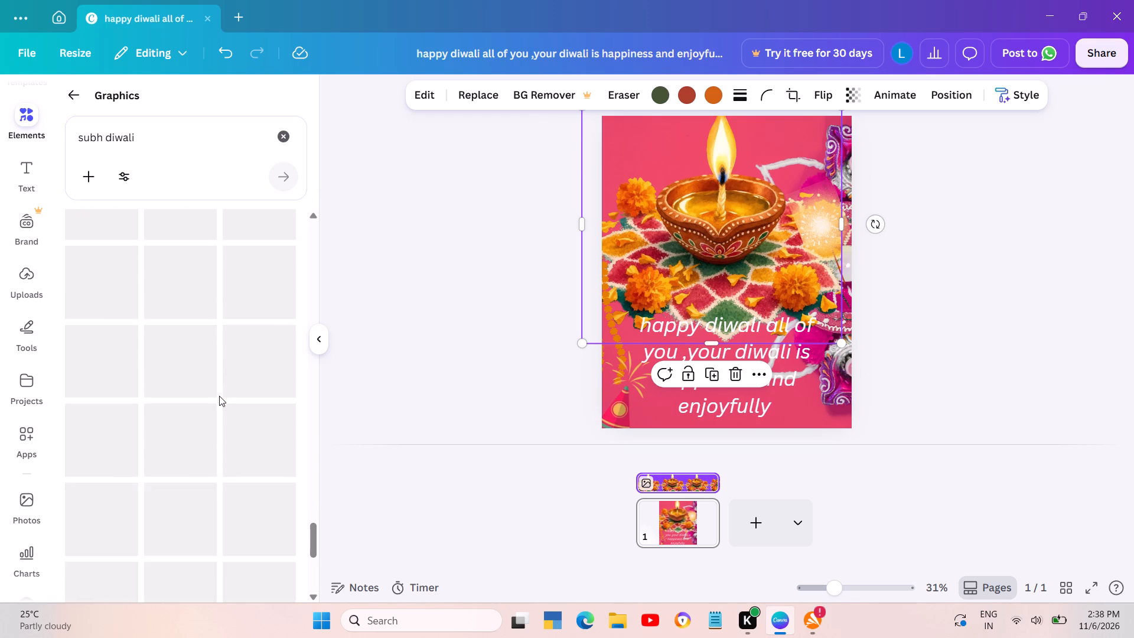
scroll(219, 396, "down", 3)
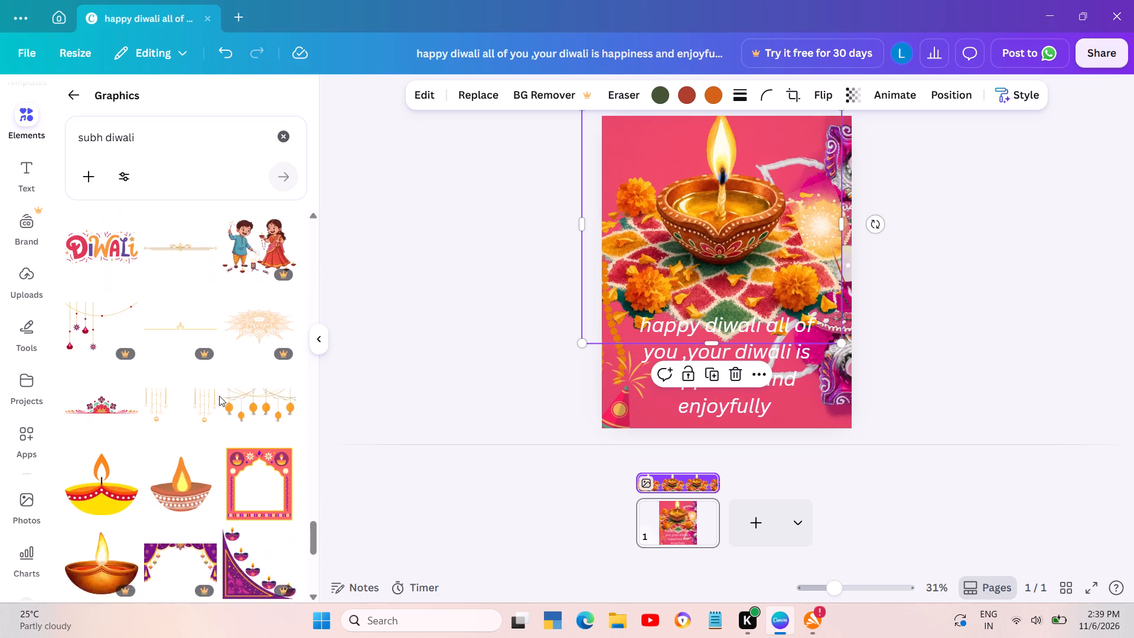
scroll(219, 396, "down", 2)
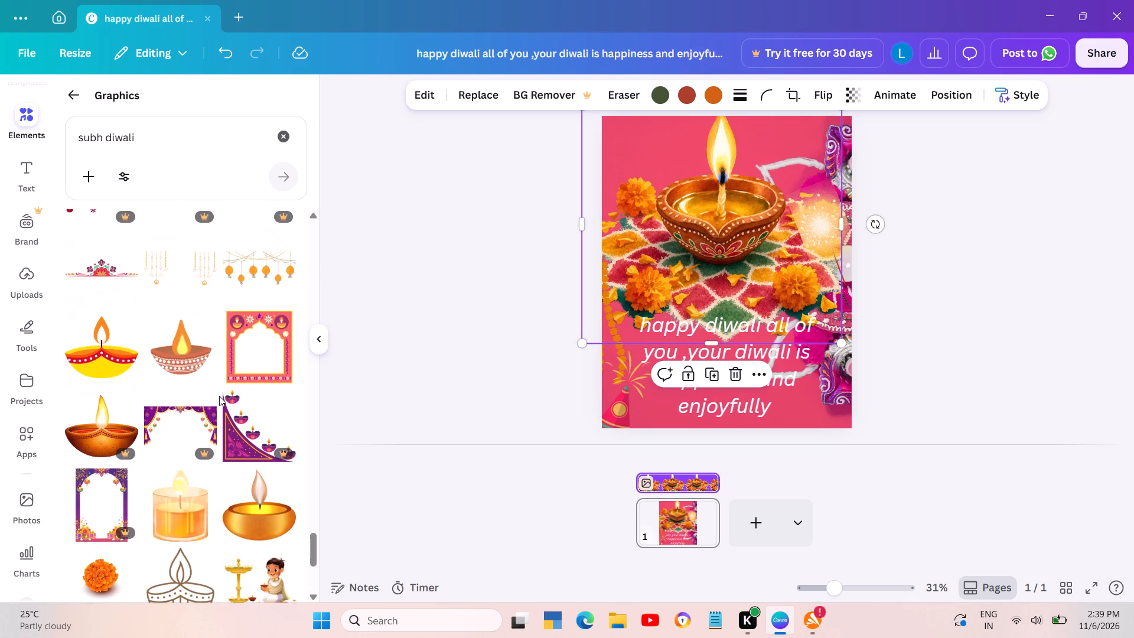
scroll(219, 396, "down", 1)
left_click(242, 399)
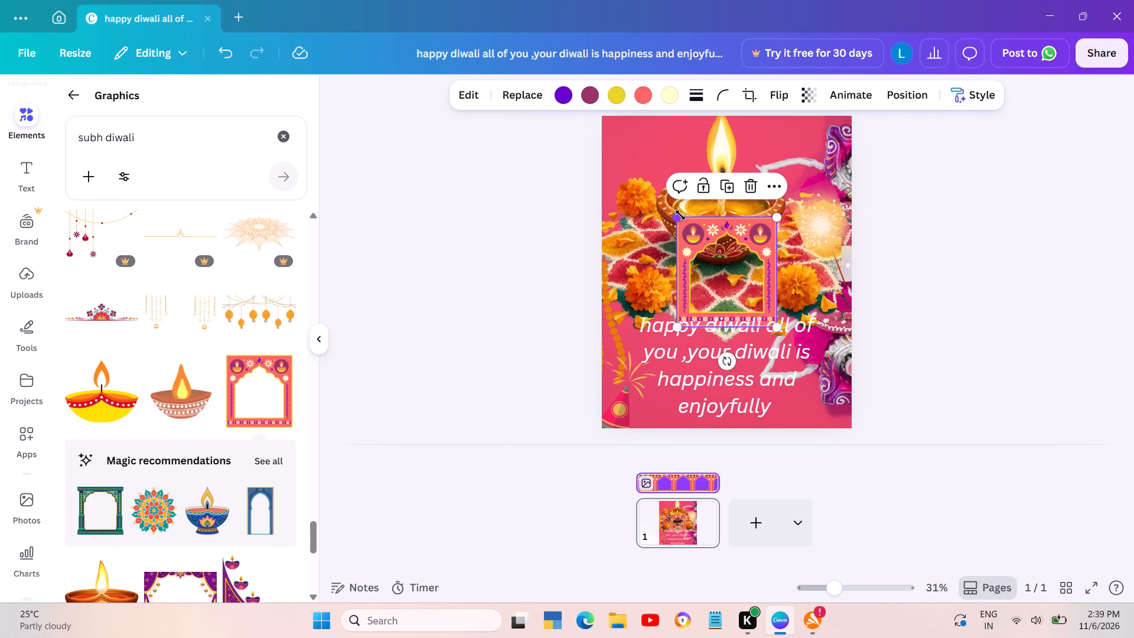
Enlarge the arch frame graphic from its corners and position it so it surrounds the diya and covers the whole page.
left_click_drag(680, 213, 608, 84)
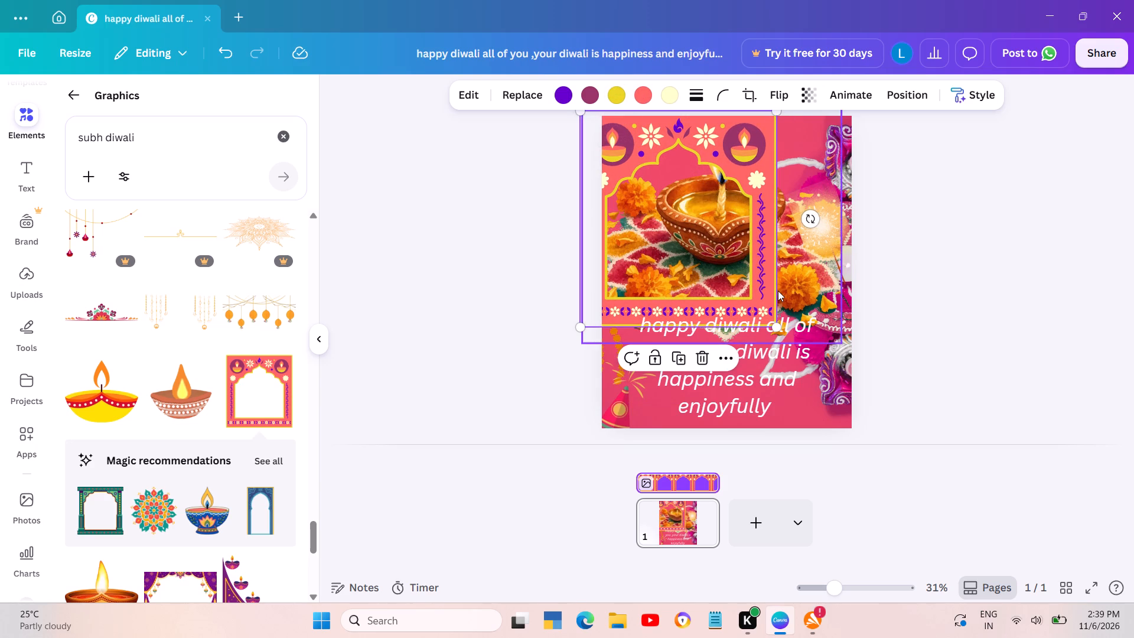
left_click_drag(774, 324, 812, 334)
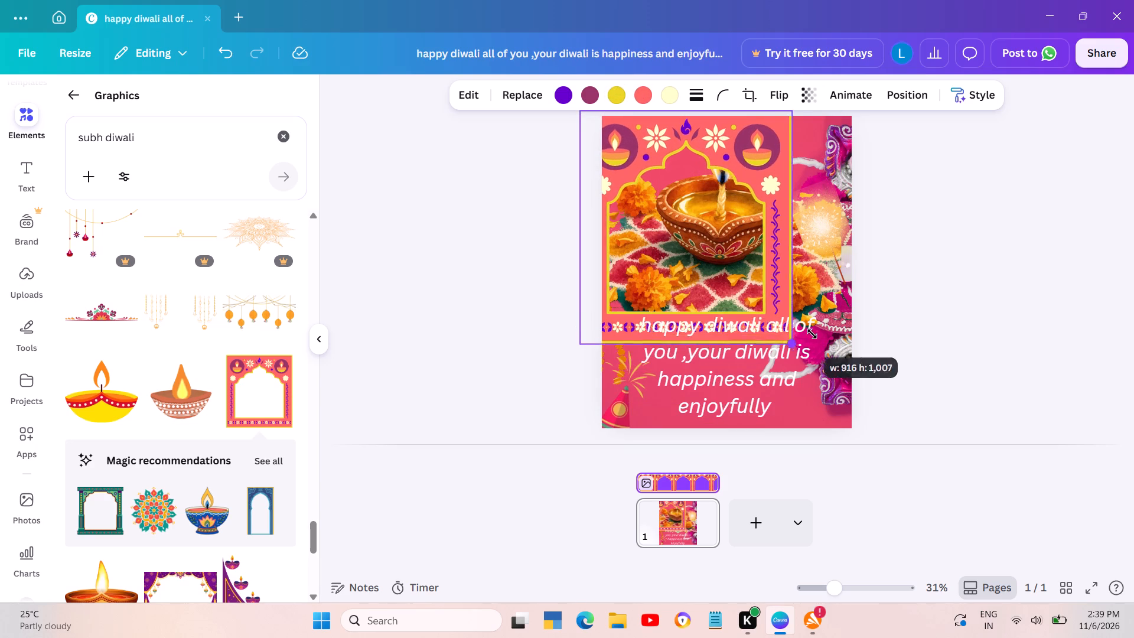
left_click_drag(812, 334, 842, 339)
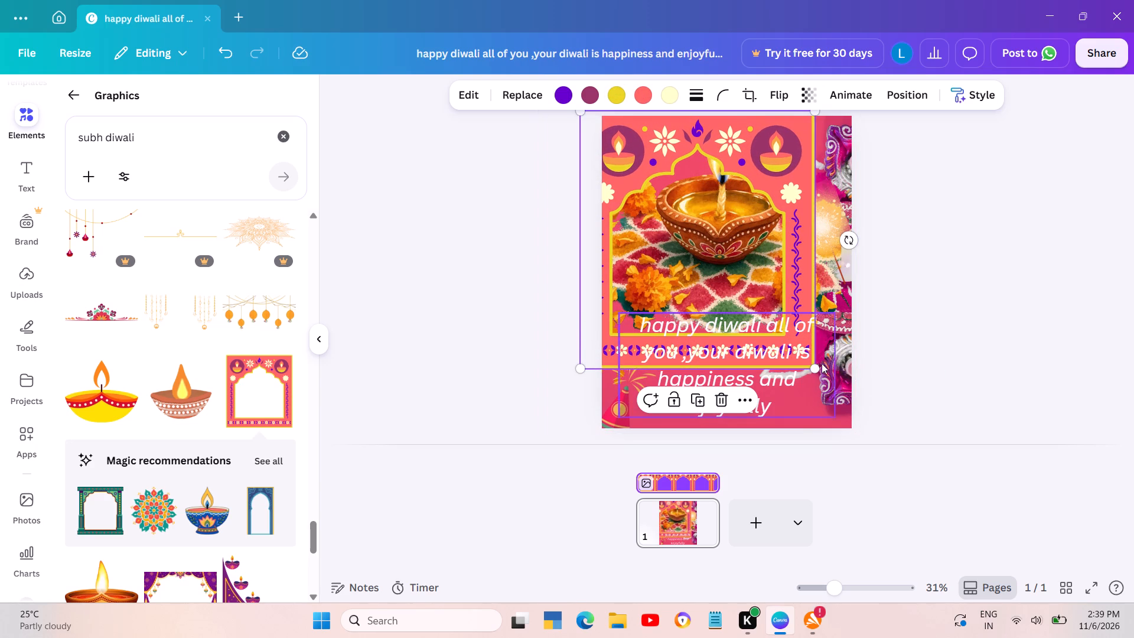
left_click_drag(815, 368, 848, 431)
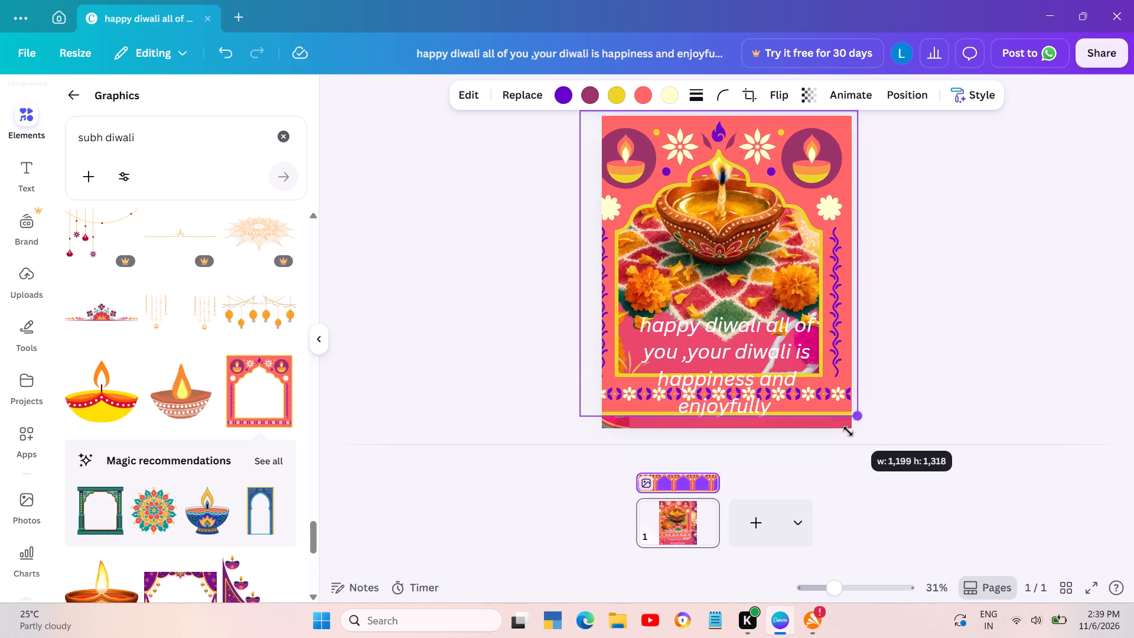
left_click_drag(848, 431, 838, 484)
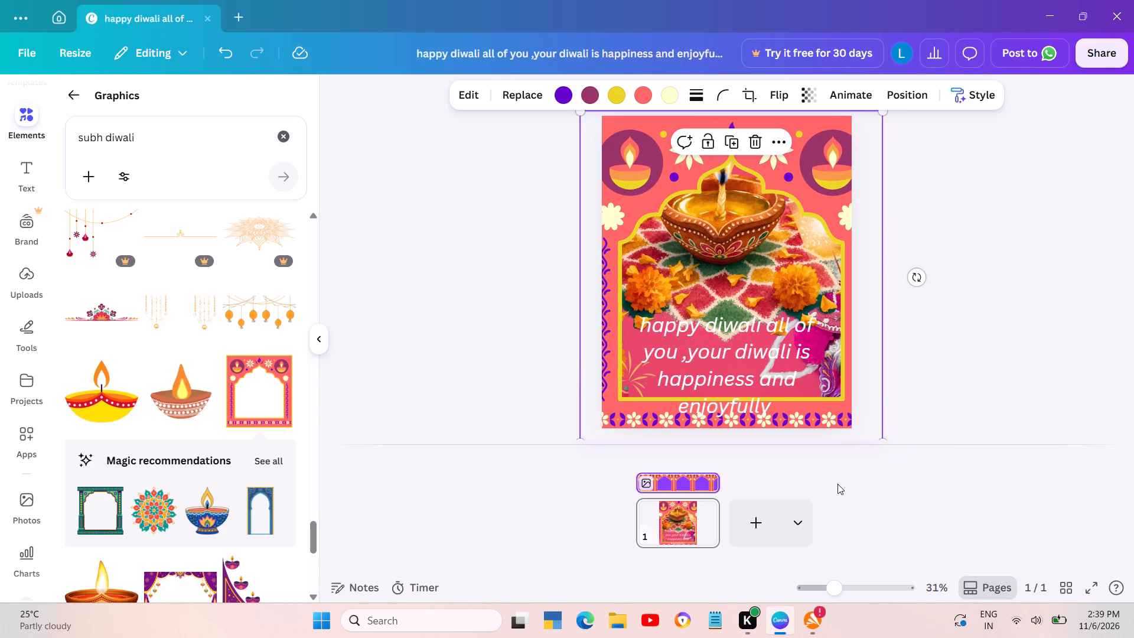
left_click_drag(744, 237, 755, 253)
left_click_drag(755, 253, 737, 226)
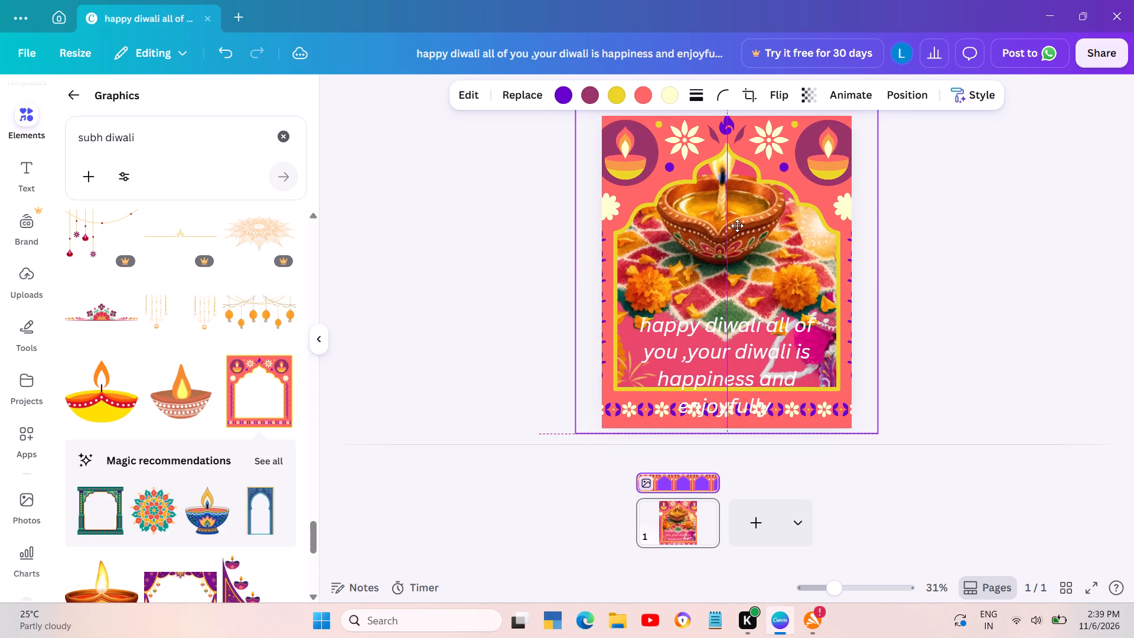
left_click_drag(737, 226, 743, 226)
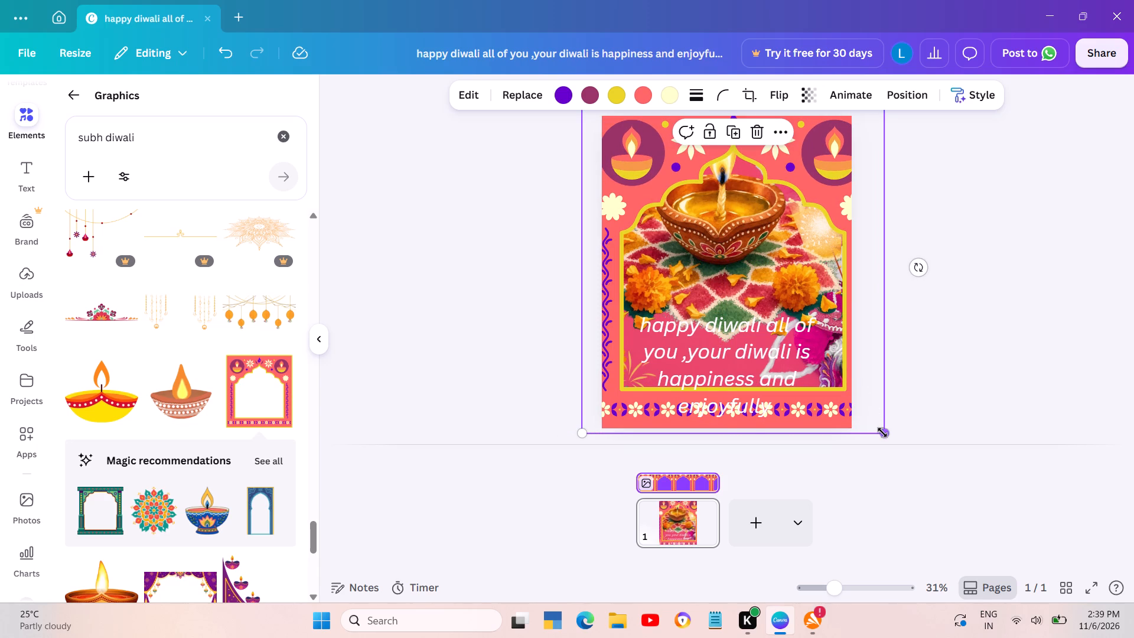
left_click_drag(882, 432, 893, 455)
Move the message text slightly up and to the left, above the frame's bottom border.
left_click_drag(774, 360, 757, 350)
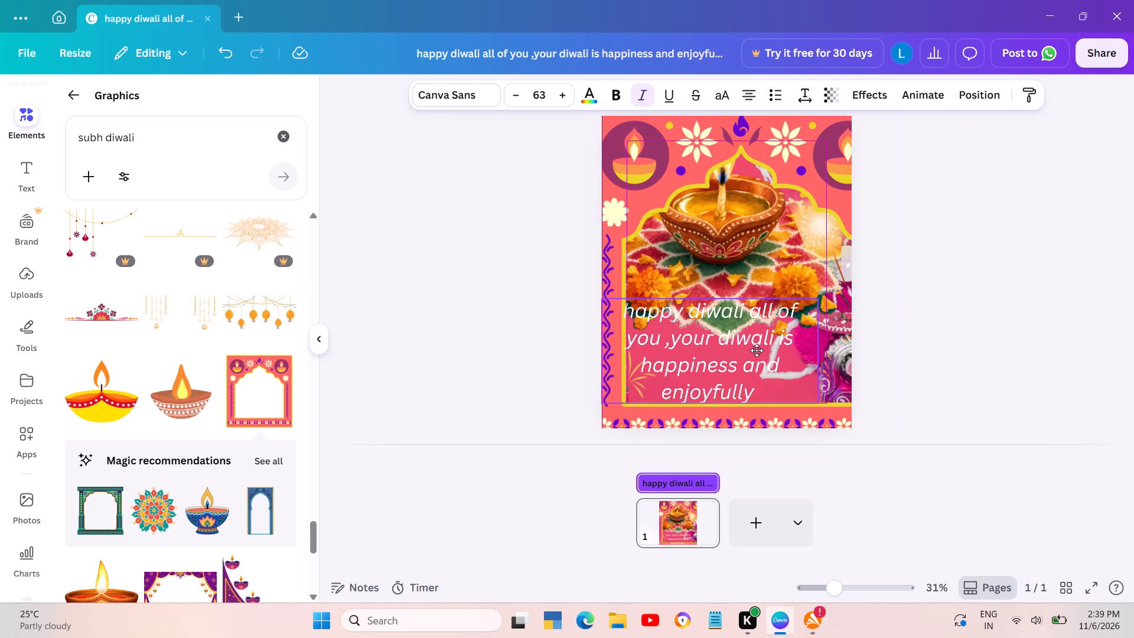
left_click_drag(757, 350, 762, 351)
double_click(762, 351)
Centre the arch frame horizontally on the page and raise it so its arch clears the diya's flame.
left_click(838, 175)
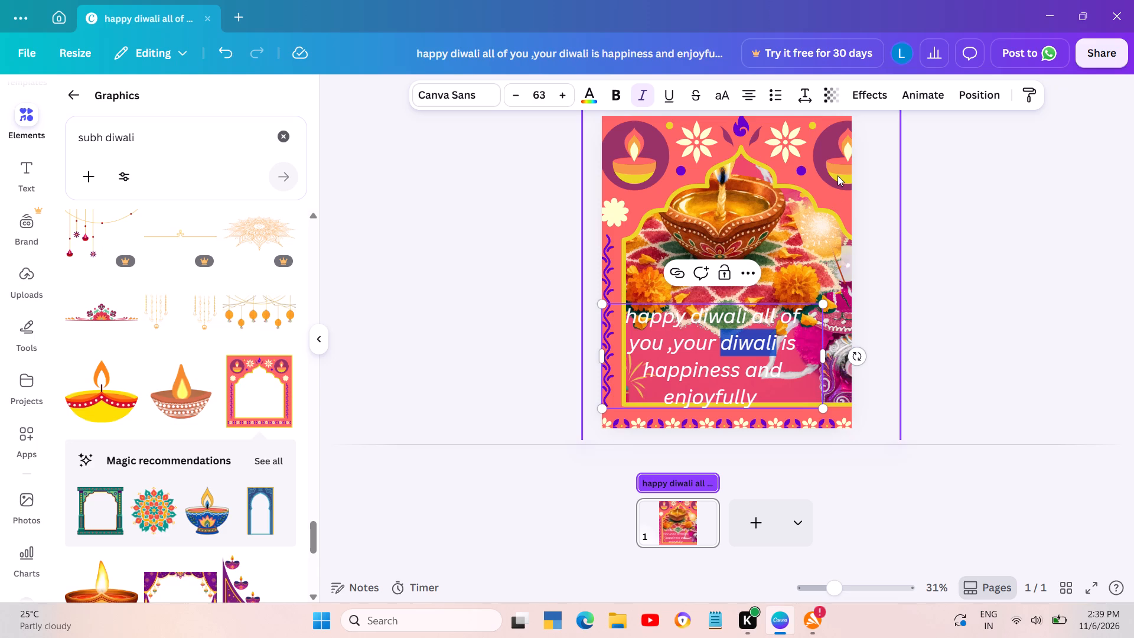
left_click_drag(838, 175, 825, 171)
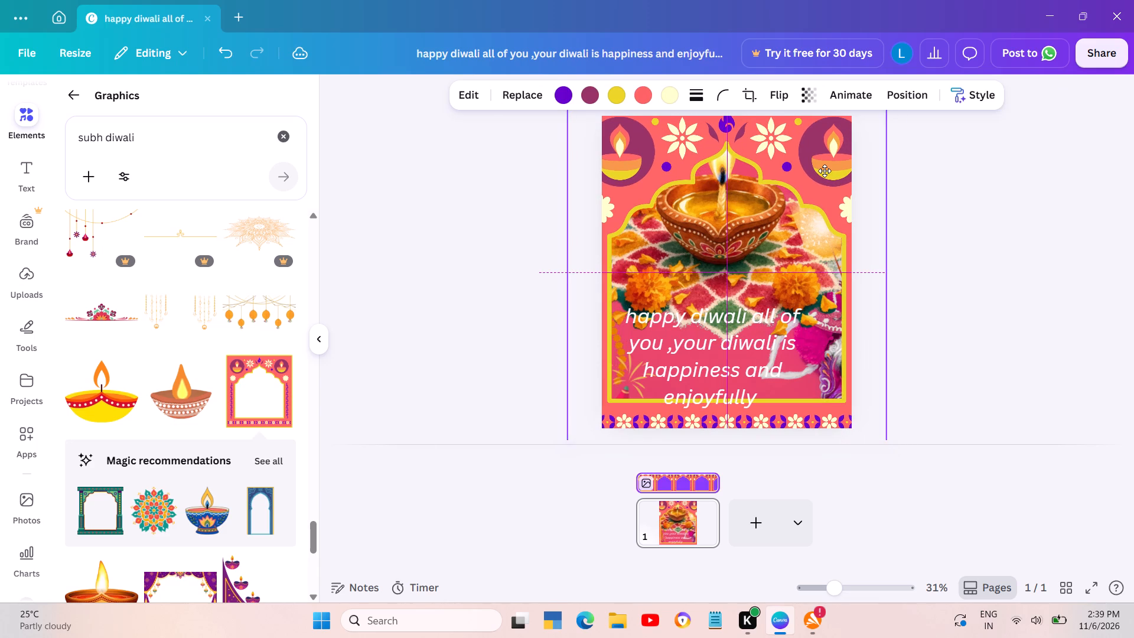
left_click_drag(825, 171, 816, 158)
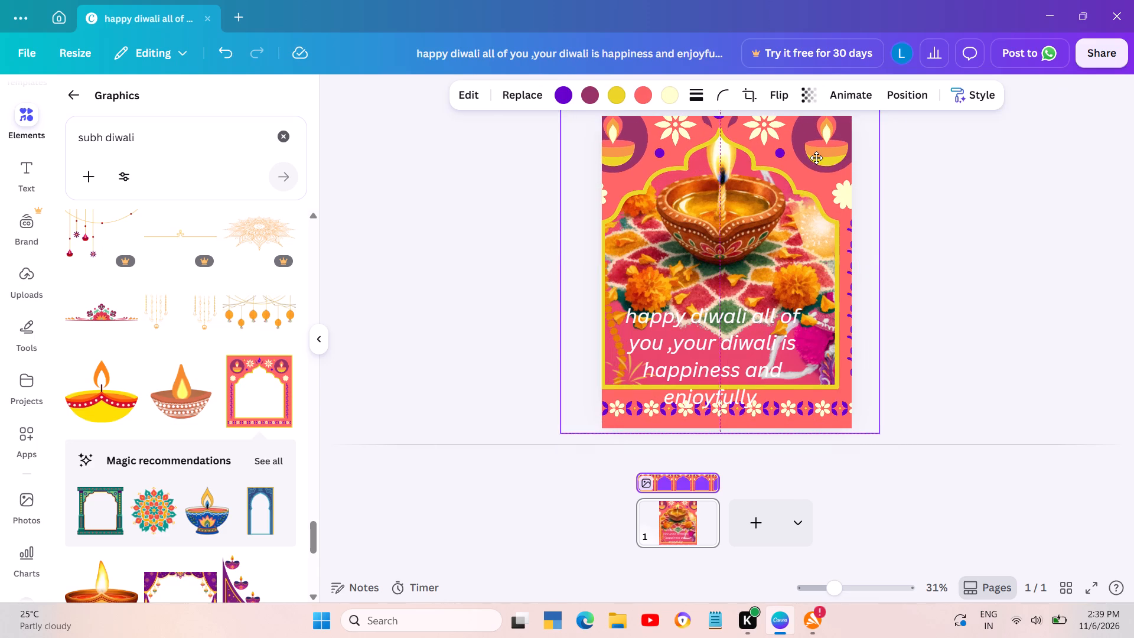
left_click_drag(816, 158, 831, 154)
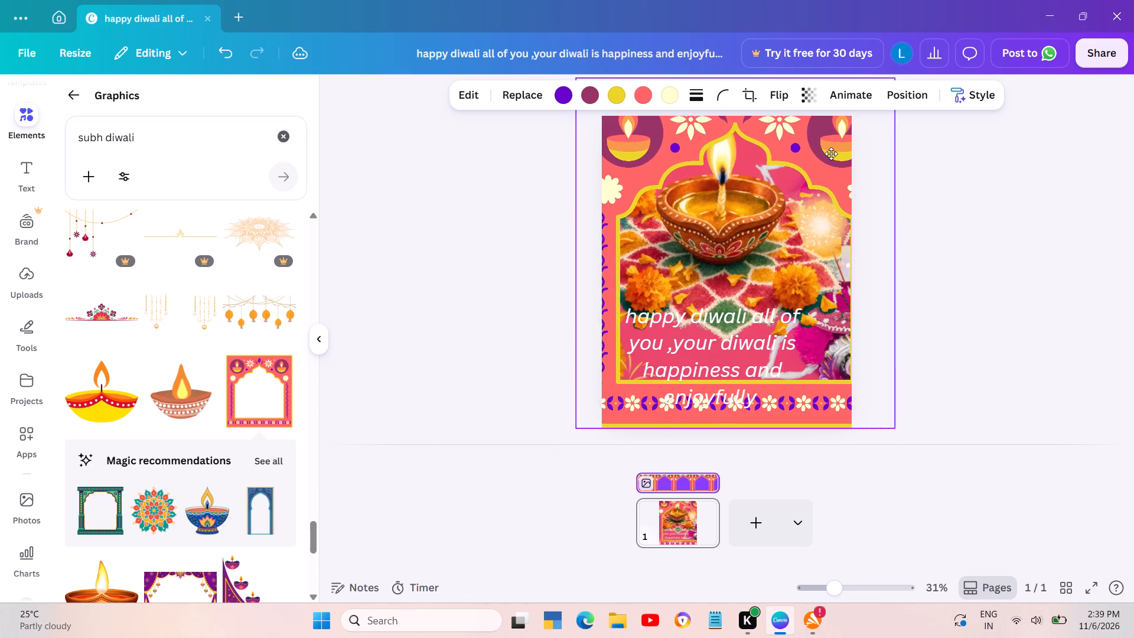
left_click_drag(831, 154, 821, 142)
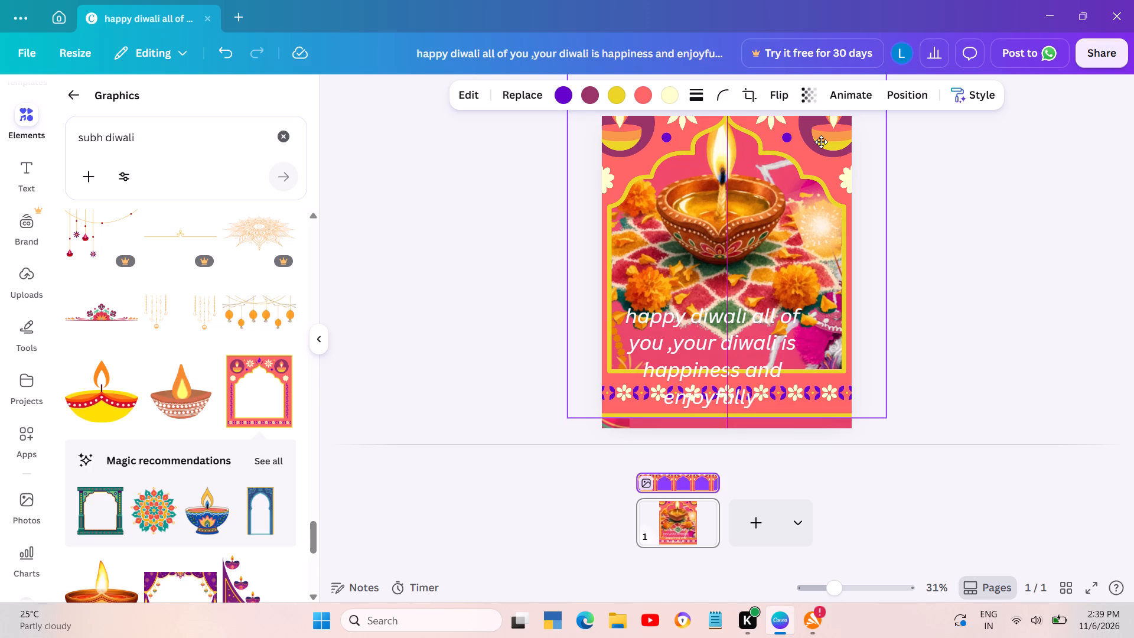
left_click_drag(821, 142, 823, 137)
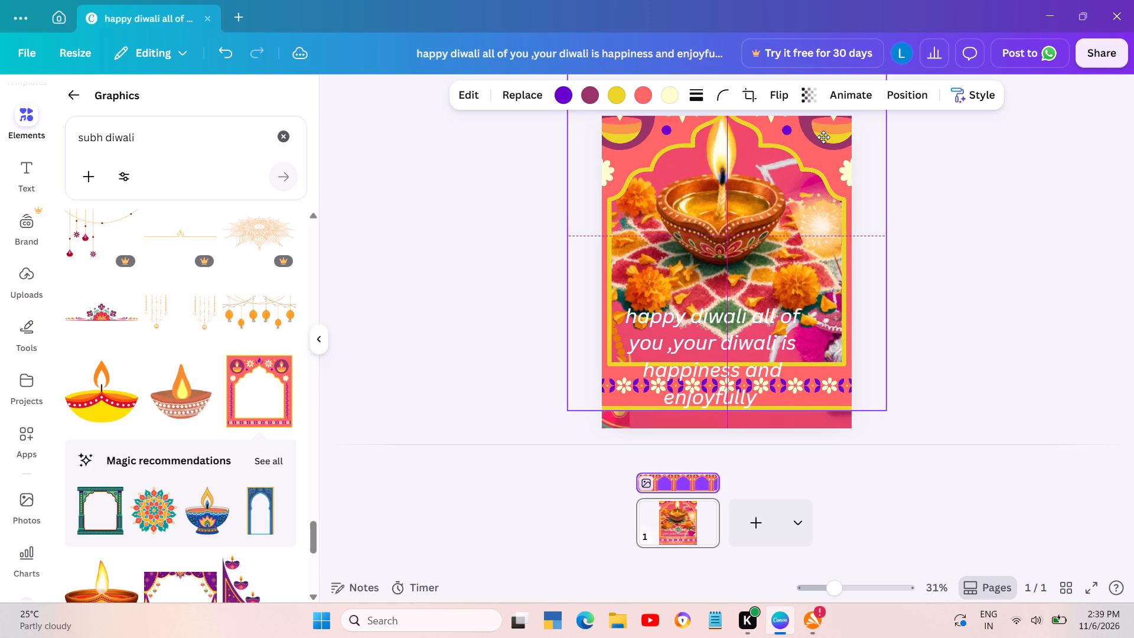
left_click_drag(823, 137, 821, 130)
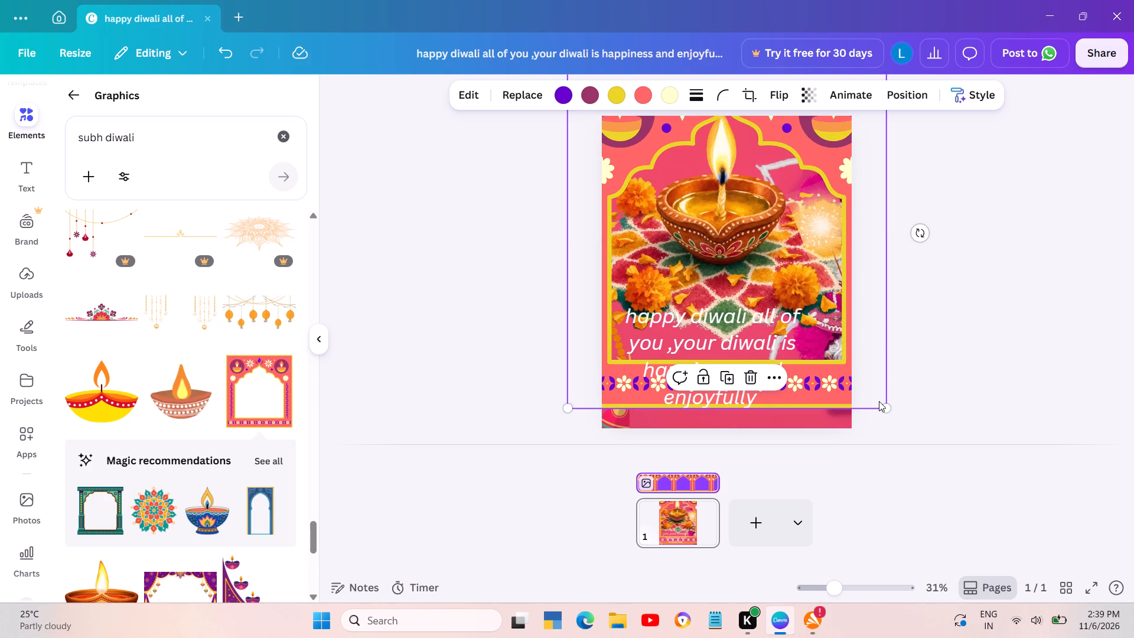
Enlarge the arch frame beyond the page's sides and recentre it, leaving its arch at the top and yellow line along the bottom.
left_click_drag(885, 407, 836, 539)
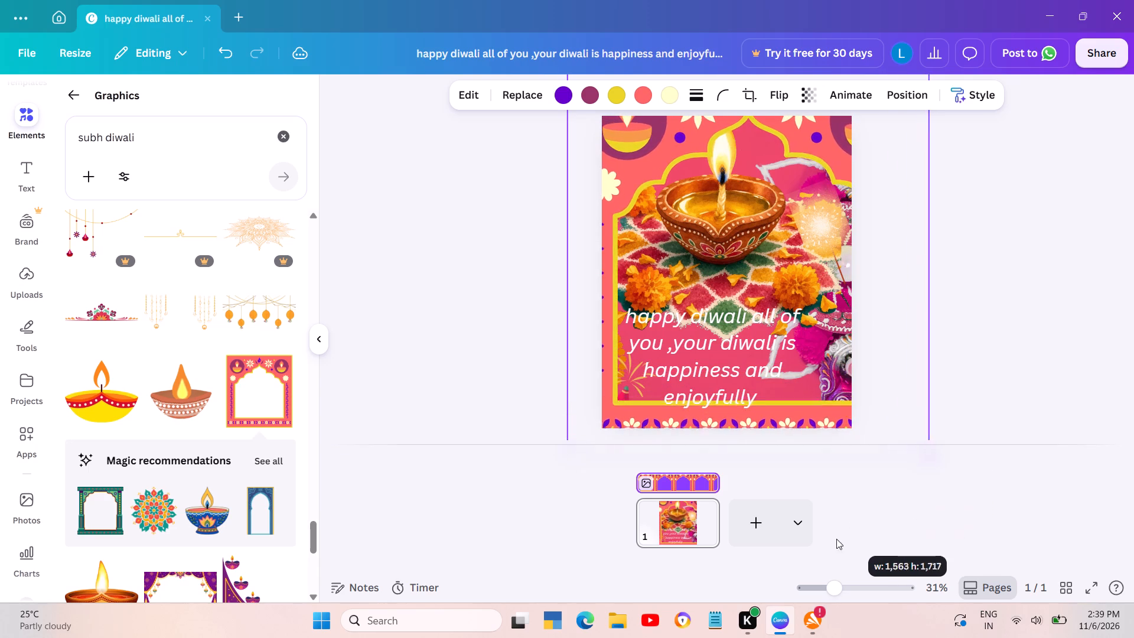
left_click_drag(836, 539, 784, 637)
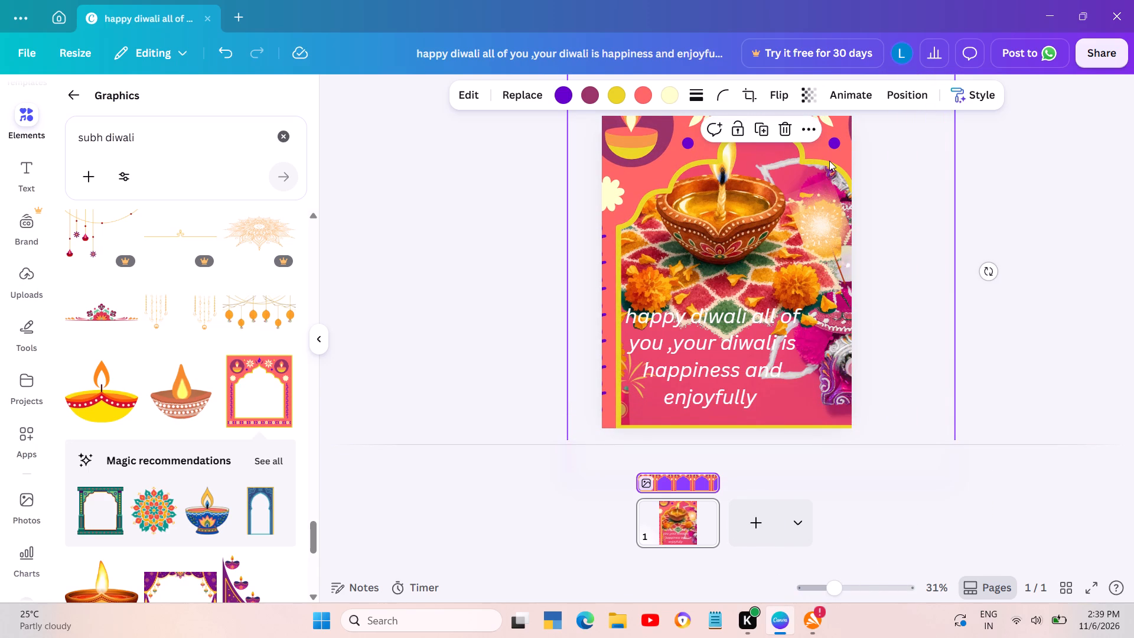
left_click_drag(829, 161, 794, 158)
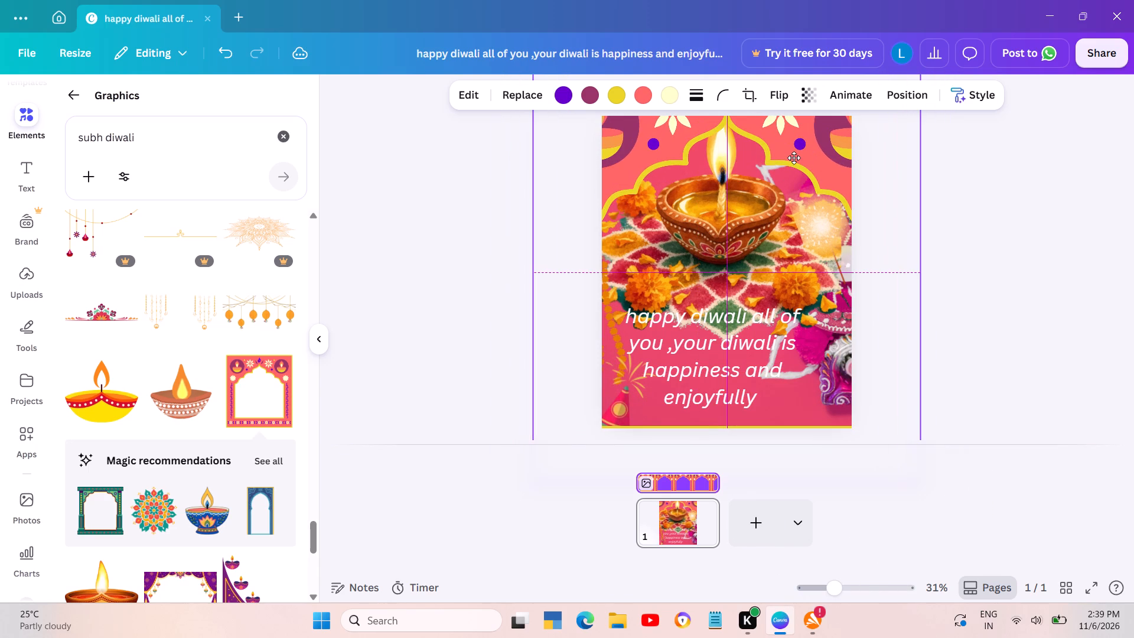
left_click_drag(794, 158, 794, 157)
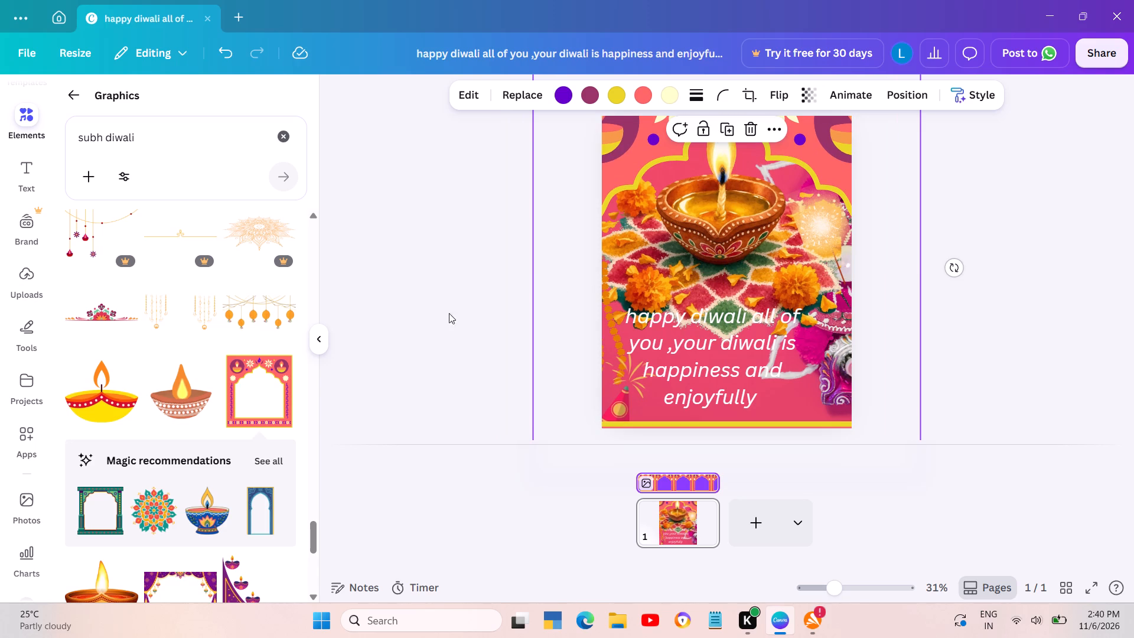
Deselect the arch frame and look through the remaining "subh diwali" graphics for further decorations.
left_click(416, 317)
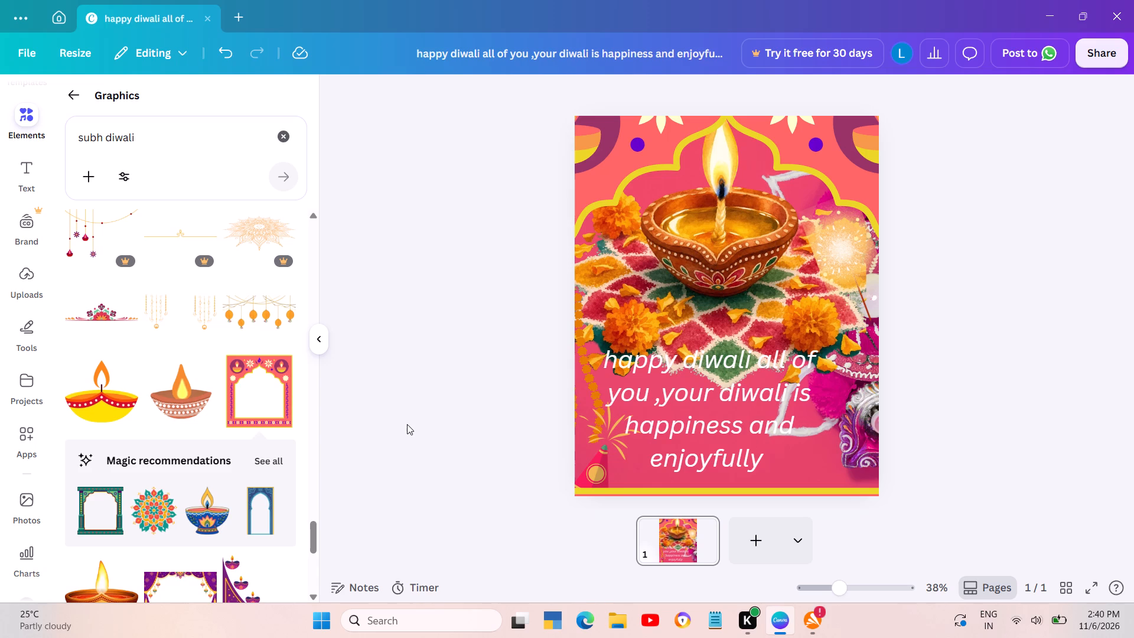
scroll(203, 497, "down", 3)
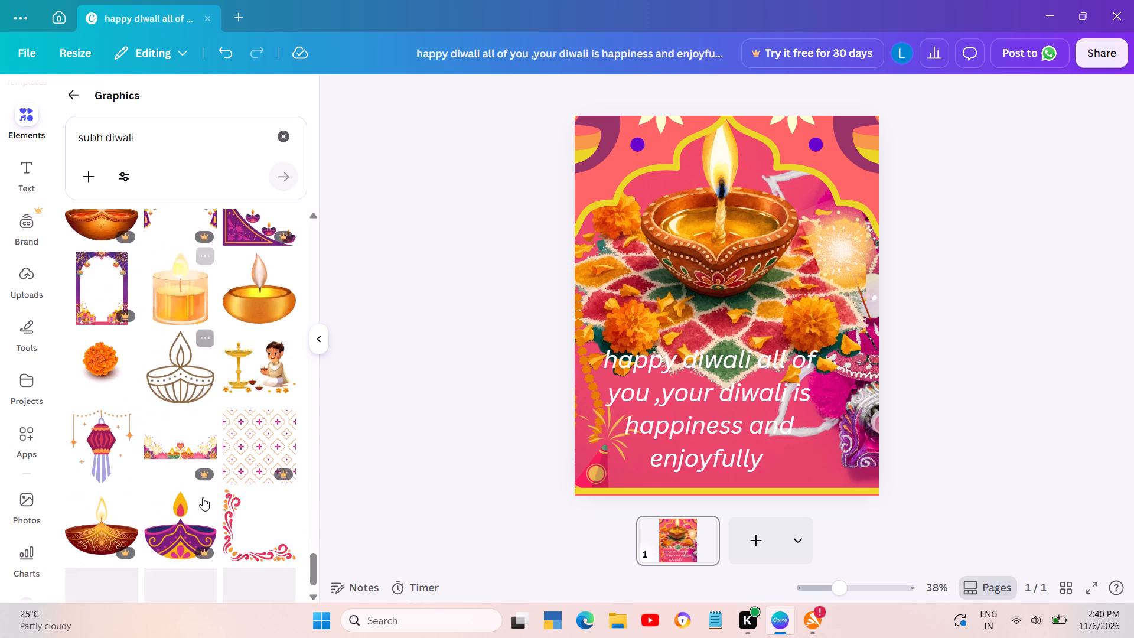
scroll(203, 497, "down", 3)
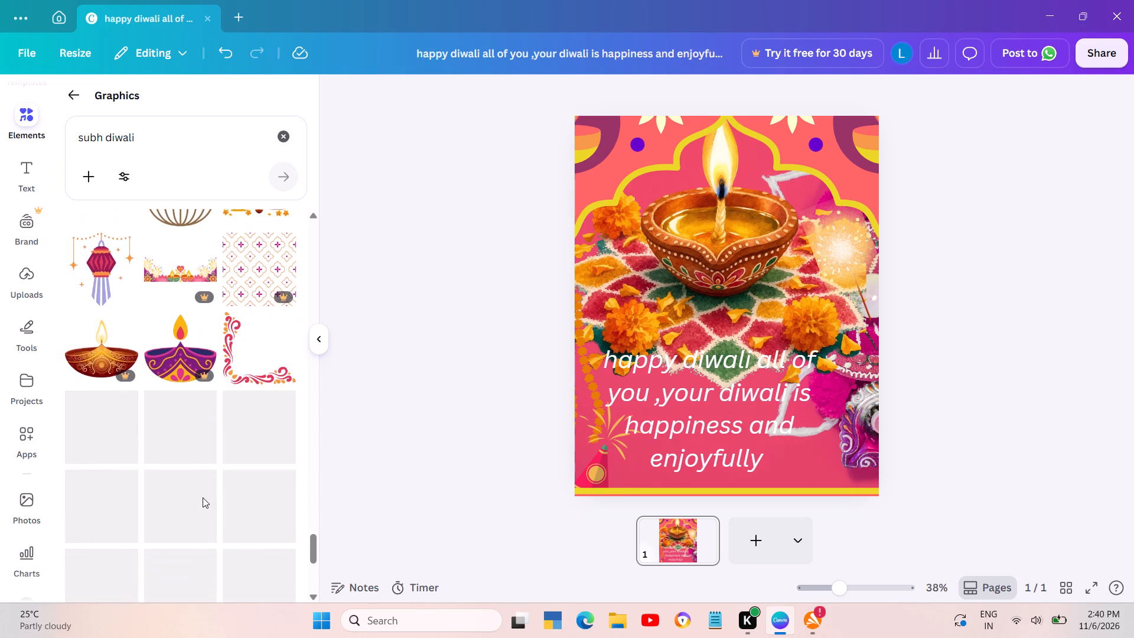
scroll(238, 387, "down", 3)
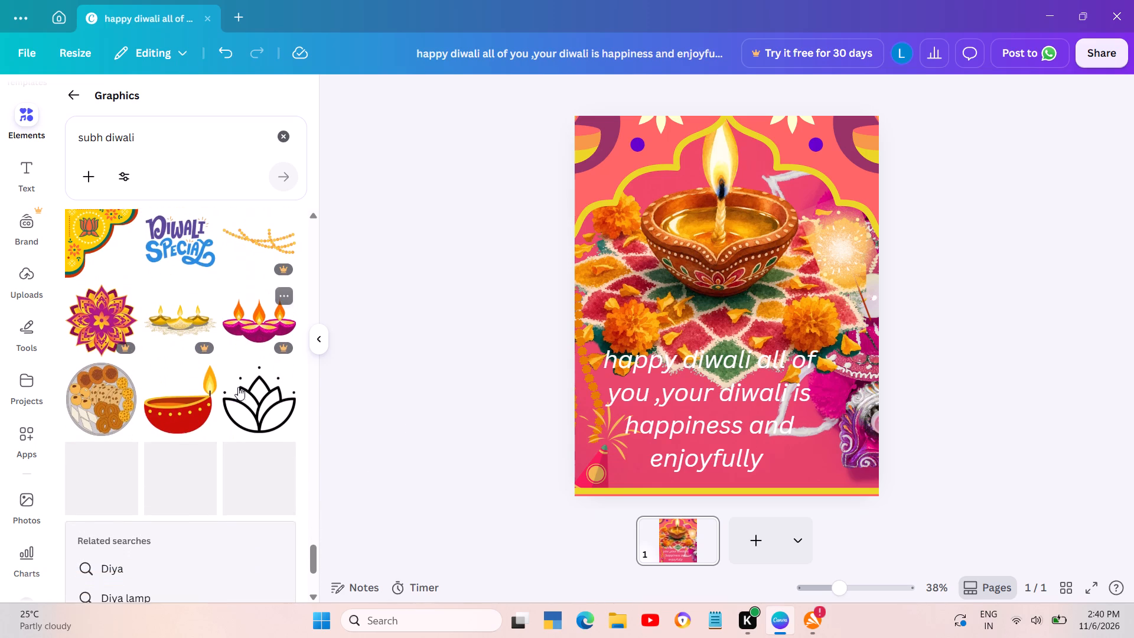
Search the graphics library for "shub labh".
left_click(170, 128)
key("BackSpace")
key("BackSpace")
key("BackSpace")
key("BackSpace")
key("BackSpace")
key("BackSpace")
key("BackSpace")
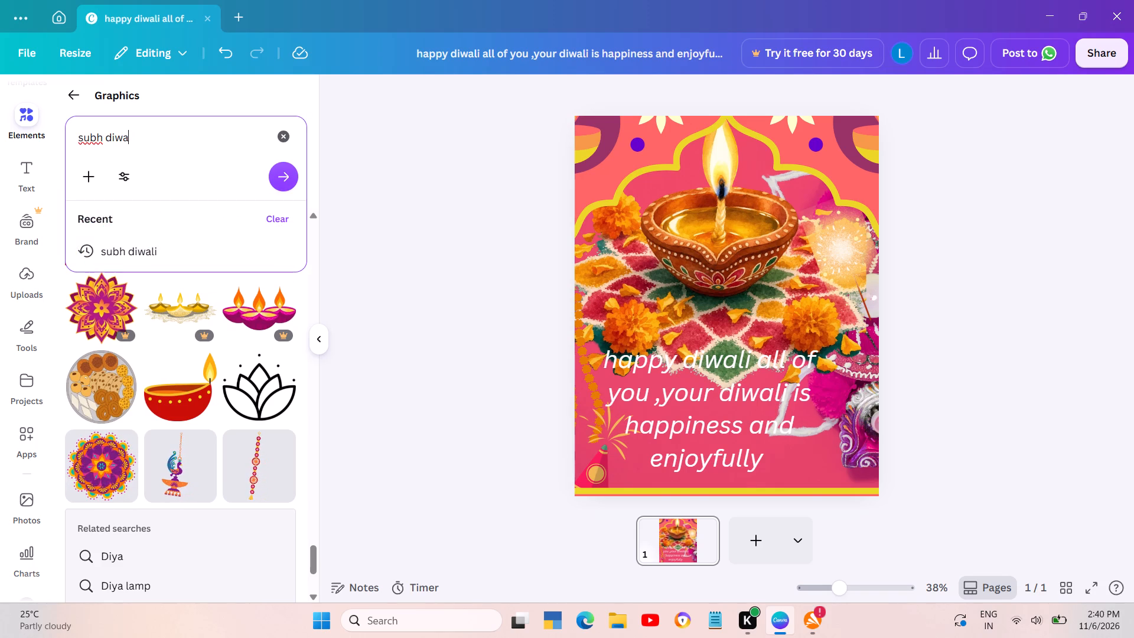
key("BackSpace")
key("BackSpace")
key("BackSpace")
key("BackSpace")
key("BackSpace")
type("shub labh")
key("Return")
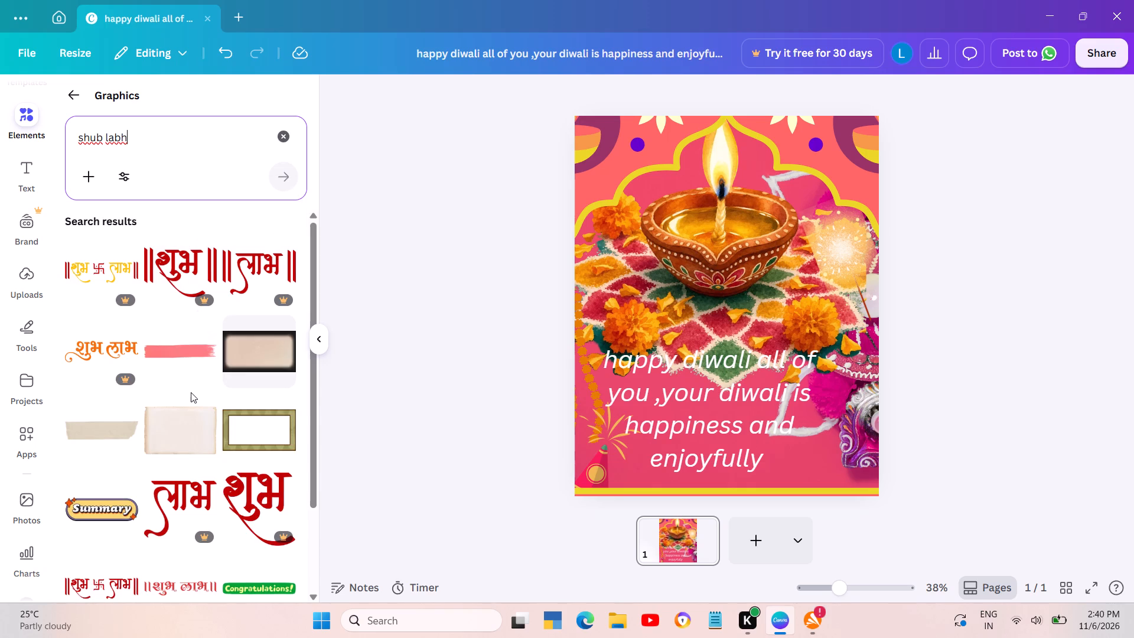
Look through the "shub labh" graphics for a Shubh Labh lettering design suitable for the greeting.
scroll(191, 392, "down", 2)
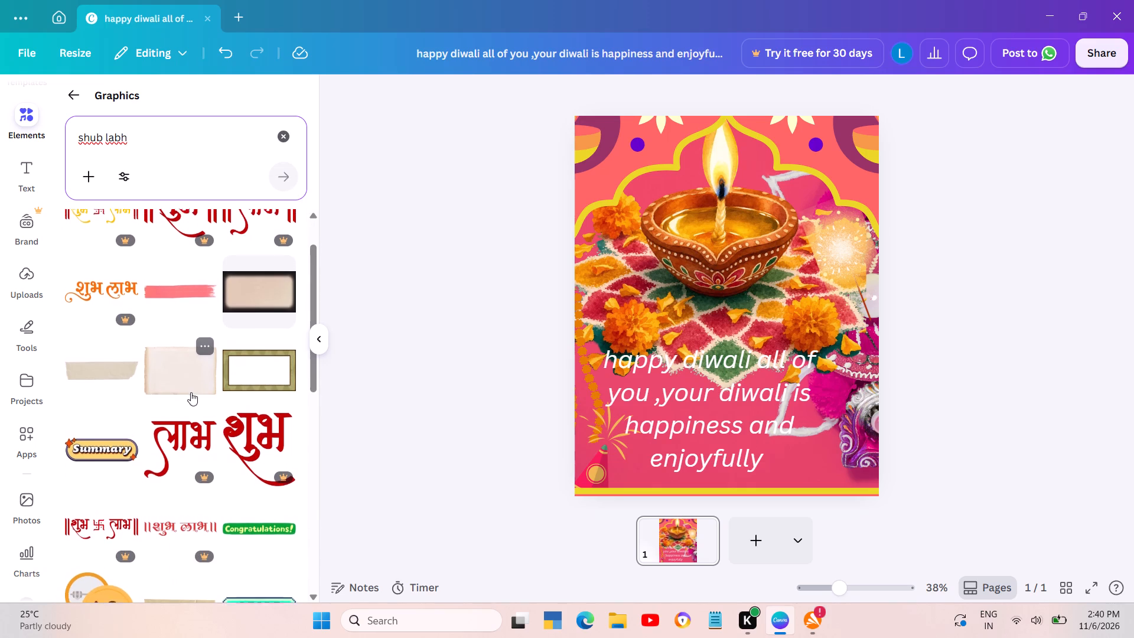
scroll(191, 392, "down", 3)
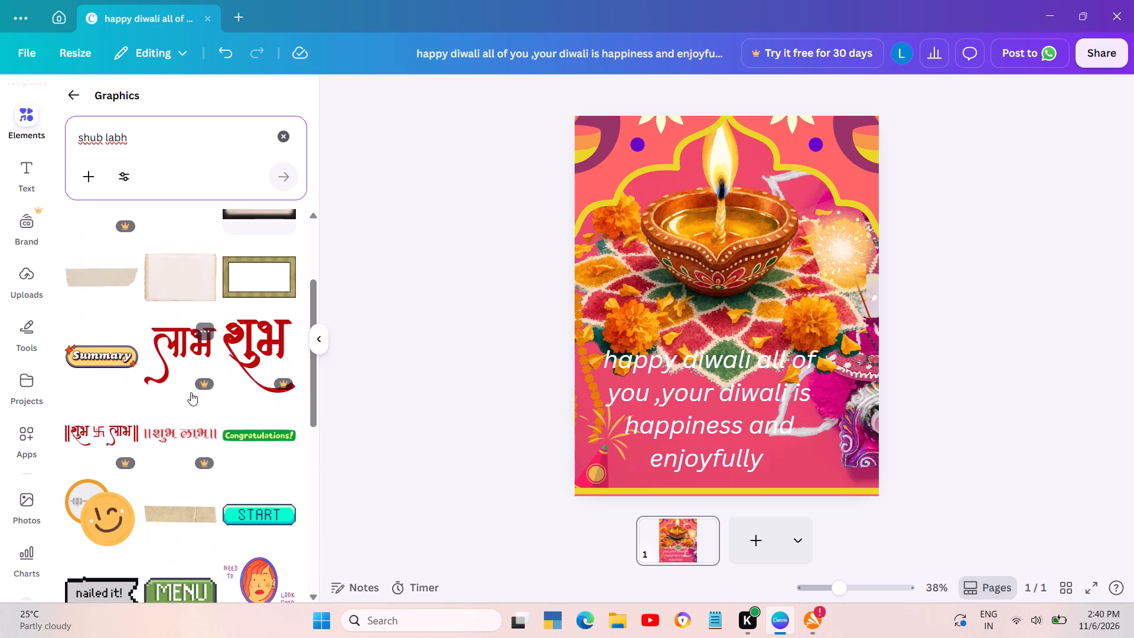
scroll(191, 392, "down", 4)
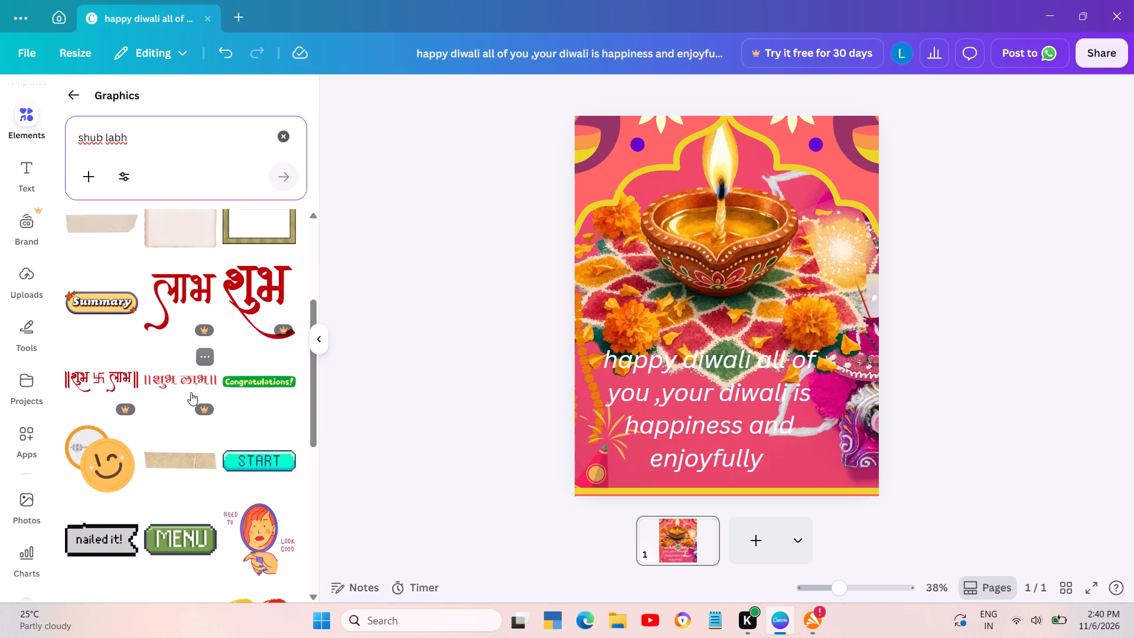
scroll(191, 392, "down", 3)
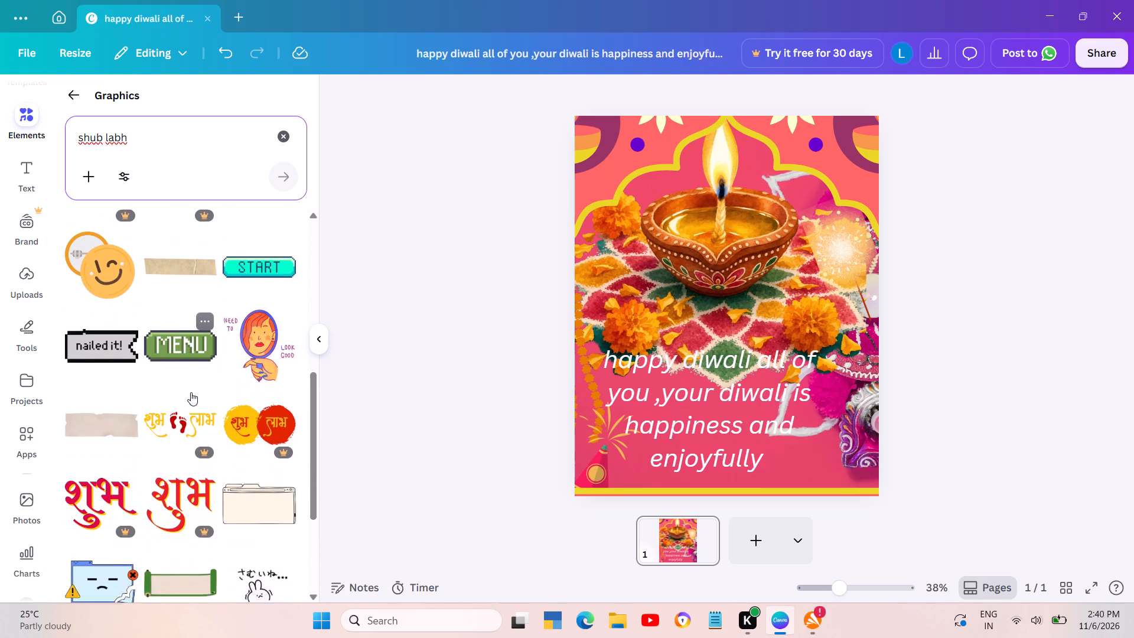
scroll(191, 392, "down", 3)
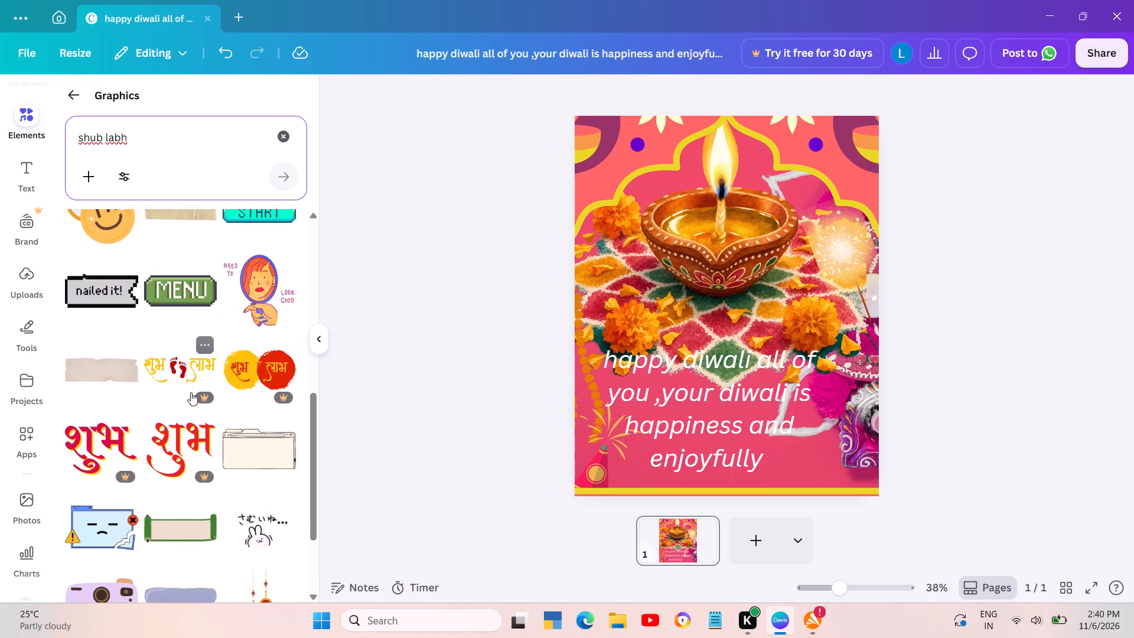
scroll(191, 392, "down", 2)
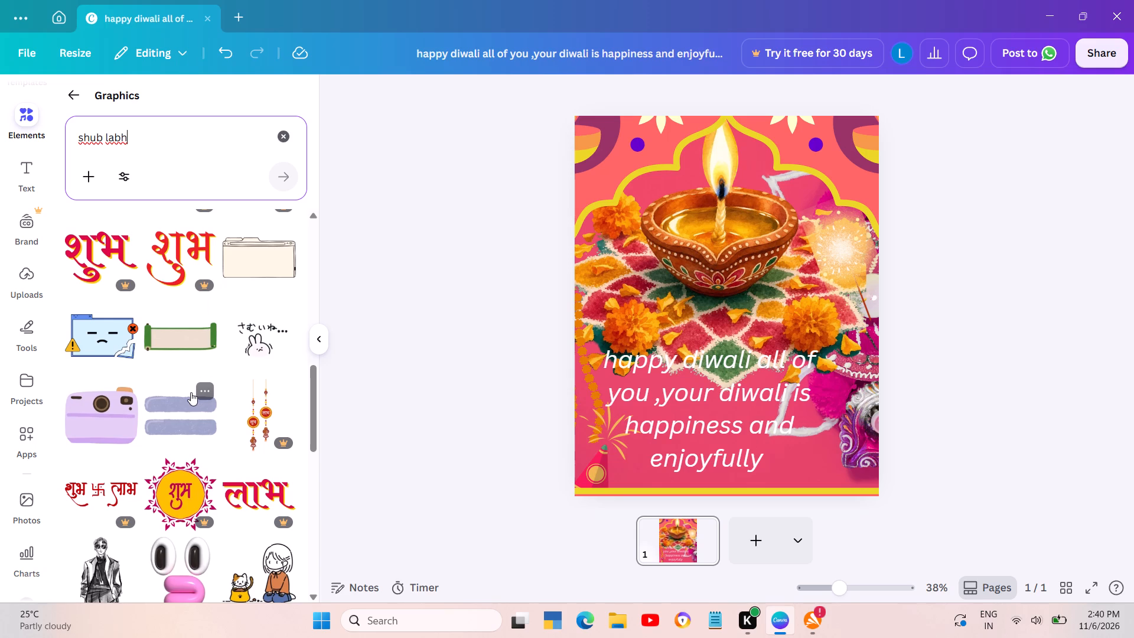
scroll(191, 392, "down", 3)
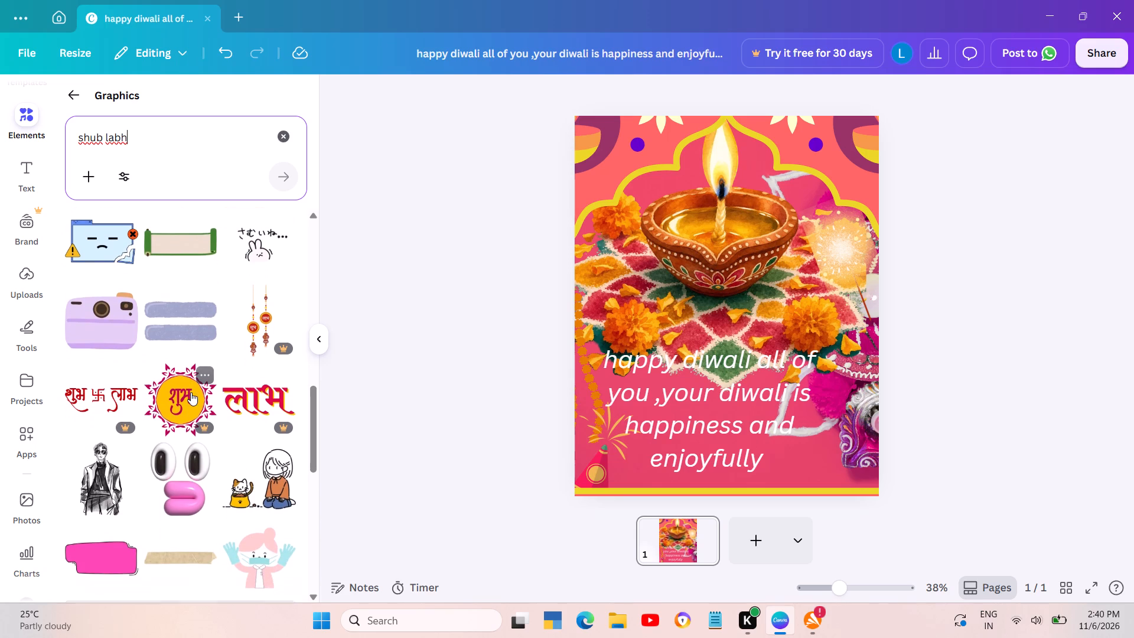
scroll(191, 392, "down", 3)
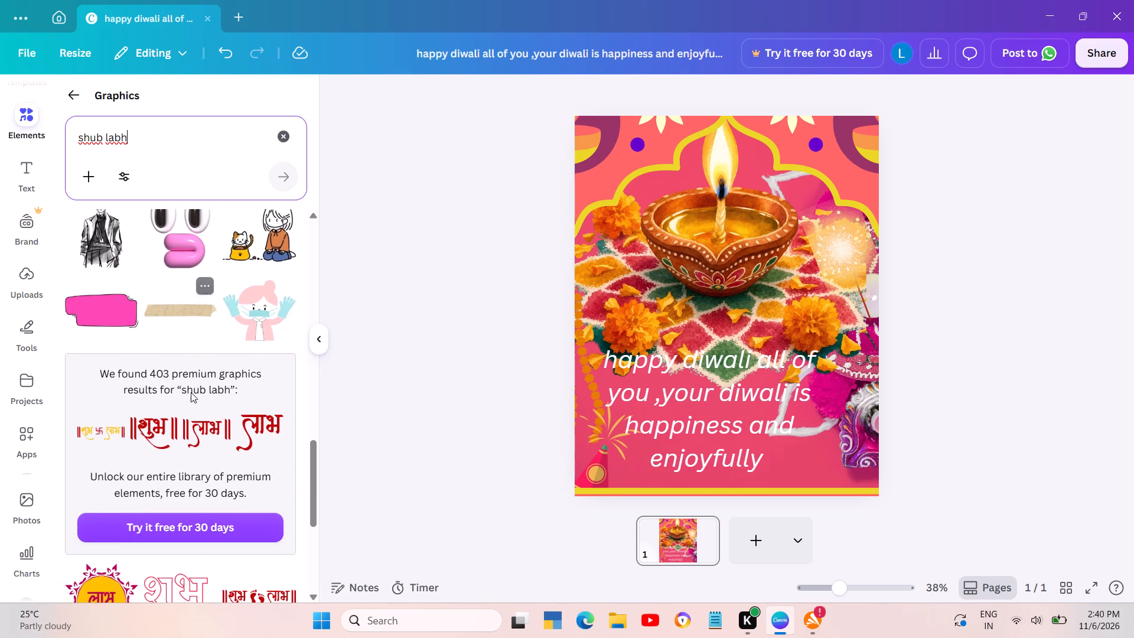
scroll(191, 392, "down", 1)
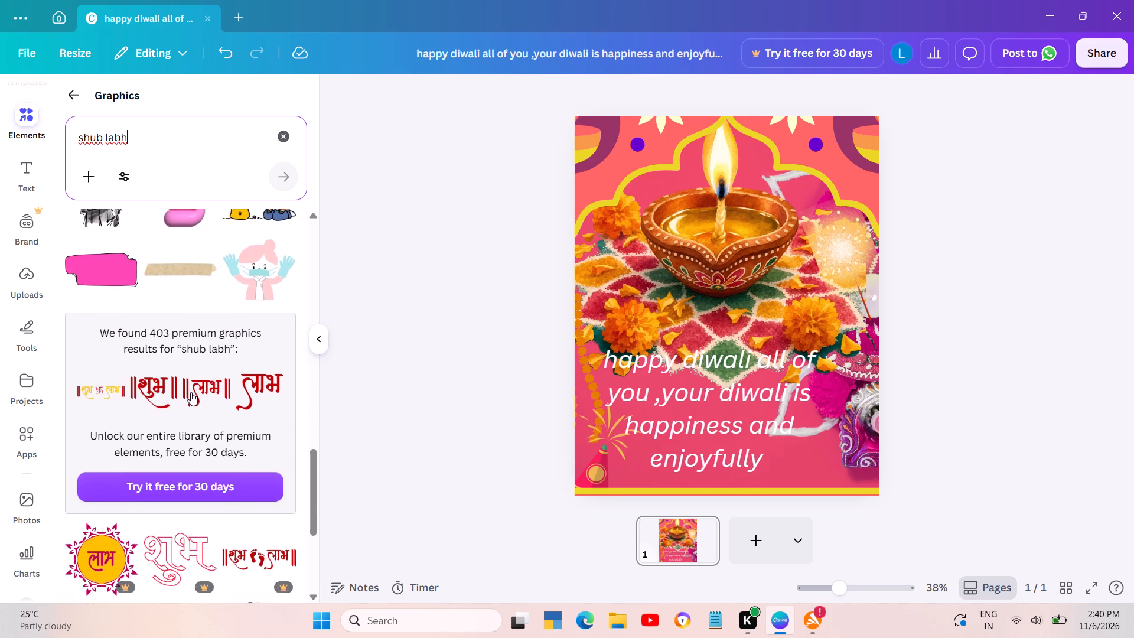
scroll(191, 392, "down", 3)
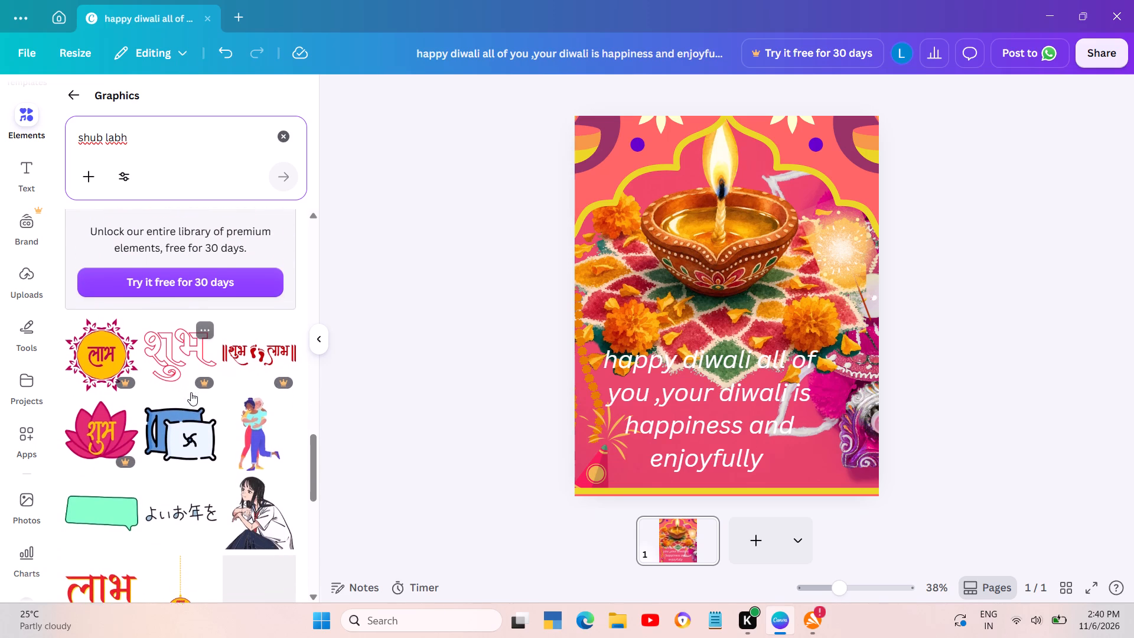
scroll(191, 392, "down", 3)
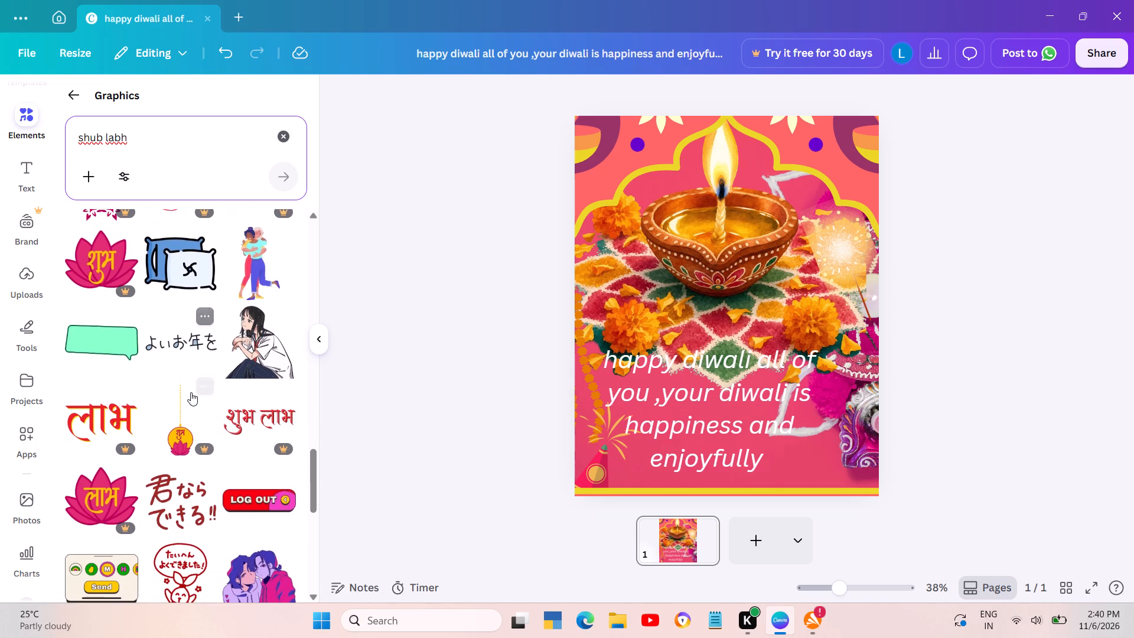
scroll(191, 392, "down", 5)
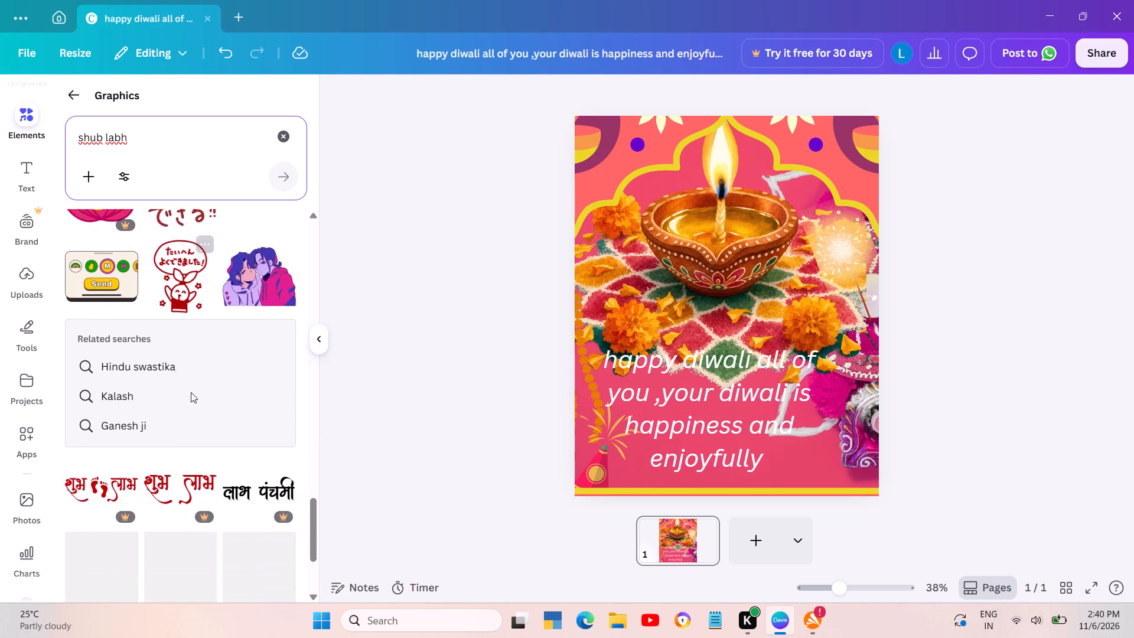
scroll(191, 392, "down", 4)
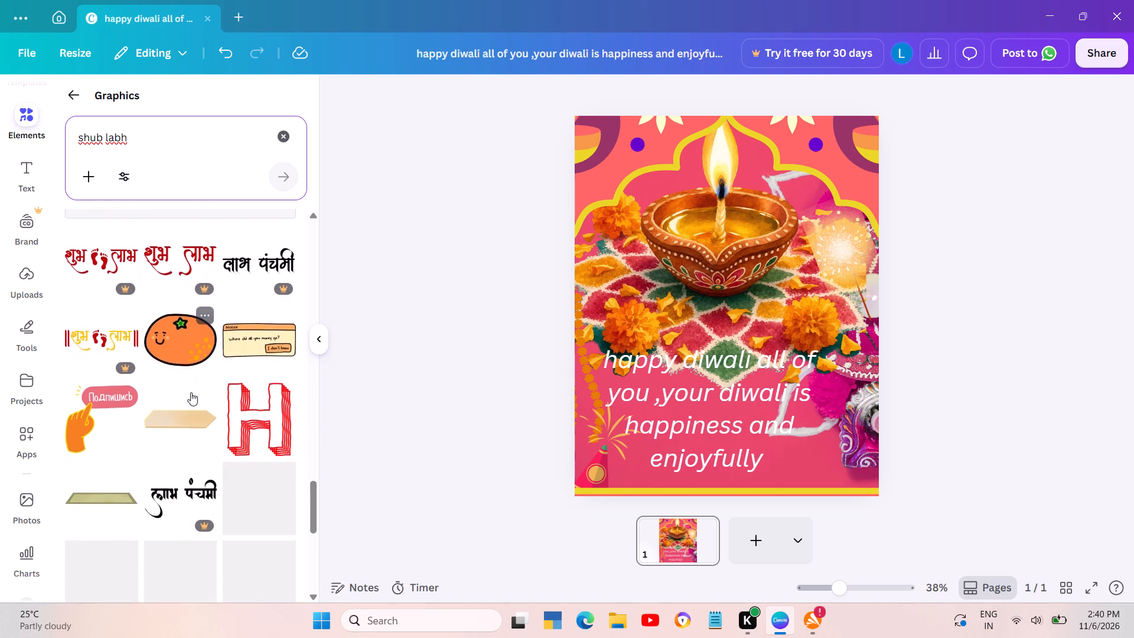
scroll(191, 392, "down", 2)
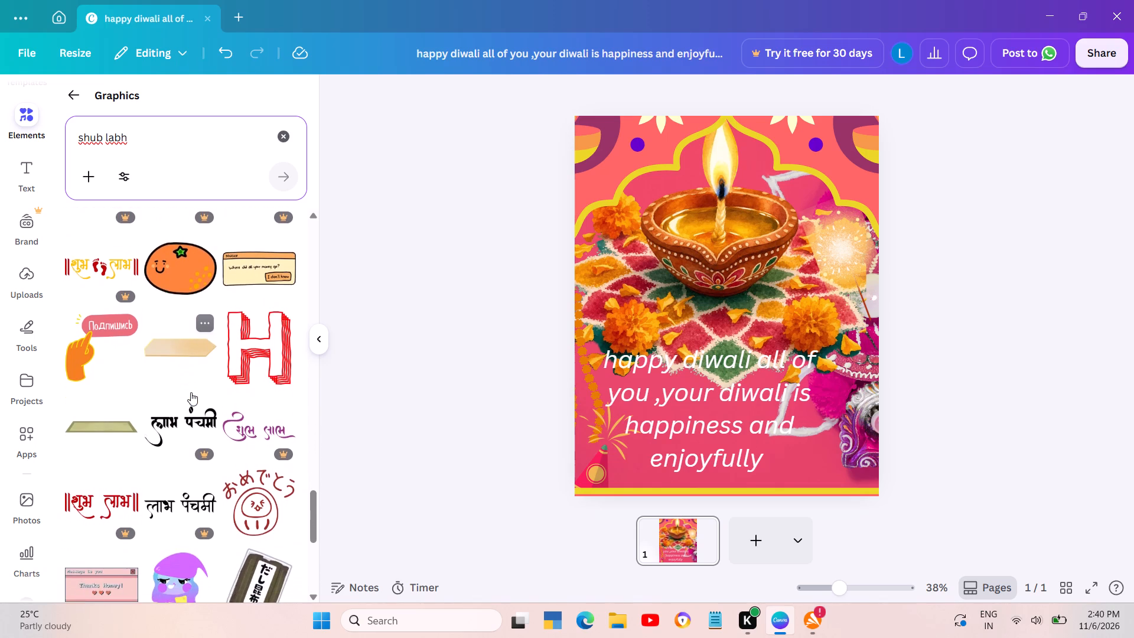
scroll(191, 392, "down", 3)
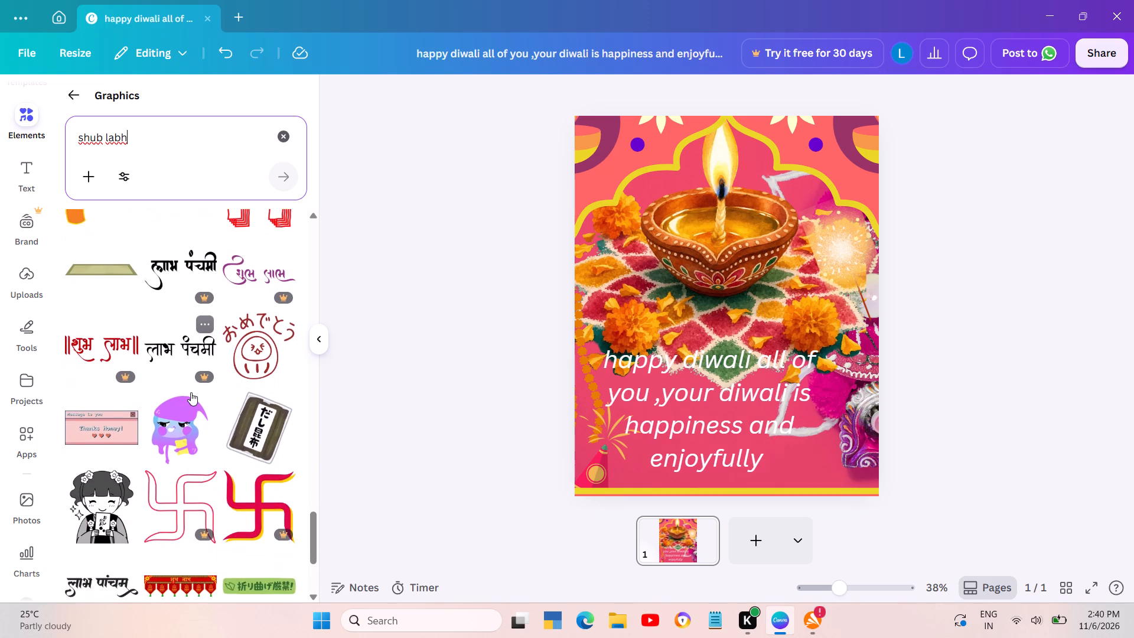
scroll(191, 392, "down", 4)
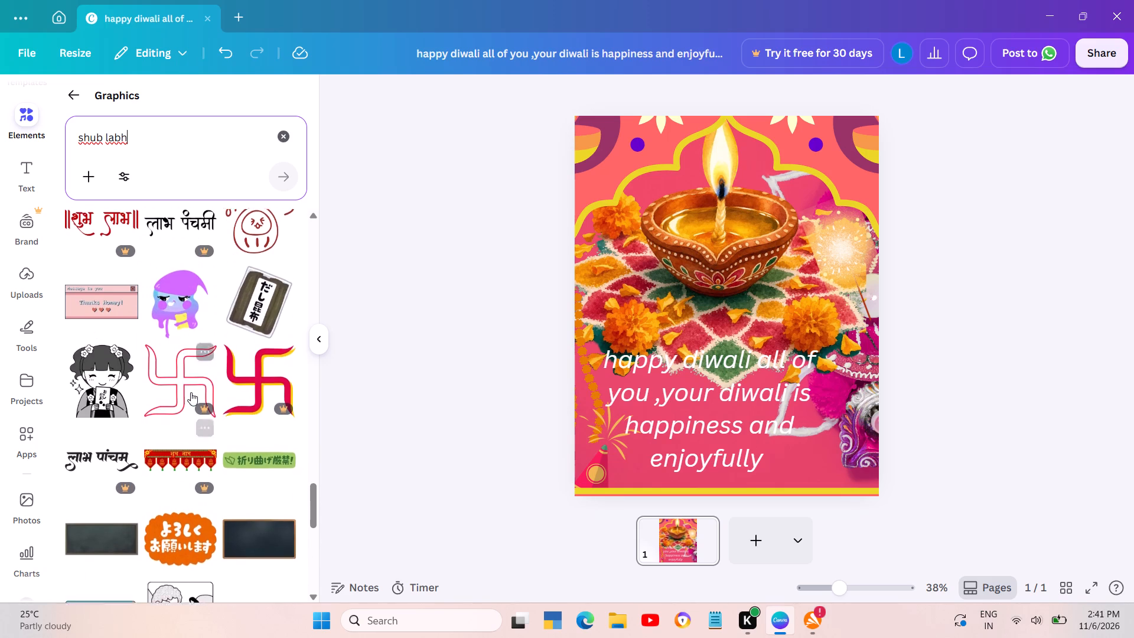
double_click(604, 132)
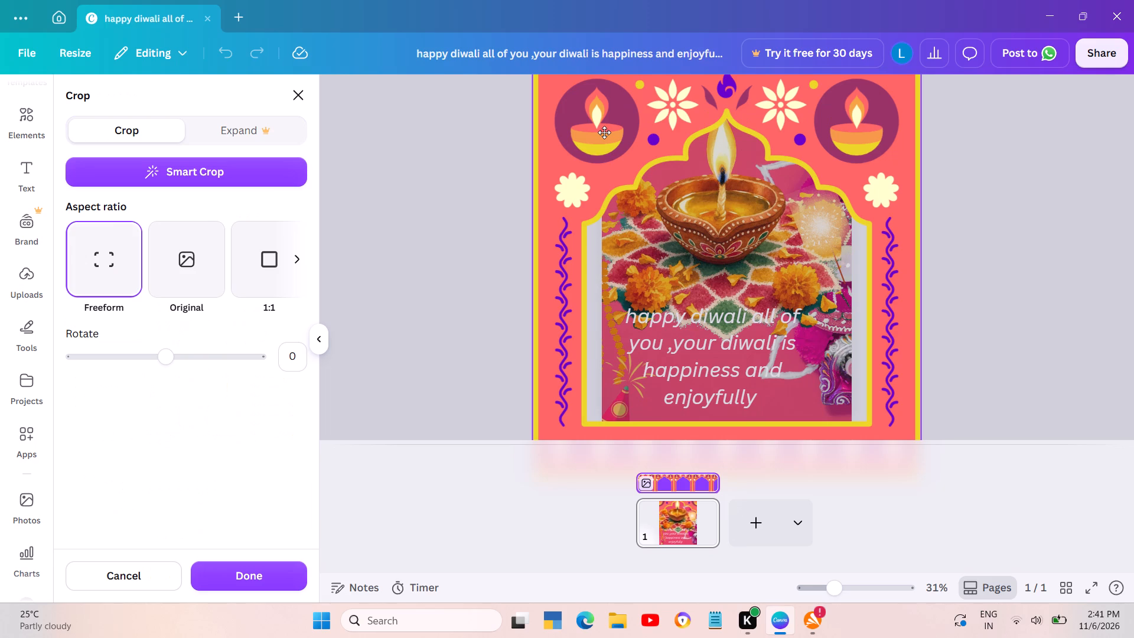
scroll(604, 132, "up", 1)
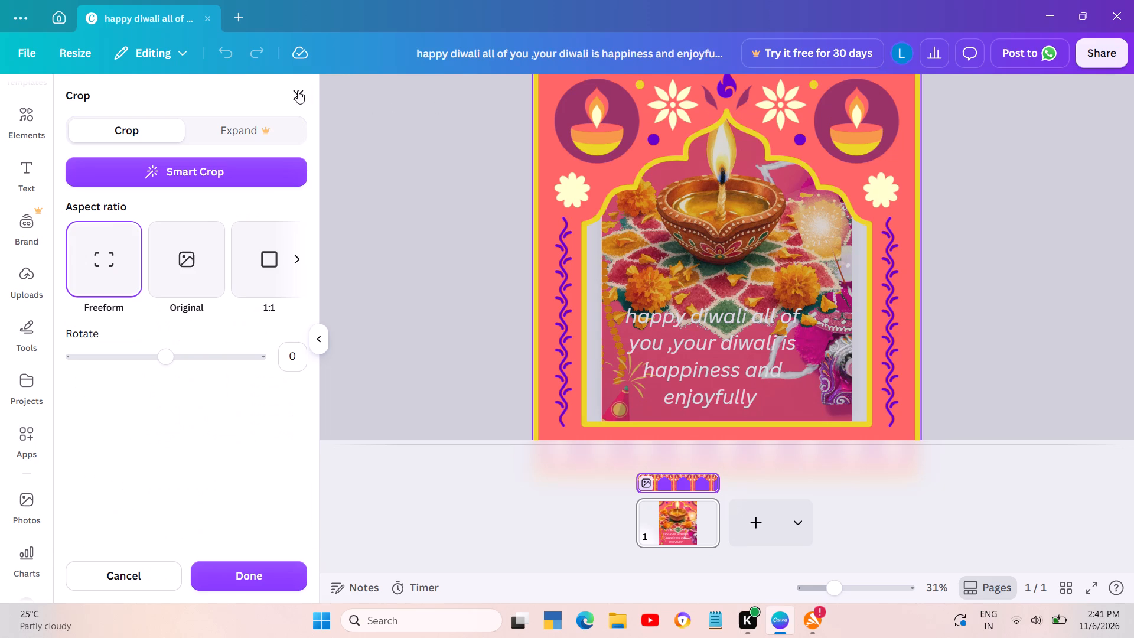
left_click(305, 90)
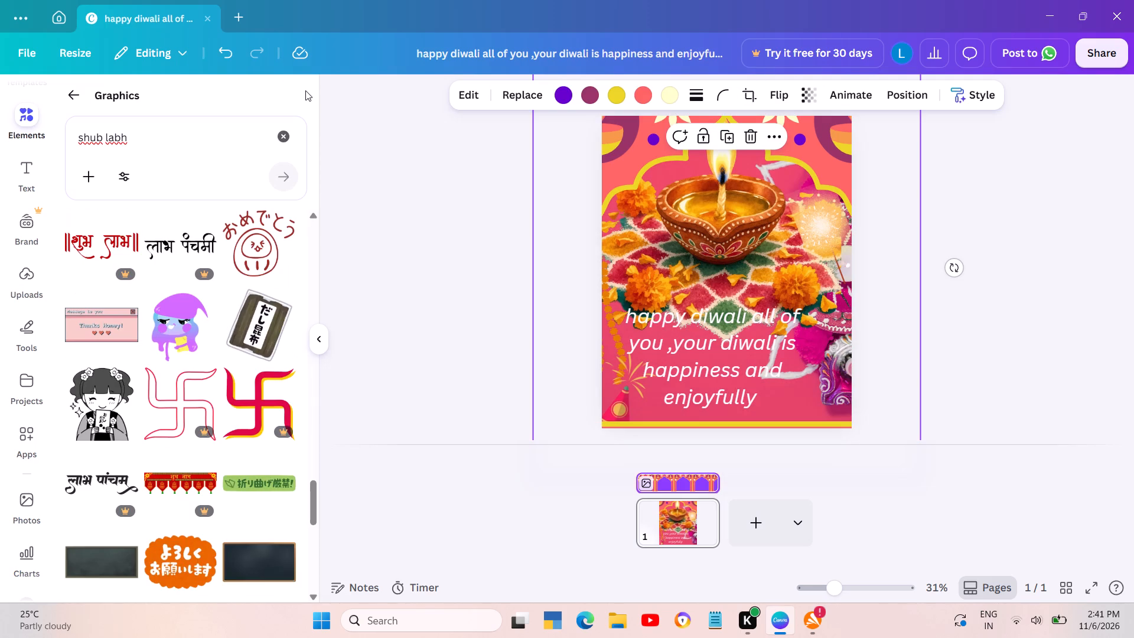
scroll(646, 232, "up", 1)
Search the text fonts and combinations for "shub labh".
left_click(25, 175)
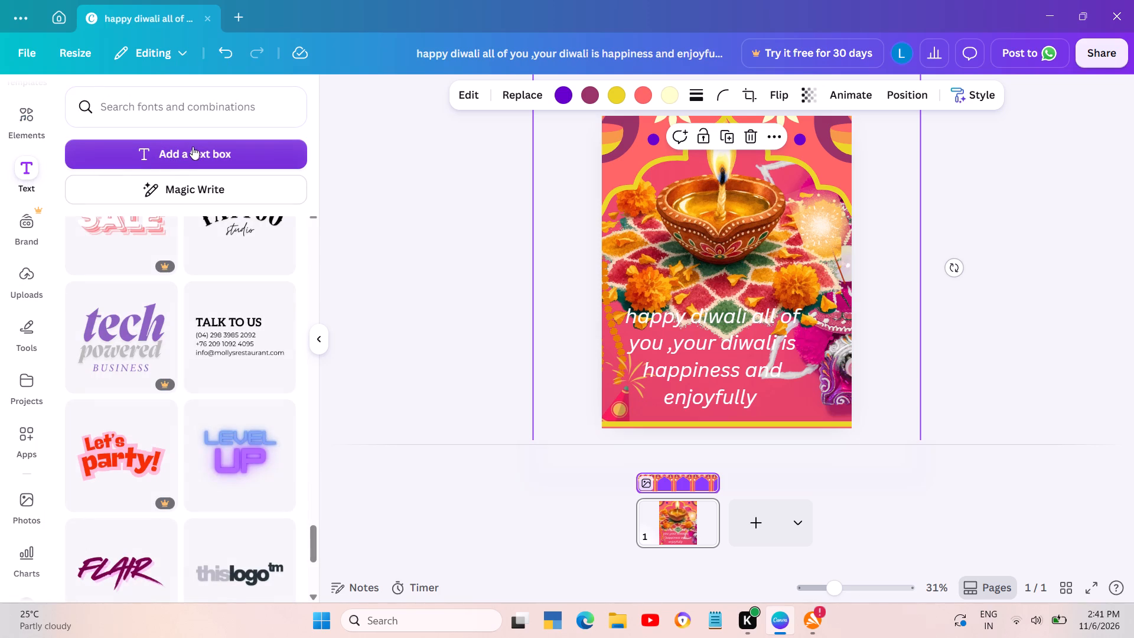
scroll(174, 260, "up", 1)
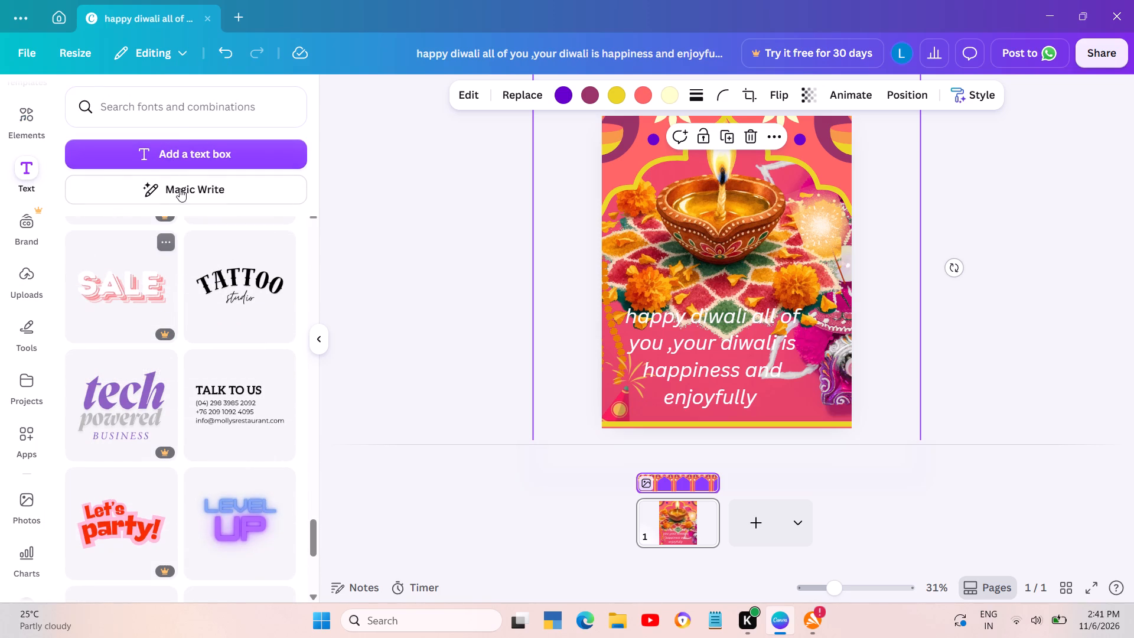
left_click(178, 103)
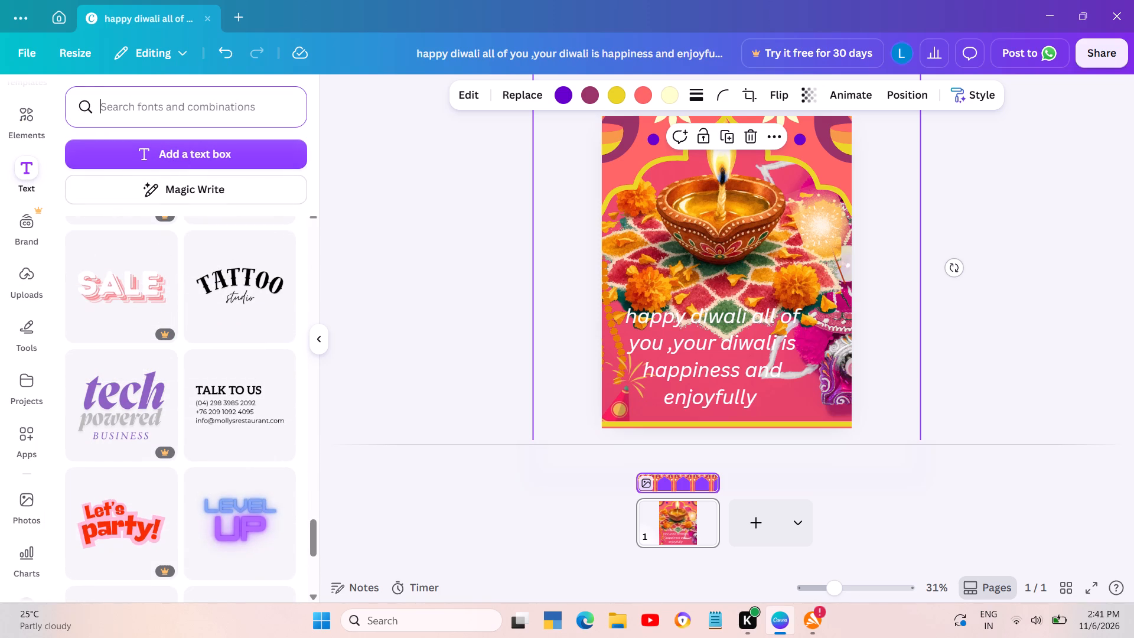
key("s")
type("hubh ls")
key("BackSpace")
key("BackSpace")
type("abh")
key("BackSpace")
key("BackSpace")
key("BackSpace")
key("BackSpace")
key("BackSpace")
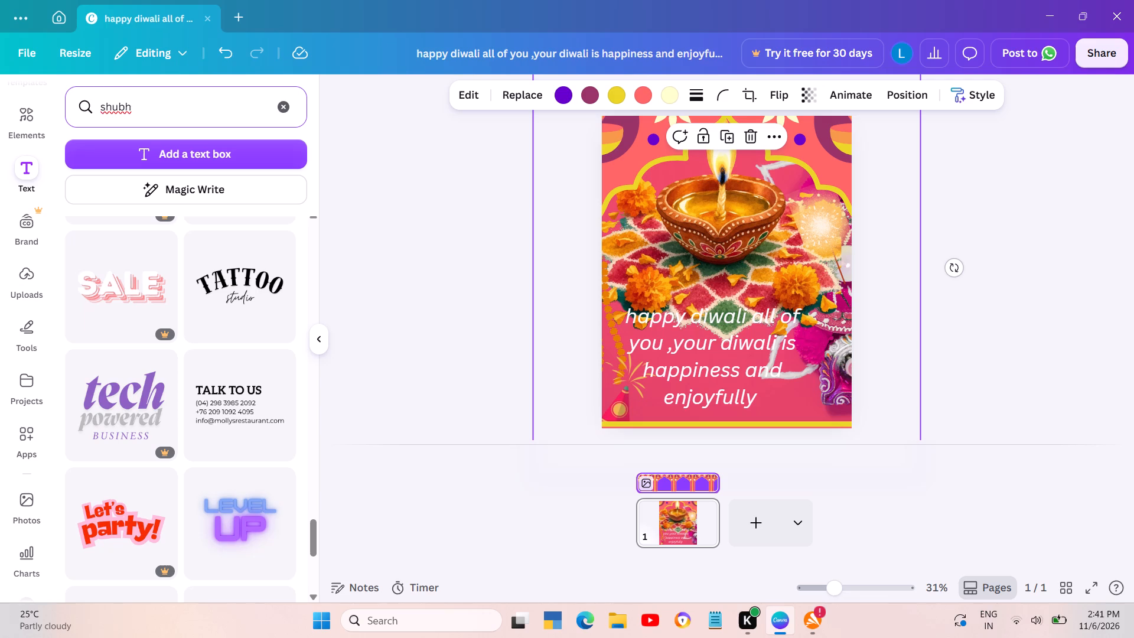
key("space")
type("labh")
key("Return")
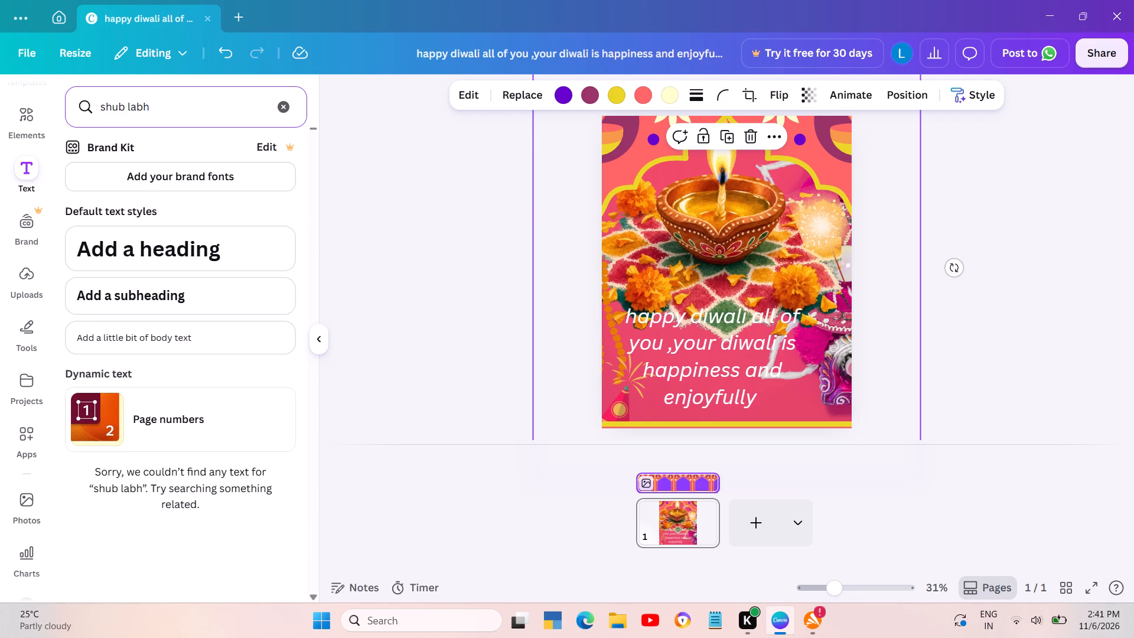
scroll(142, 96, "down", 1)
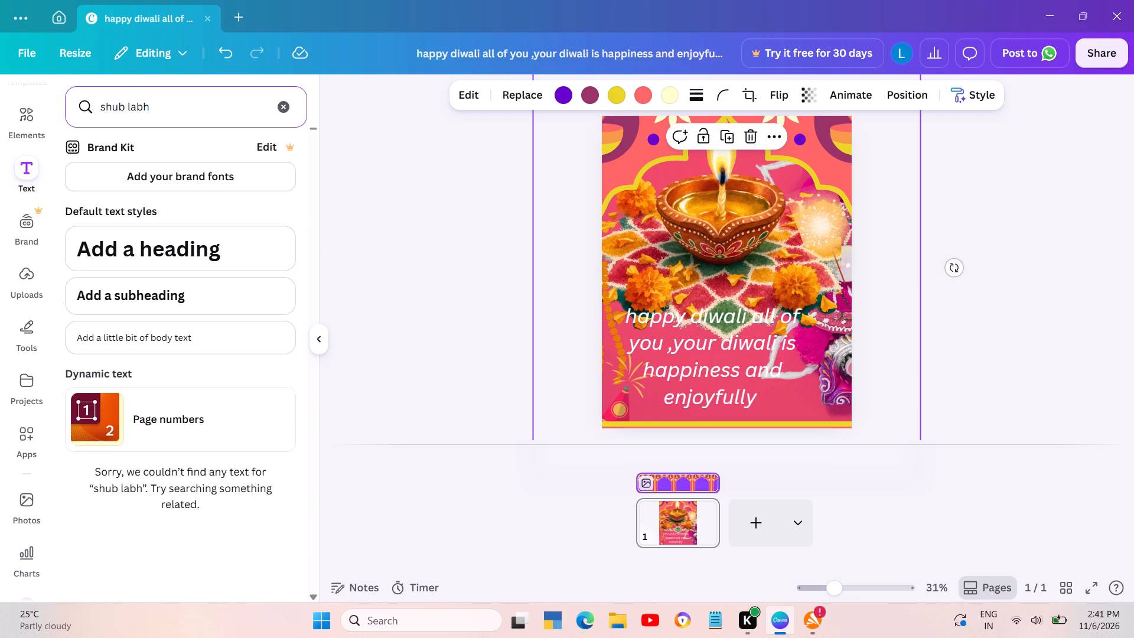
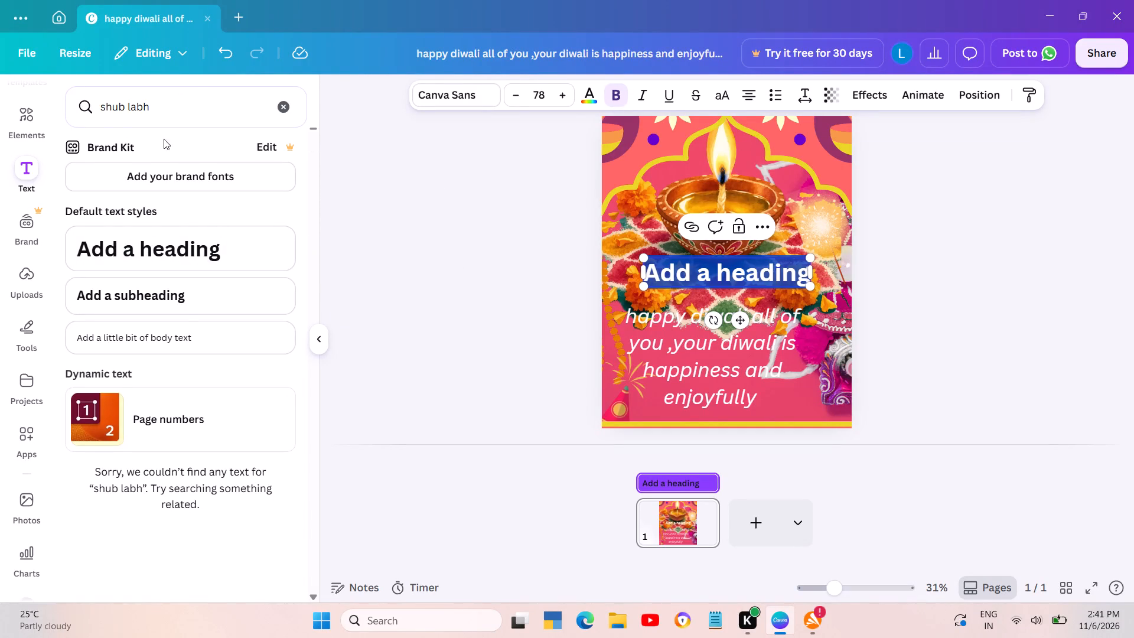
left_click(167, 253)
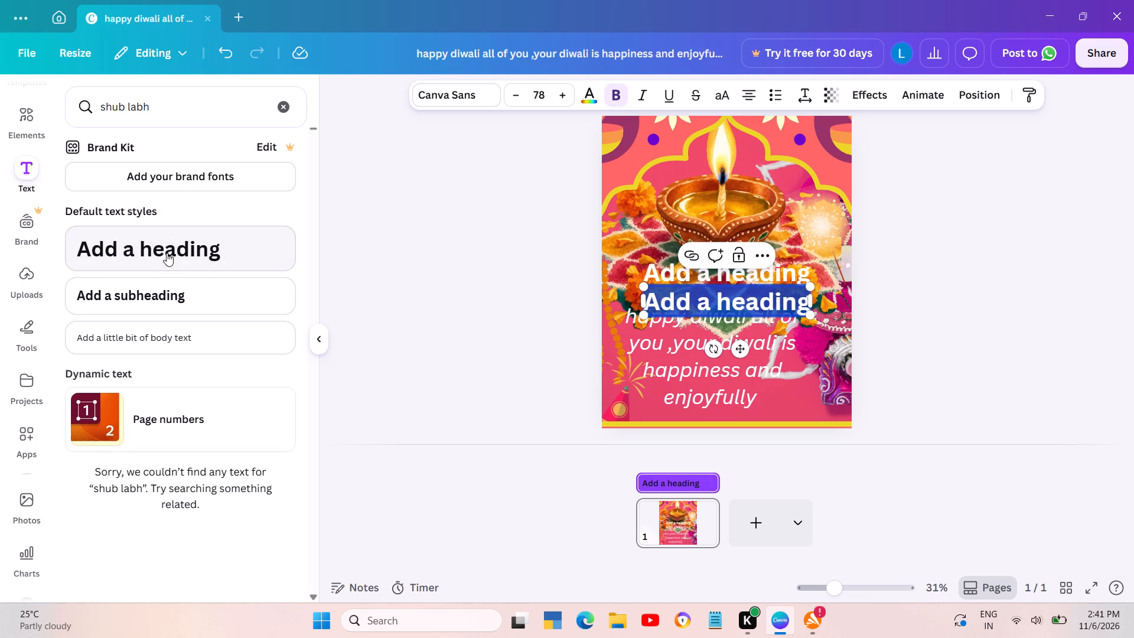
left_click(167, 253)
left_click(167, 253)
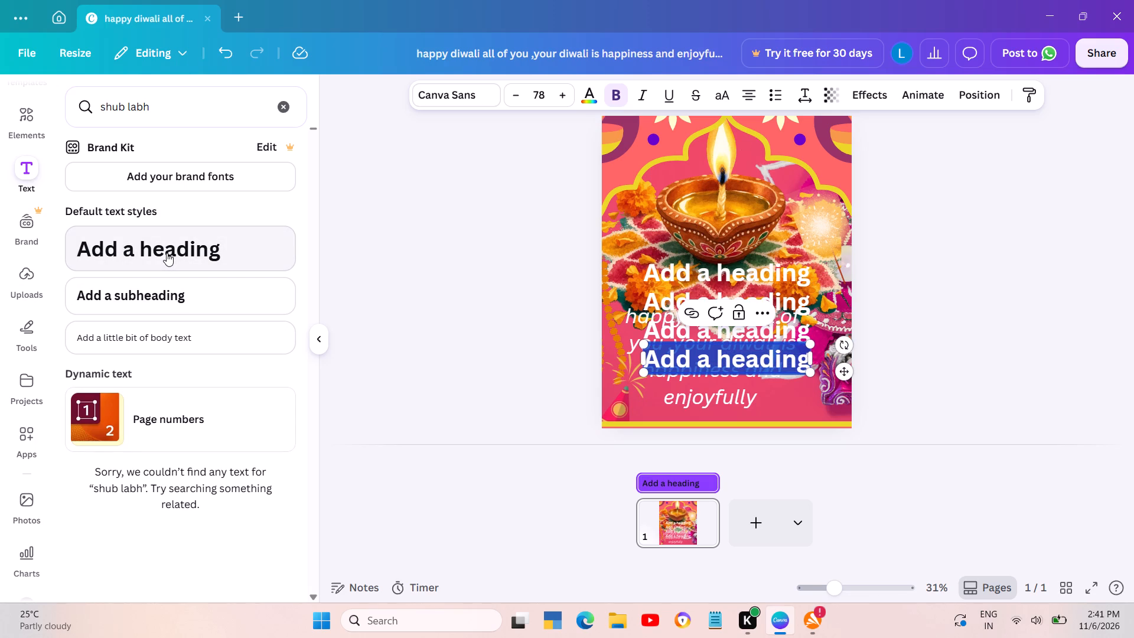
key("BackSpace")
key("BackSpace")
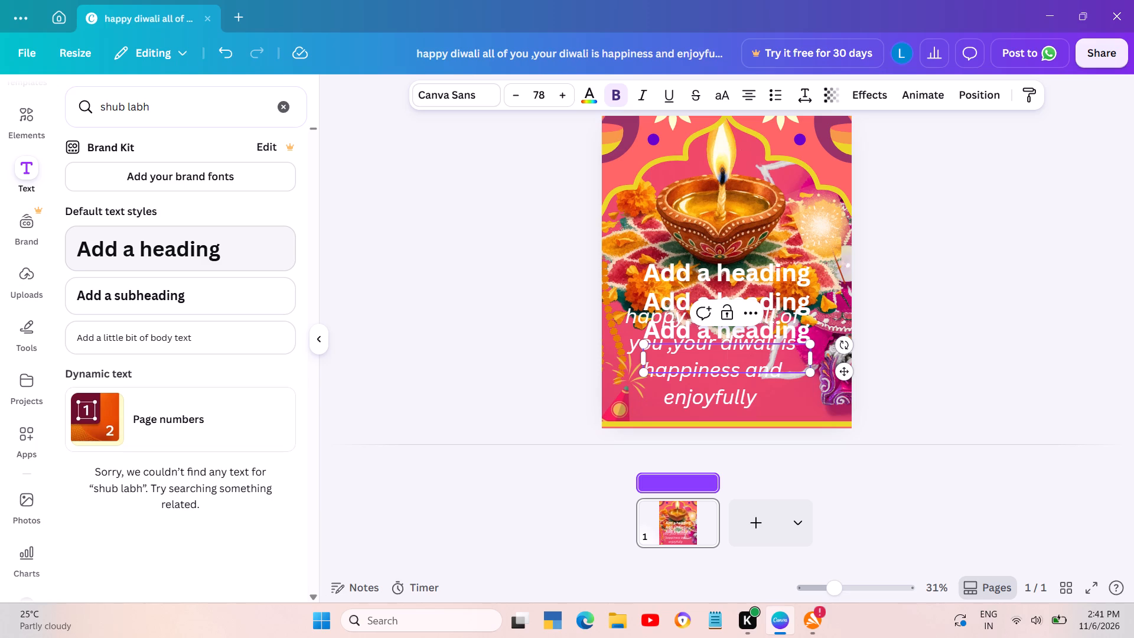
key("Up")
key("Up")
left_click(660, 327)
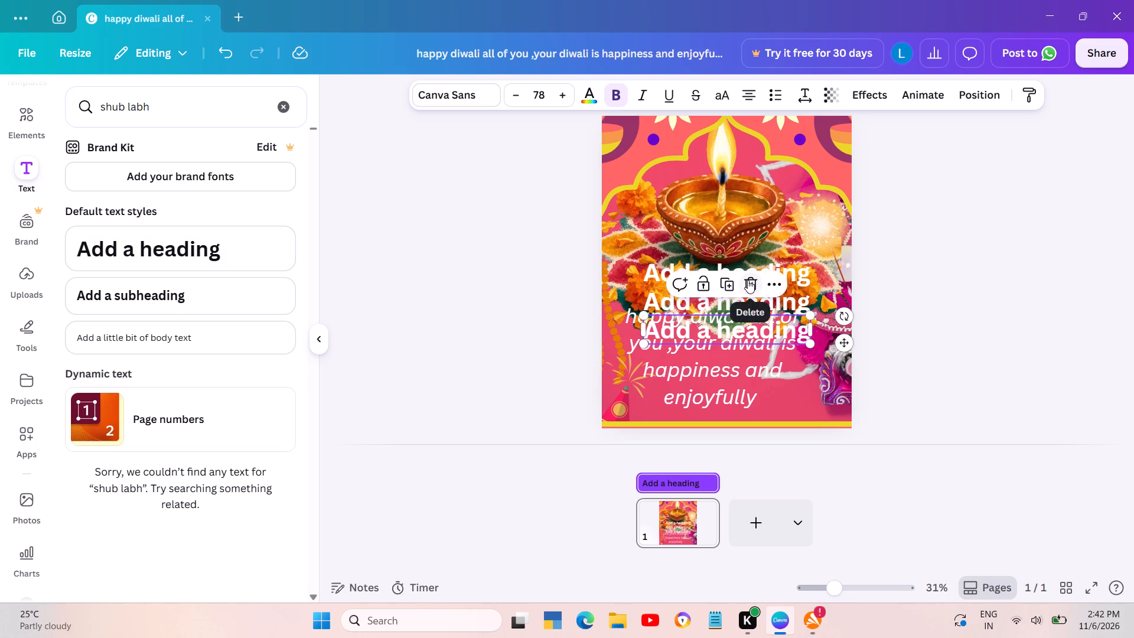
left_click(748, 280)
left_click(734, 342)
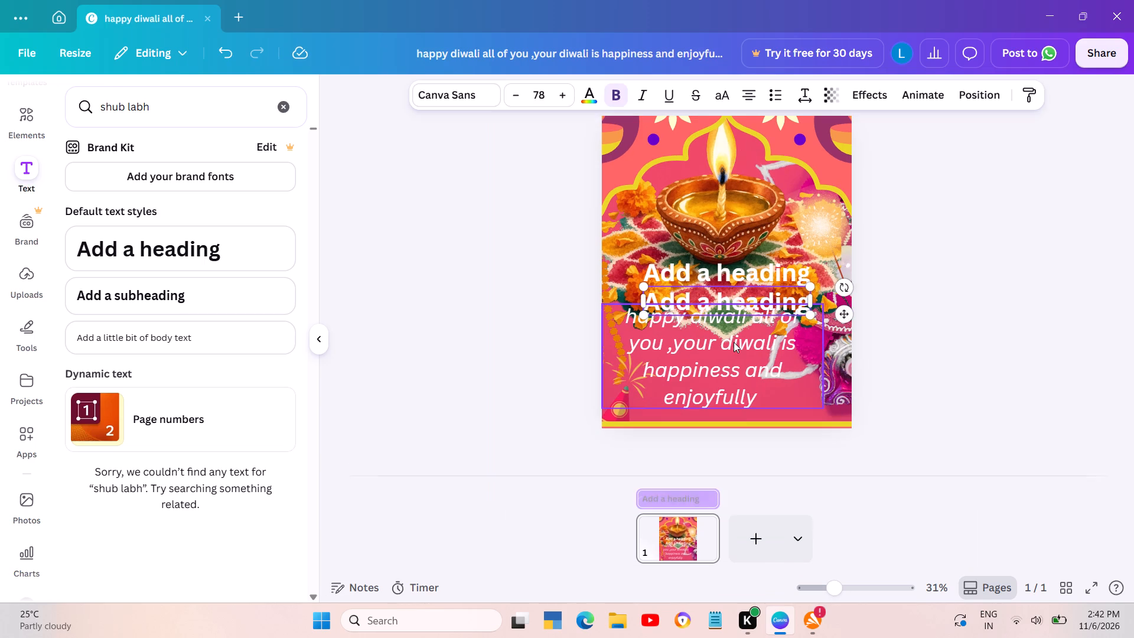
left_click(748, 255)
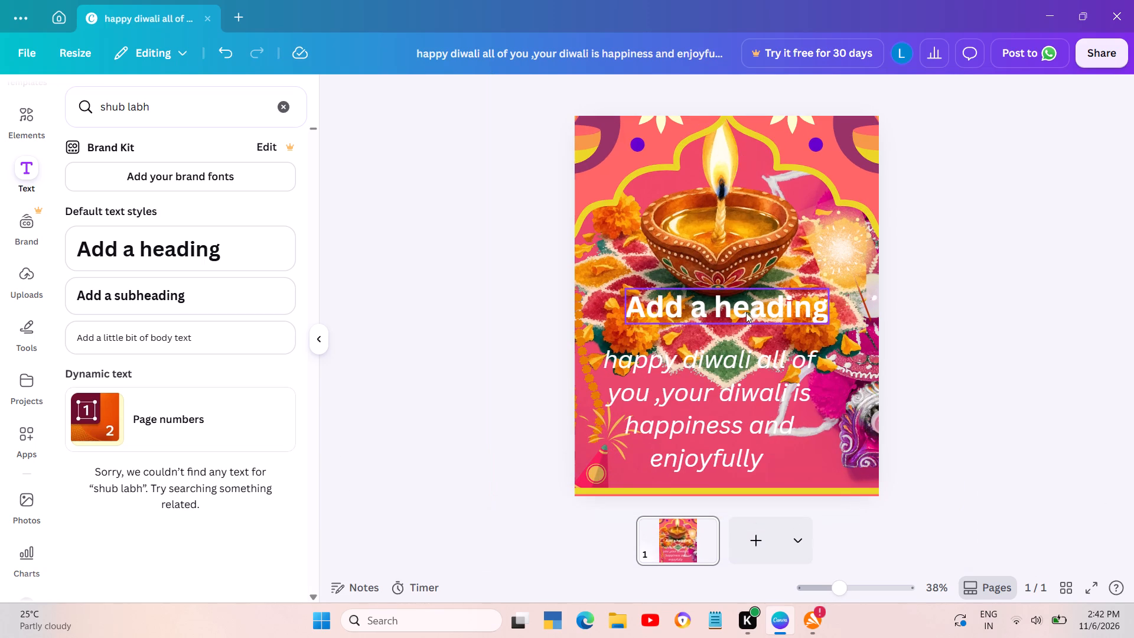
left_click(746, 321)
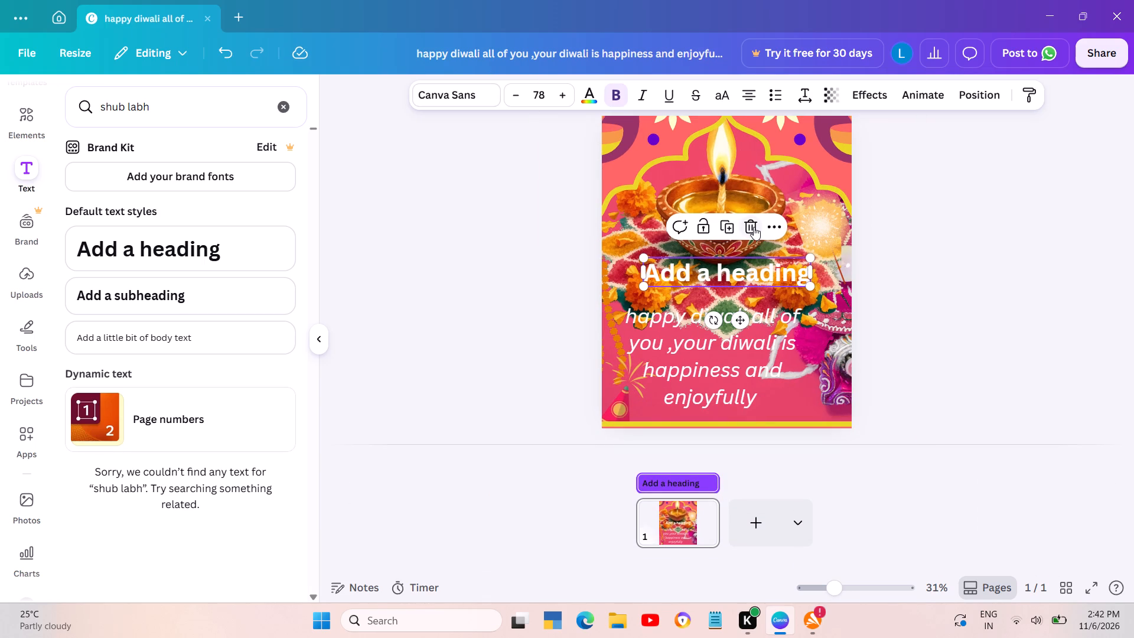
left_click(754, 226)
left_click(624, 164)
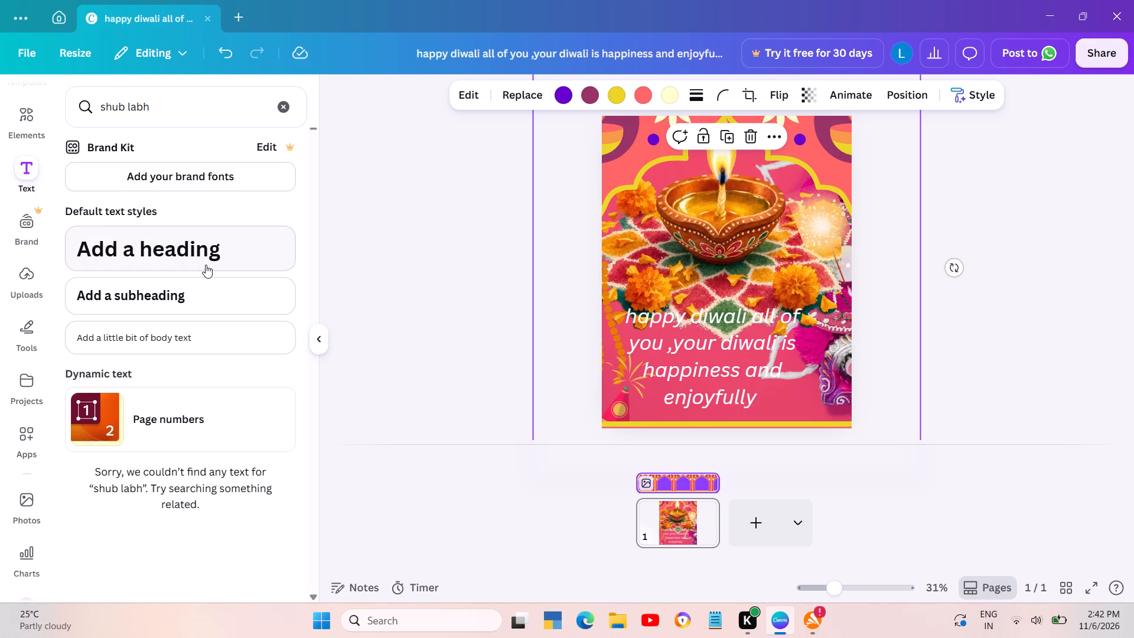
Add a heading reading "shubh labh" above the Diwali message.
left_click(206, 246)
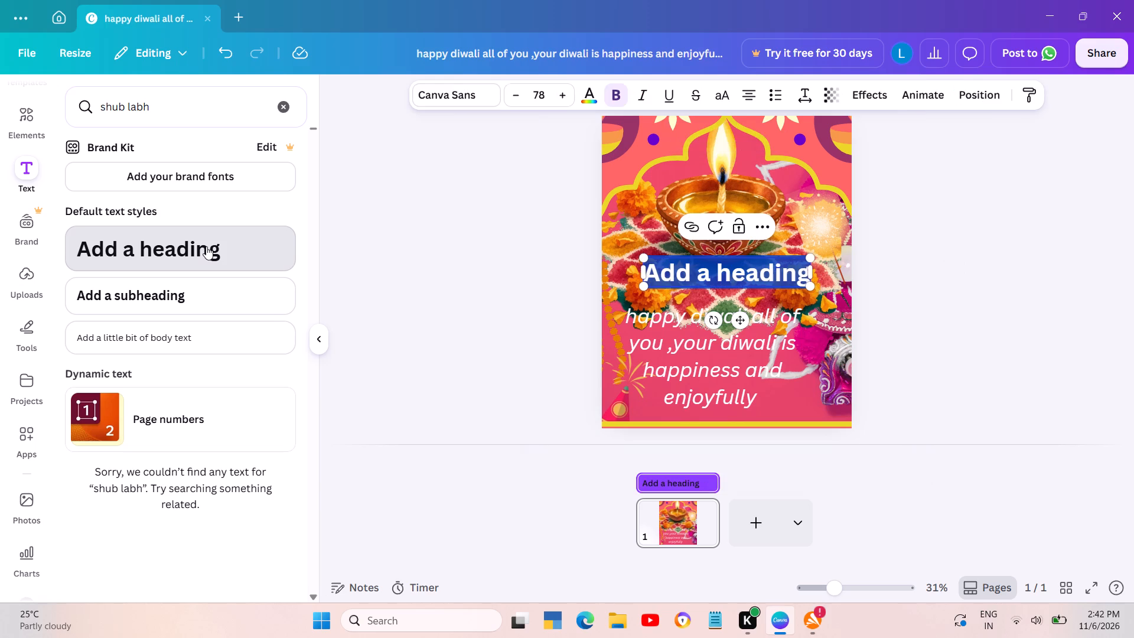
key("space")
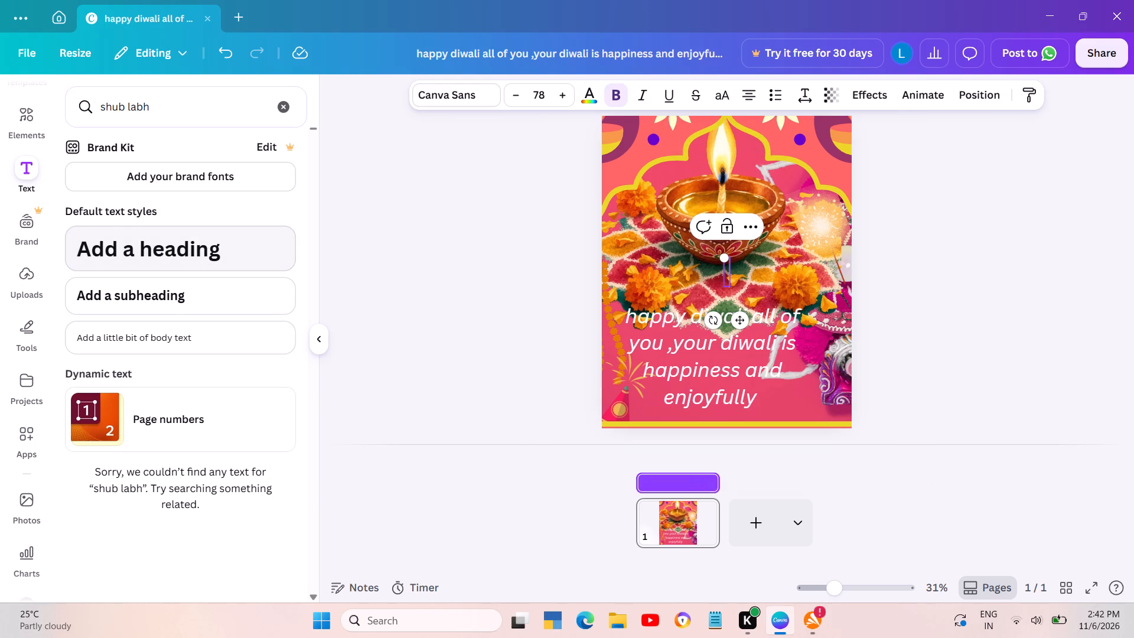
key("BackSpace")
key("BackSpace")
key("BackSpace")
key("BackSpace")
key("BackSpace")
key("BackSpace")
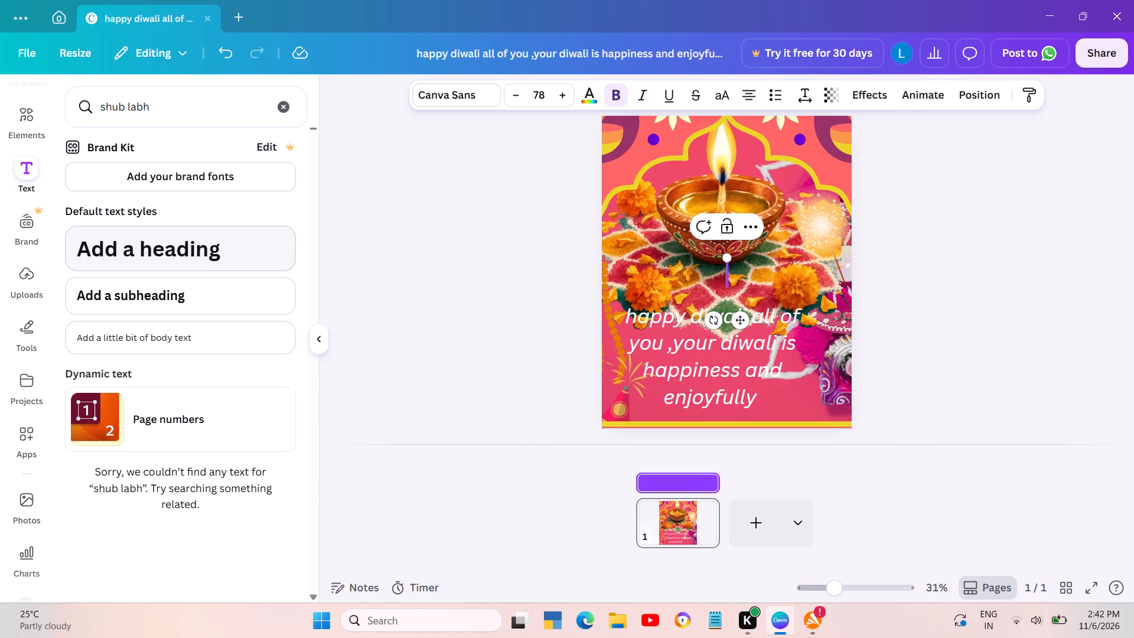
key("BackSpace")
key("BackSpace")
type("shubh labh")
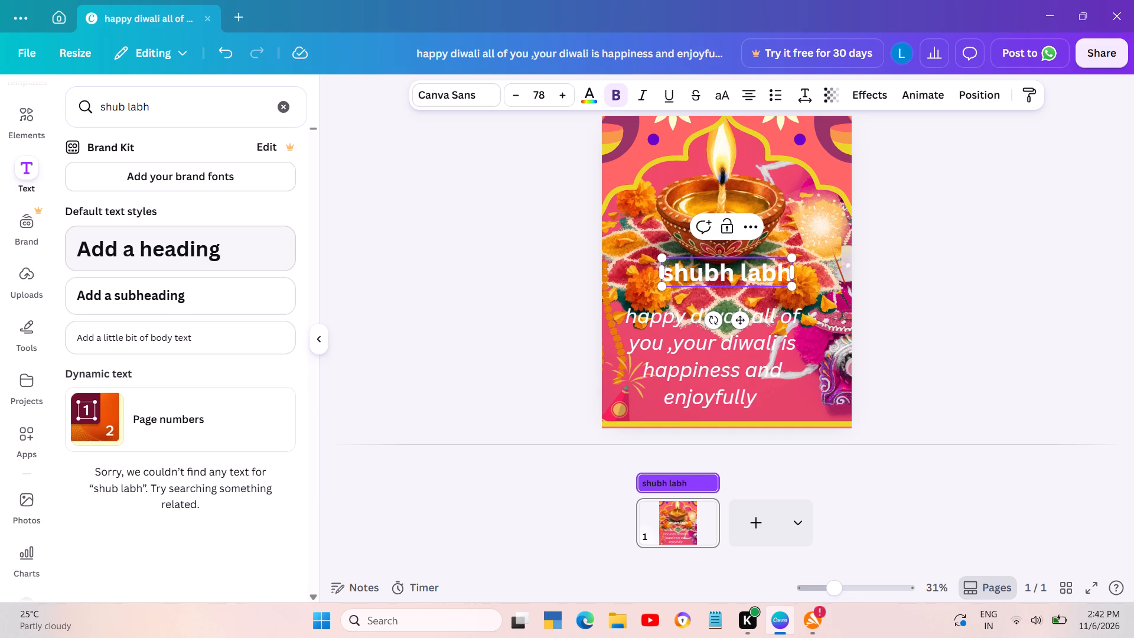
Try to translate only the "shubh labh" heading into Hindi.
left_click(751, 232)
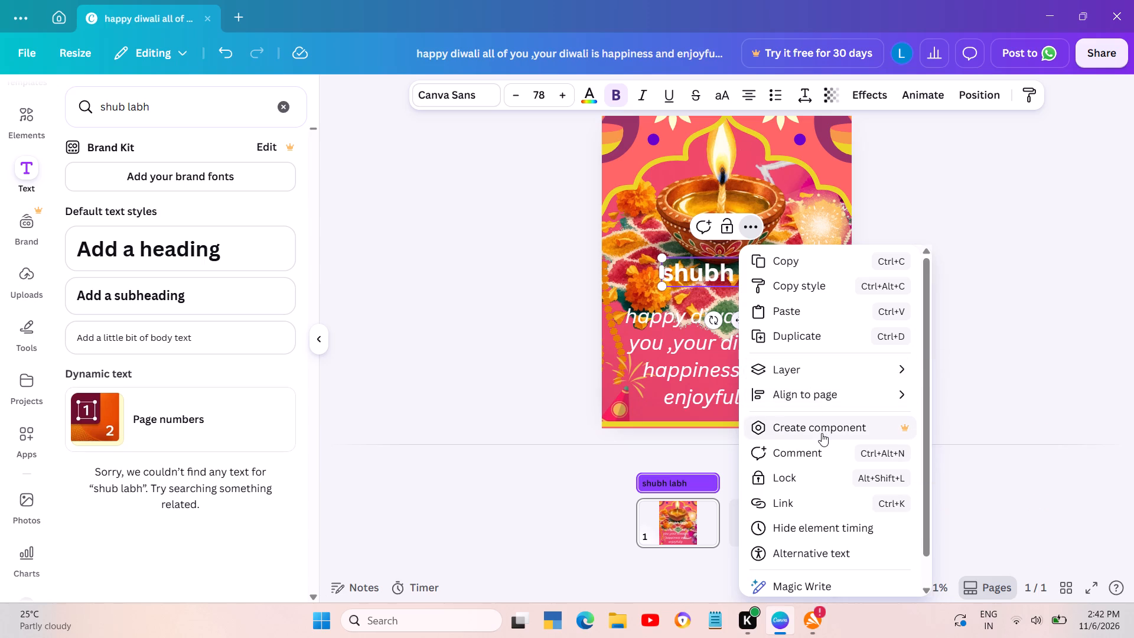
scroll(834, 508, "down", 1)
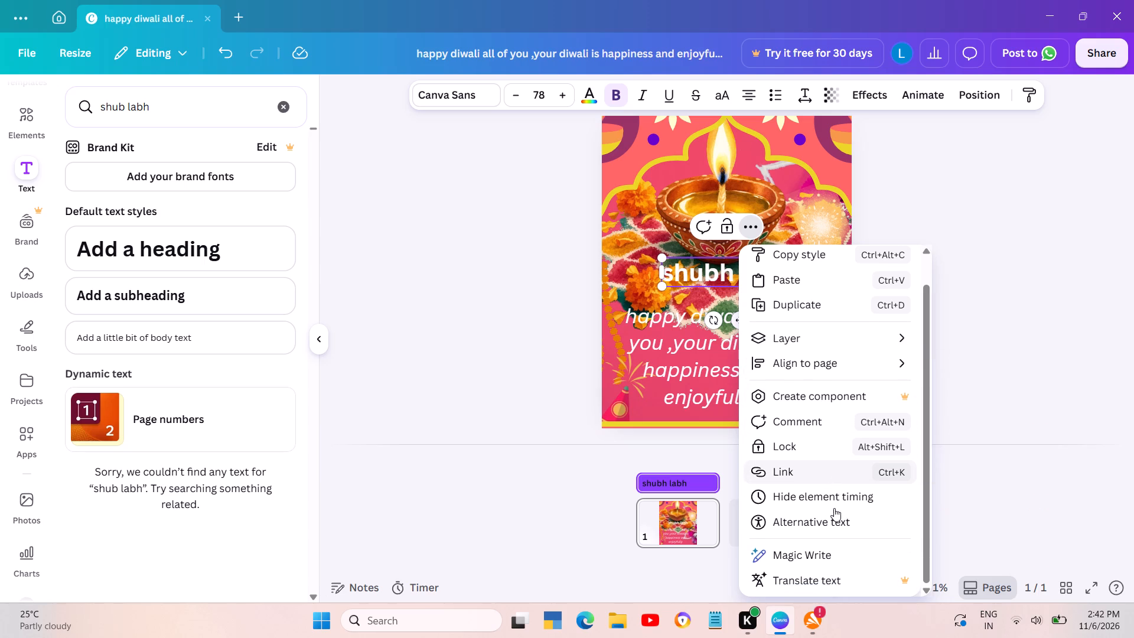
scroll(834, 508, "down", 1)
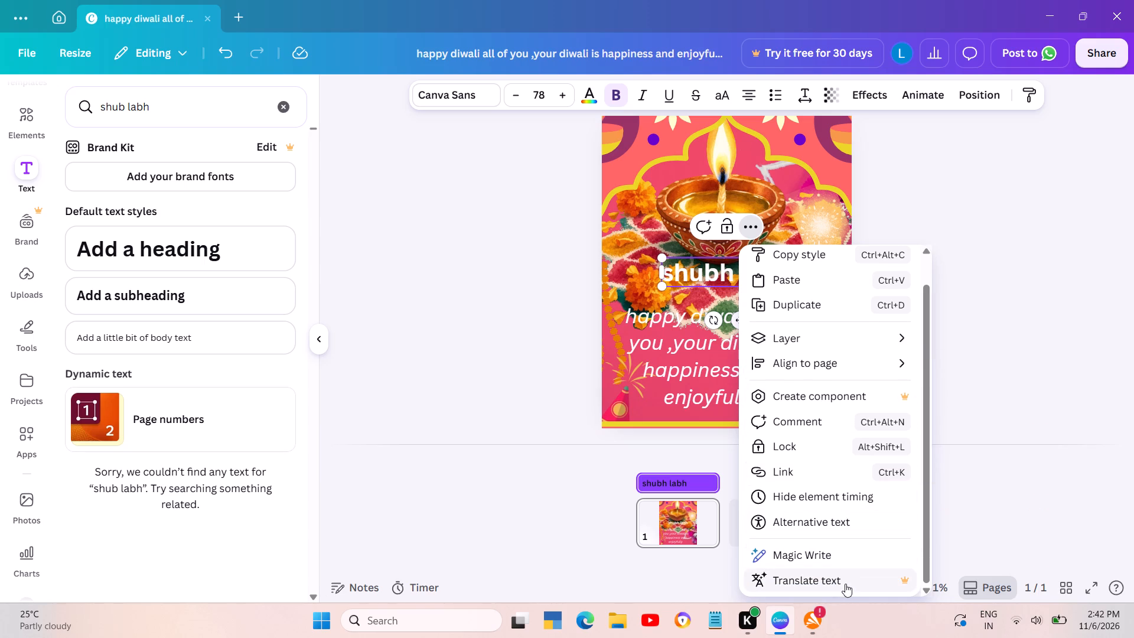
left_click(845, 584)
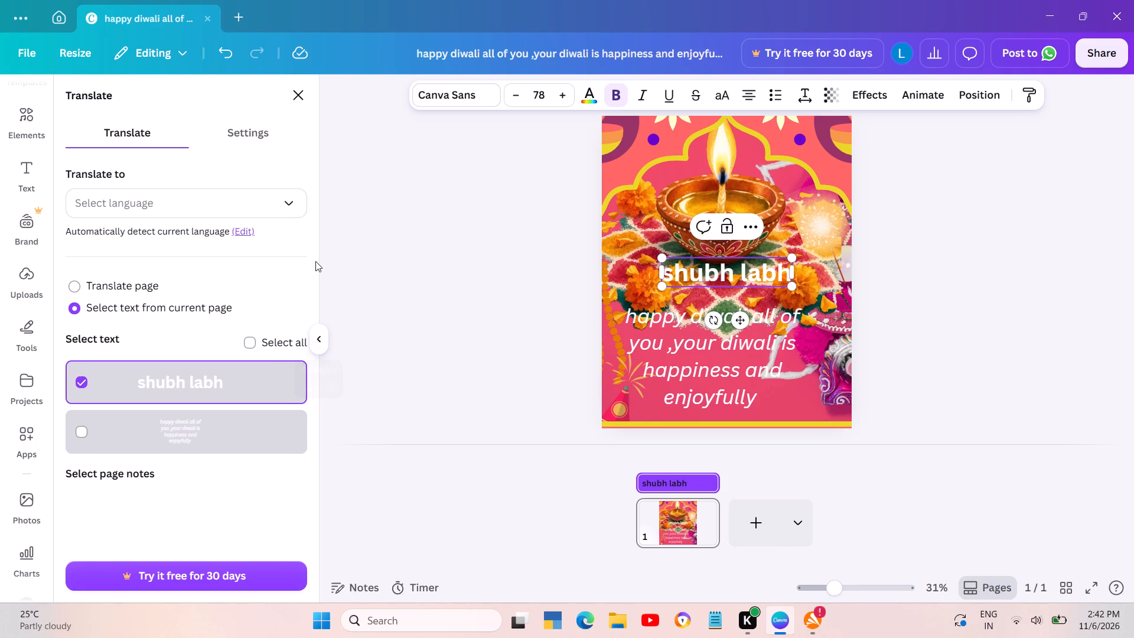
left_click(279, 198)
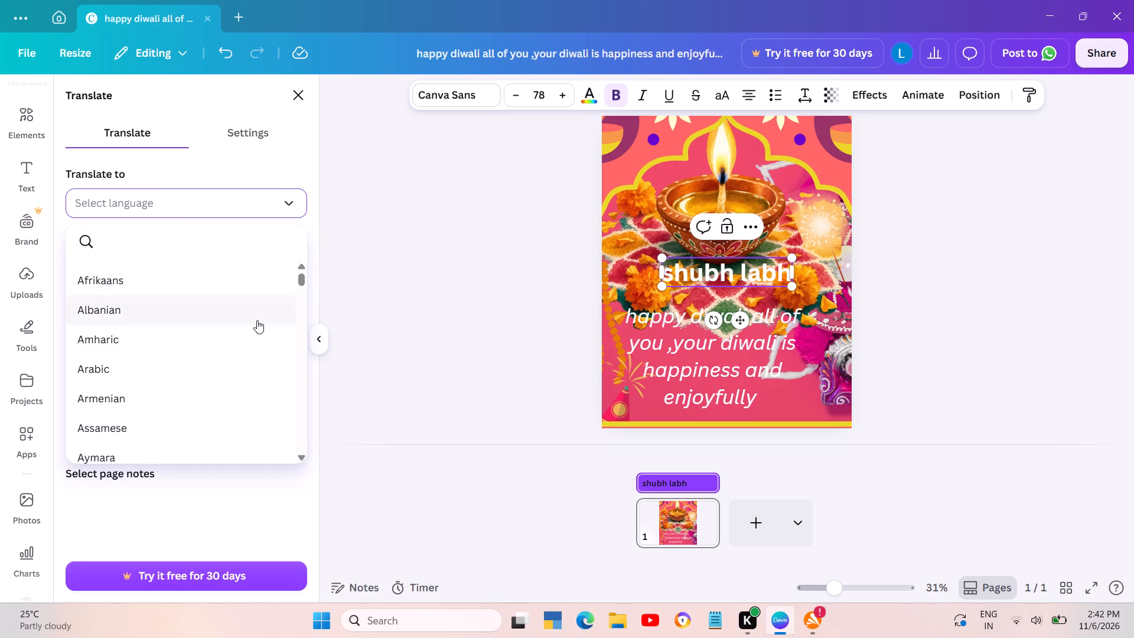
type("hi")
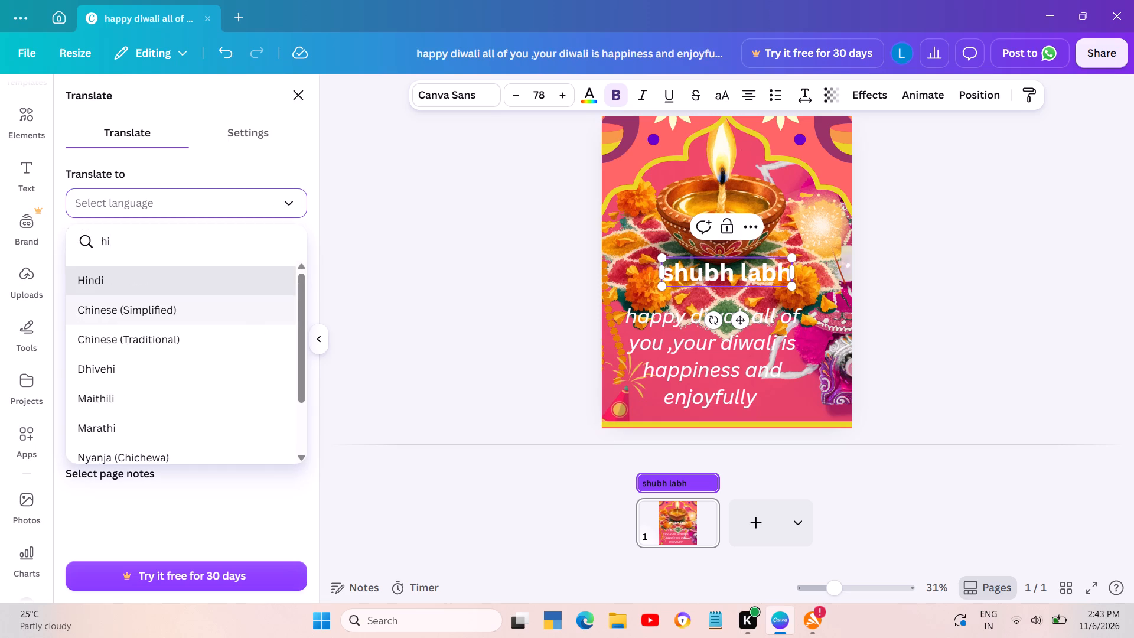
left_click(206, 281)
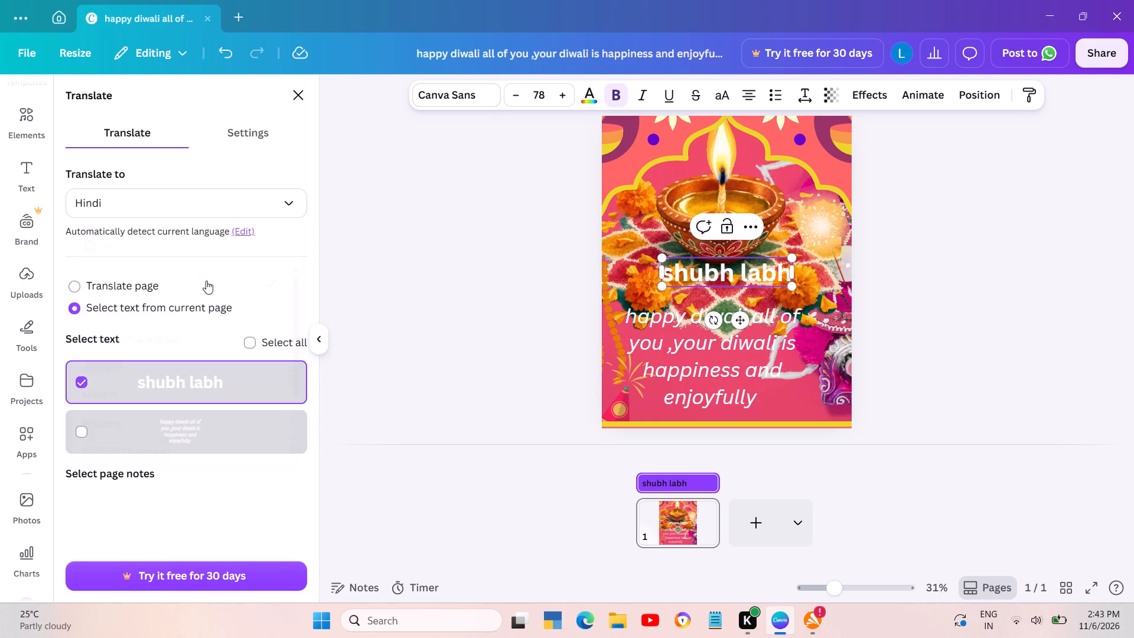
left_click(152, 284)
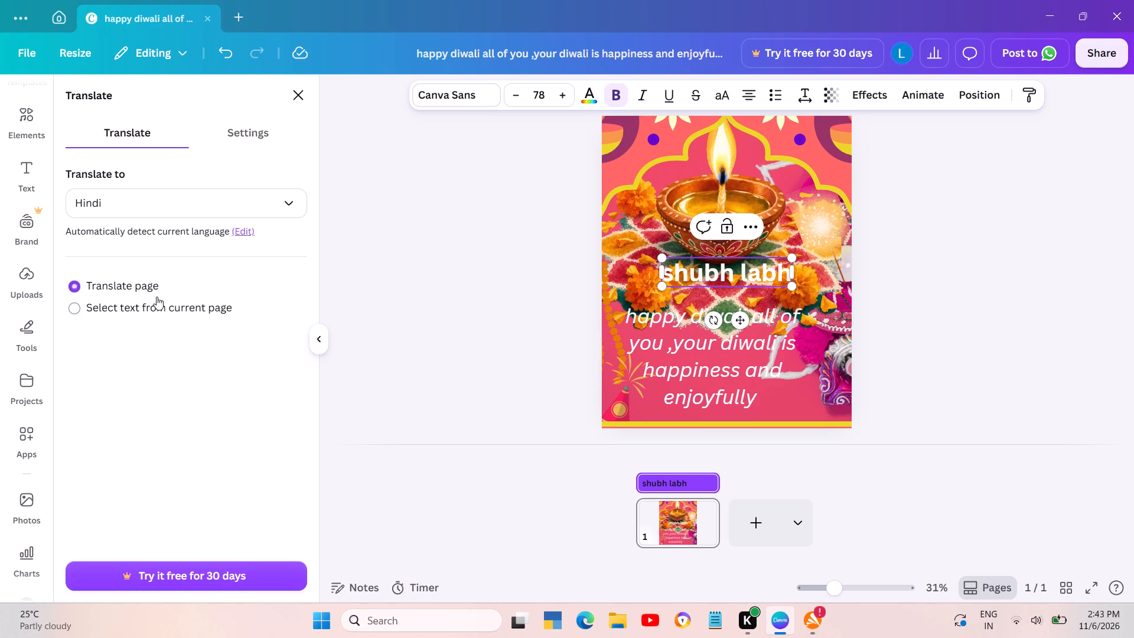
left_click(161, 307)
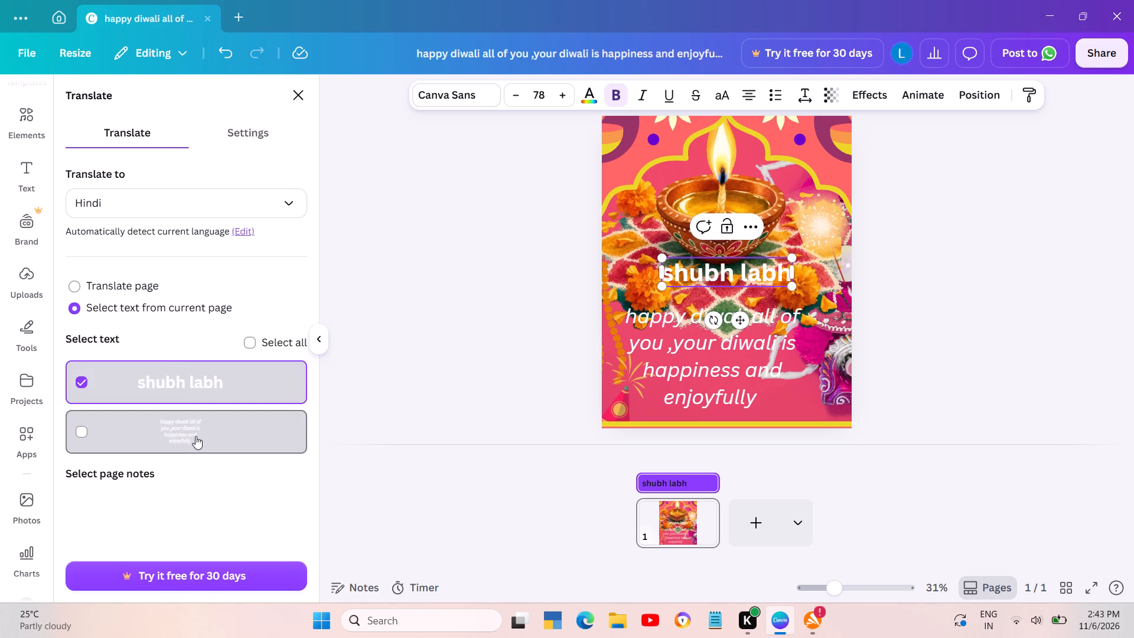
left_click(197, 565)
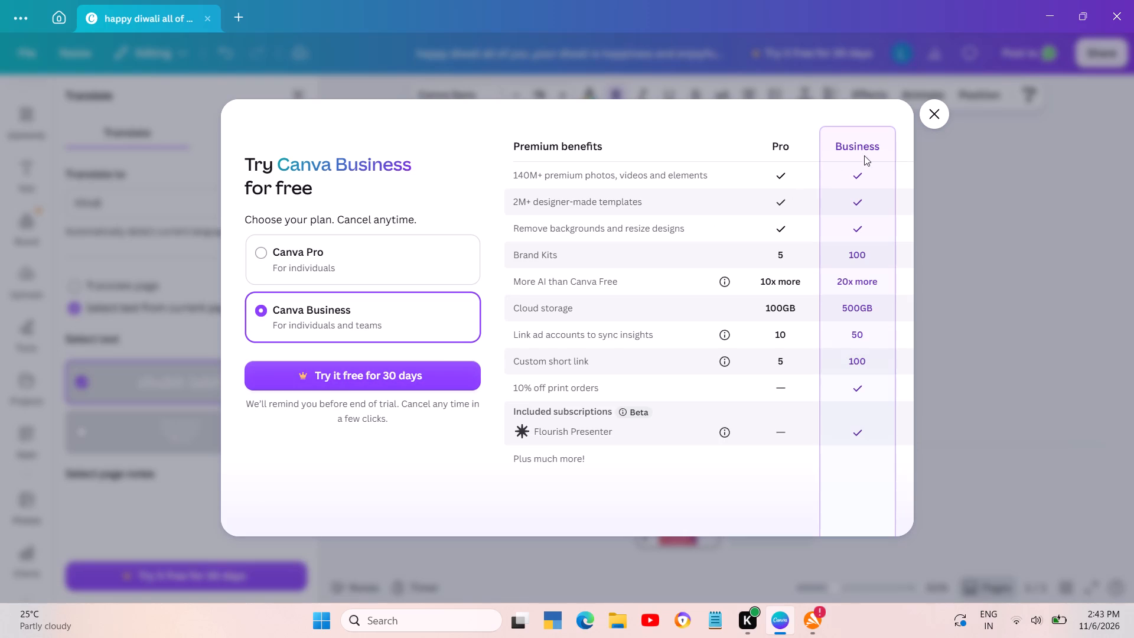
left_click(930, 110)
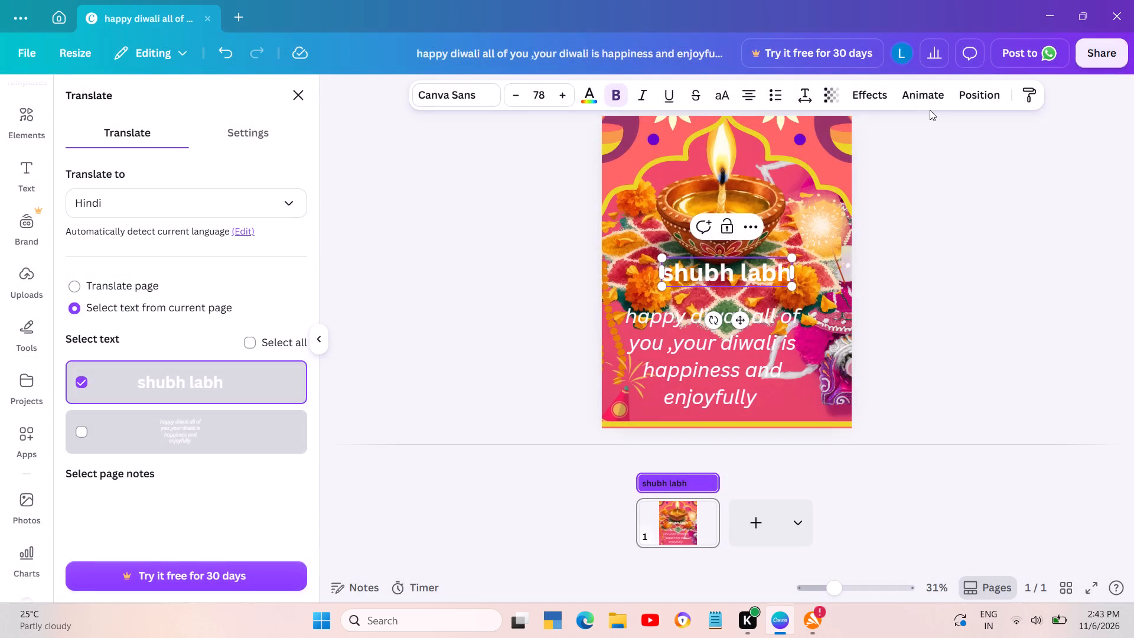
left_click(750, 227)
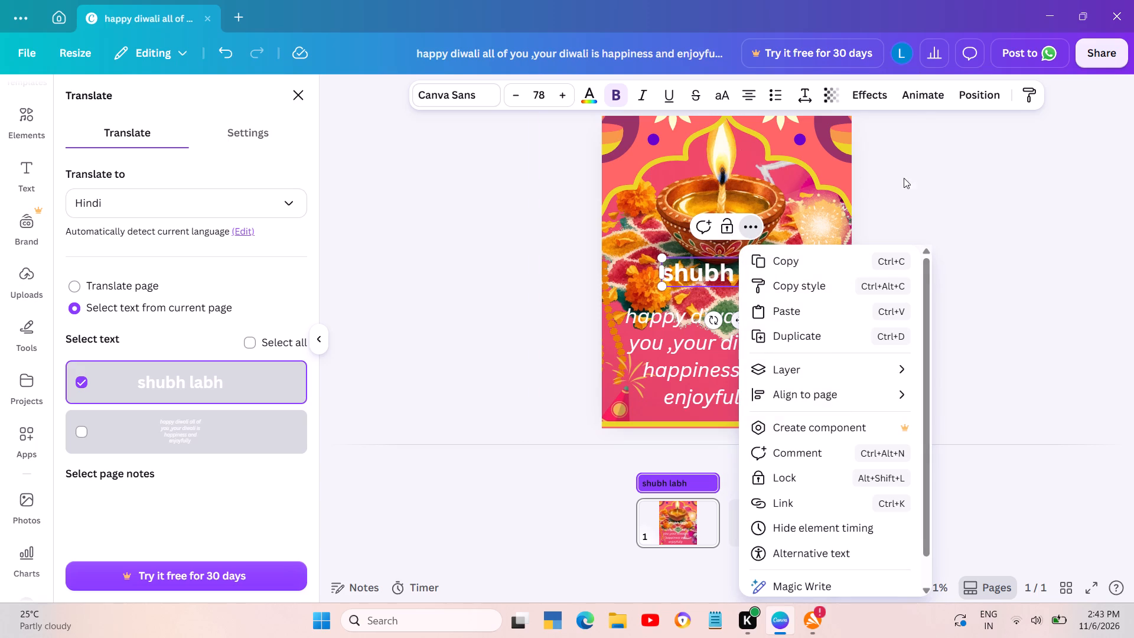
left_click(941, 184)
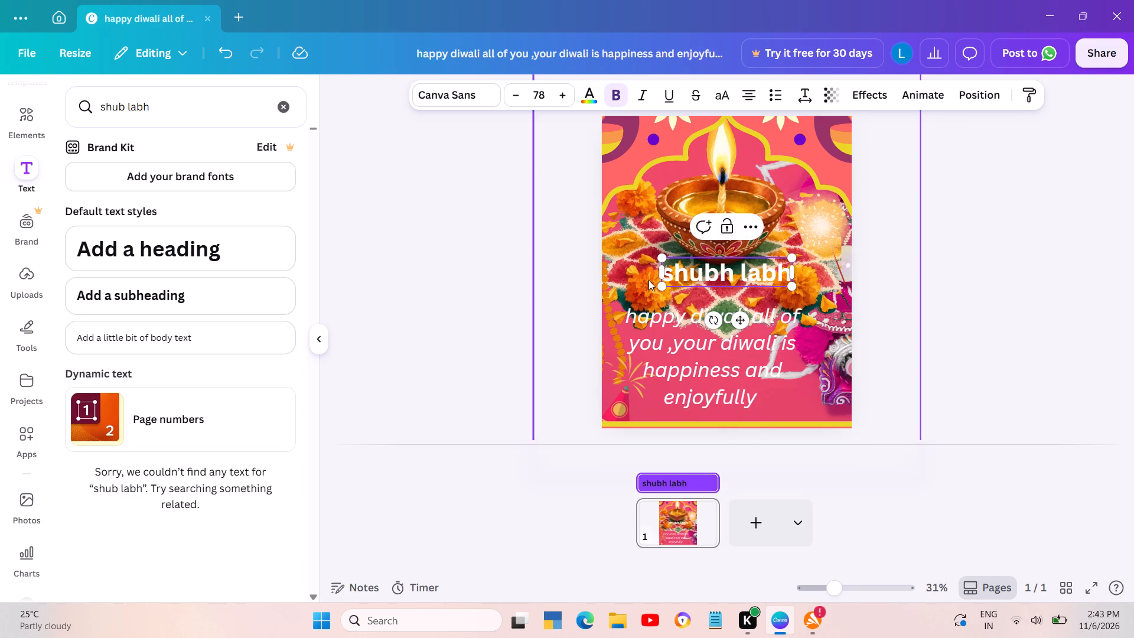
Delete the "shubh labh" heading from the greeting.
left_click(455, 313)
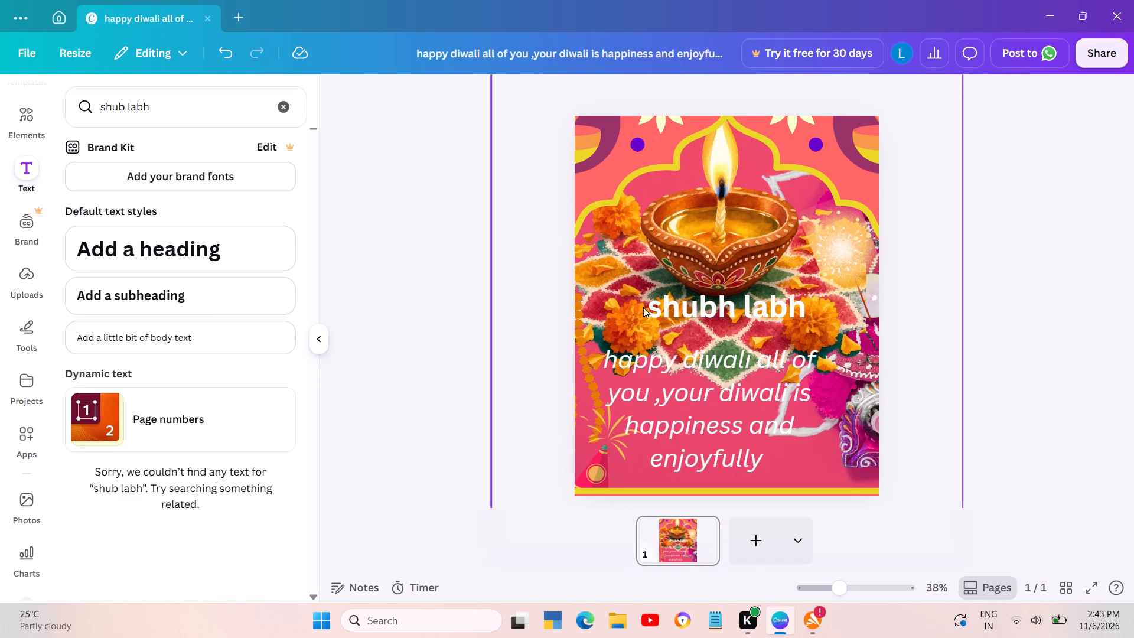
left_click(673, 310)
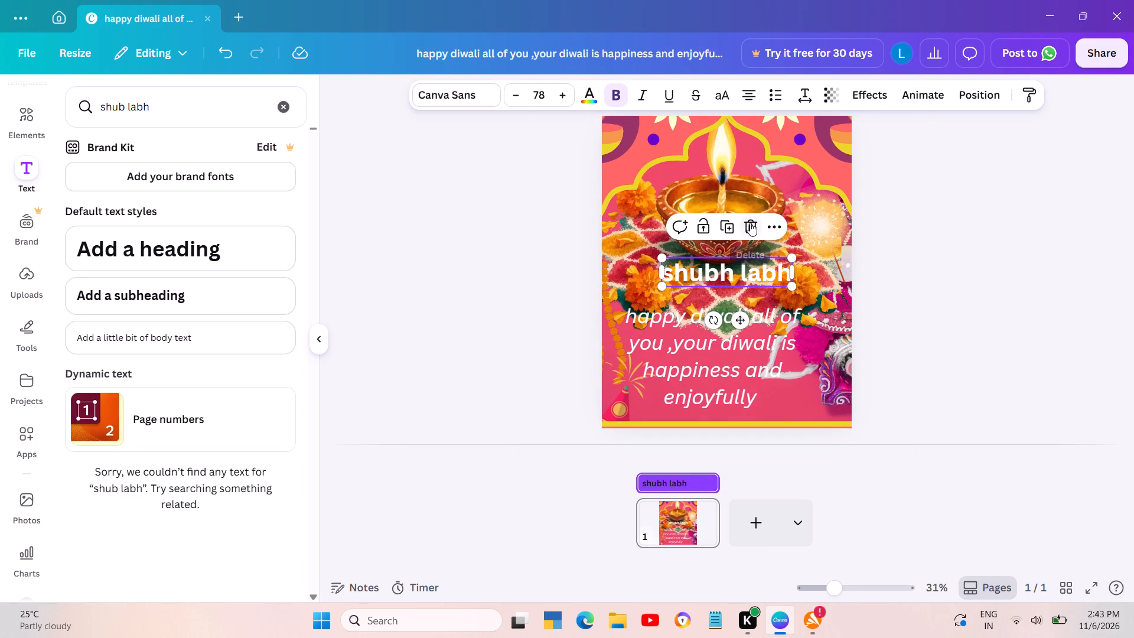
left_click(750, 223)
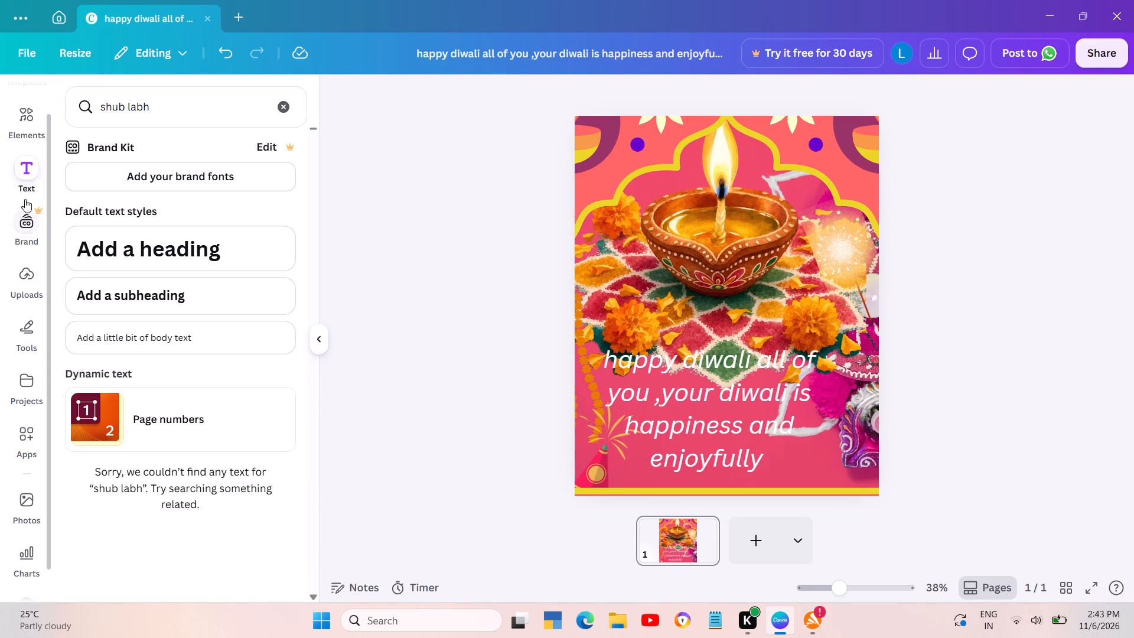
Search the graphics library for "shub labh free".
left_click(5, 116)
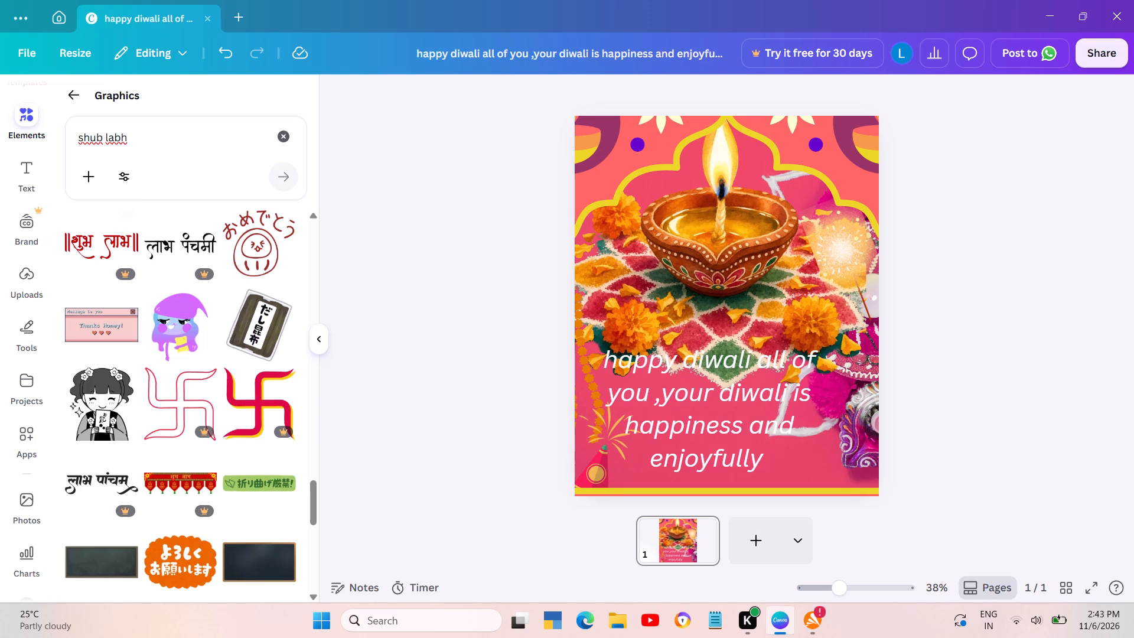
left_click(161, 145)
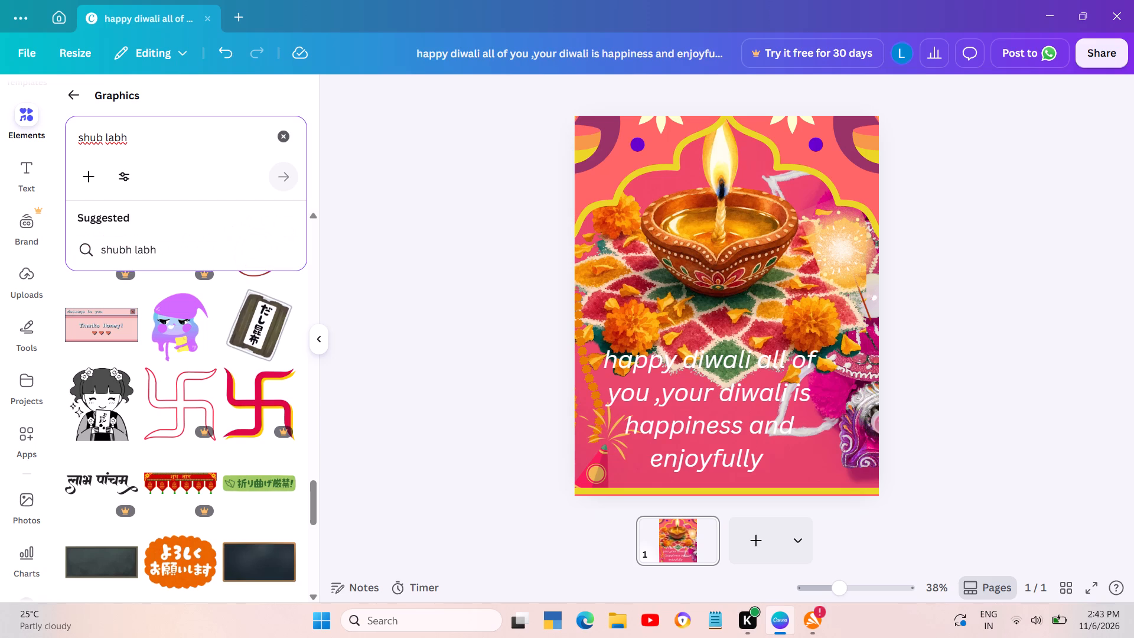
key("space")
type("free")
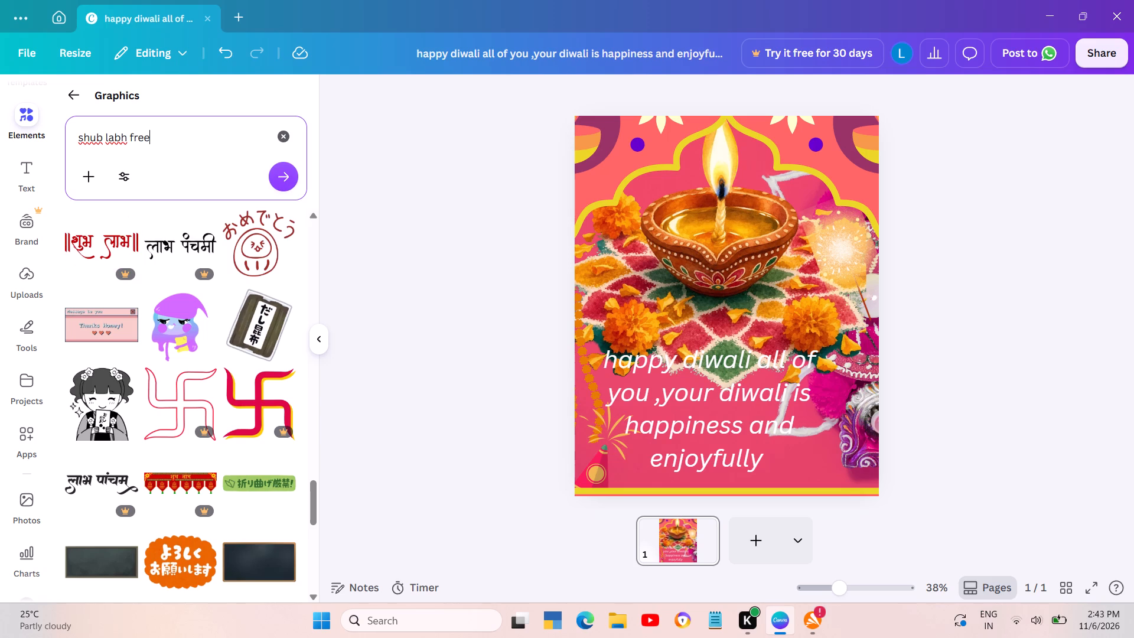
key("space")
key("Return")
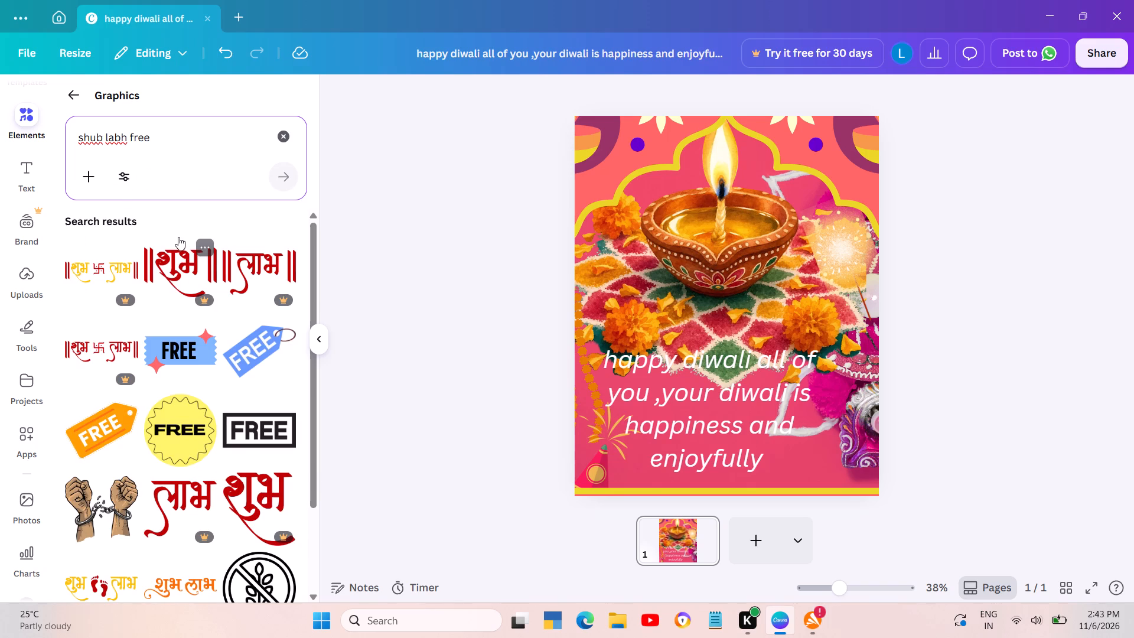
Look through the "shub labh free" graphics results for Hindi Shubh Labh lettering that can be used without a premium licence.
scroll(201, 263, "down", 1)
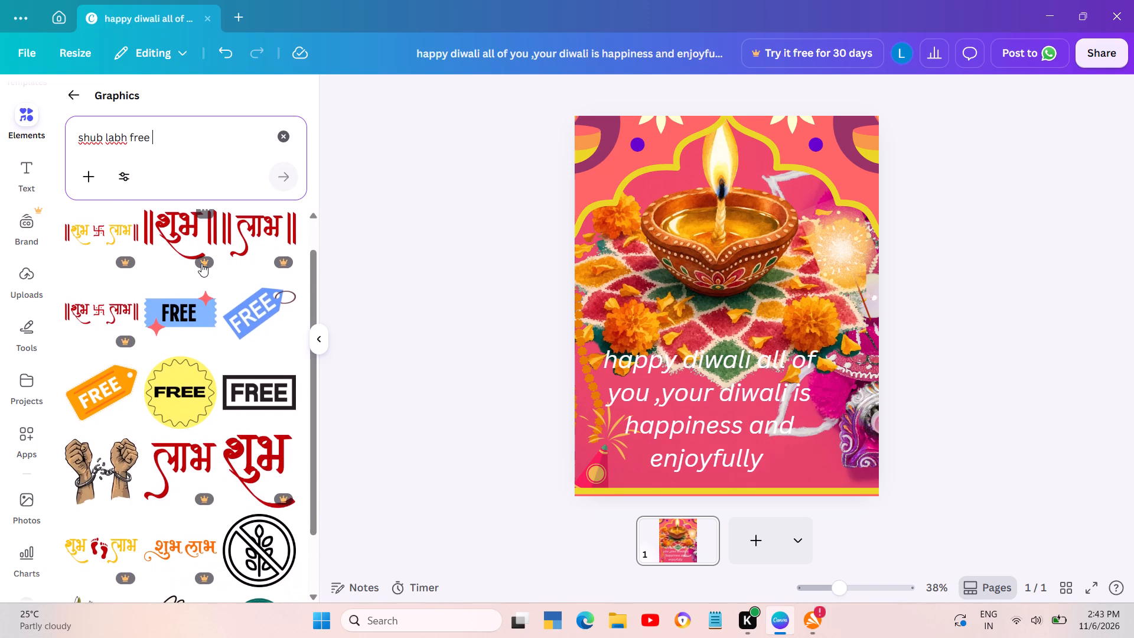
scroll(201, 263, "down", 2)
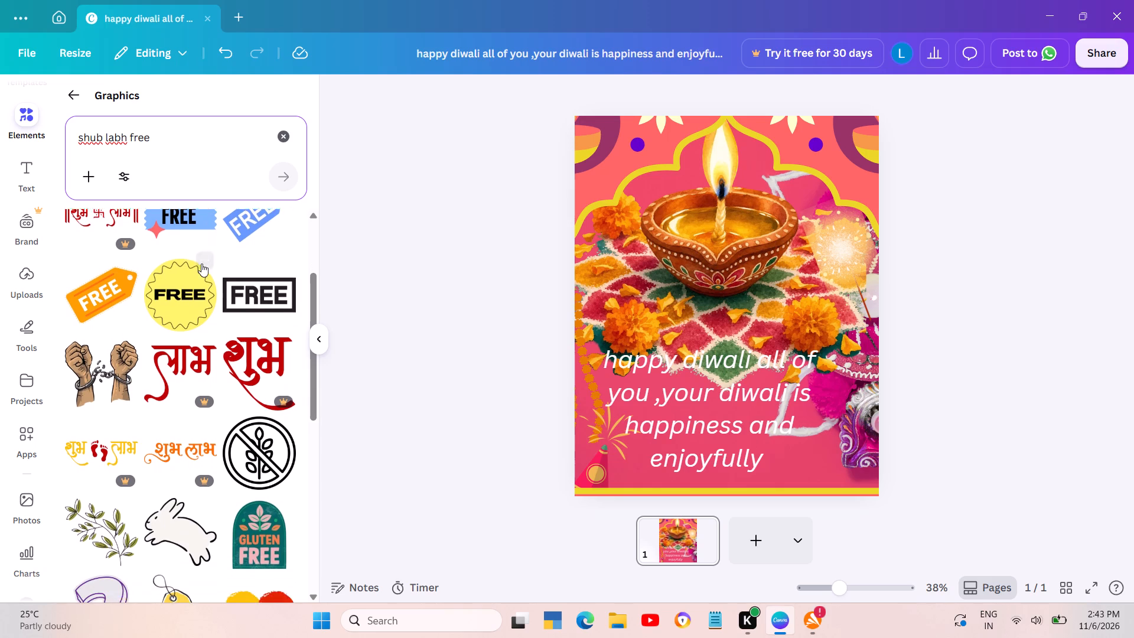
scroll(201, 263, "down", 5)
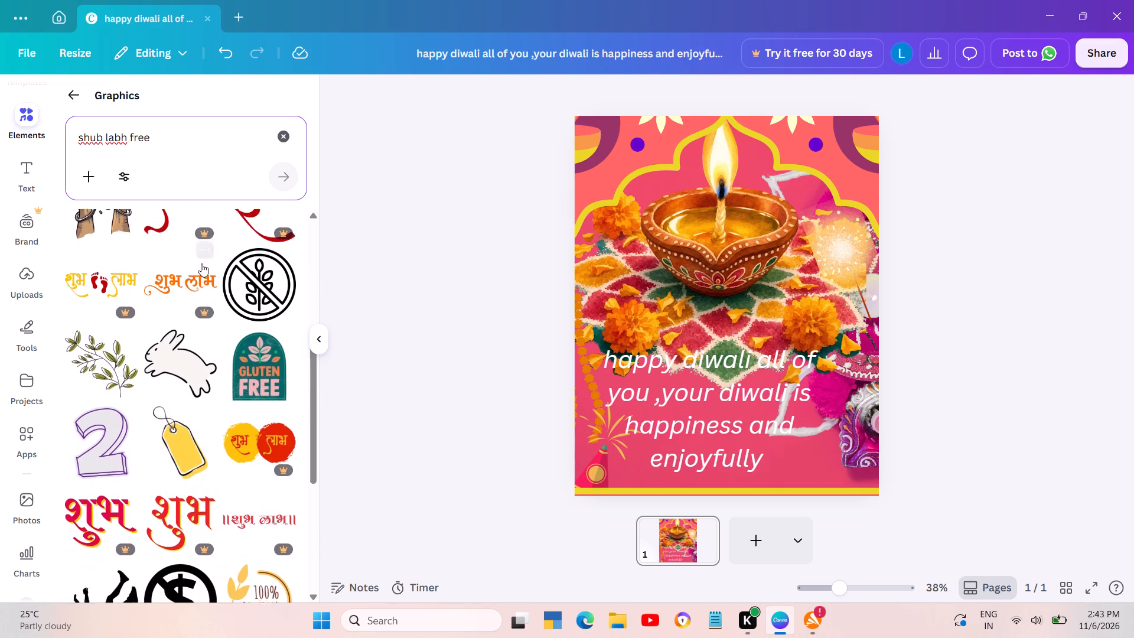
scroll(201, 263, "down", 5)
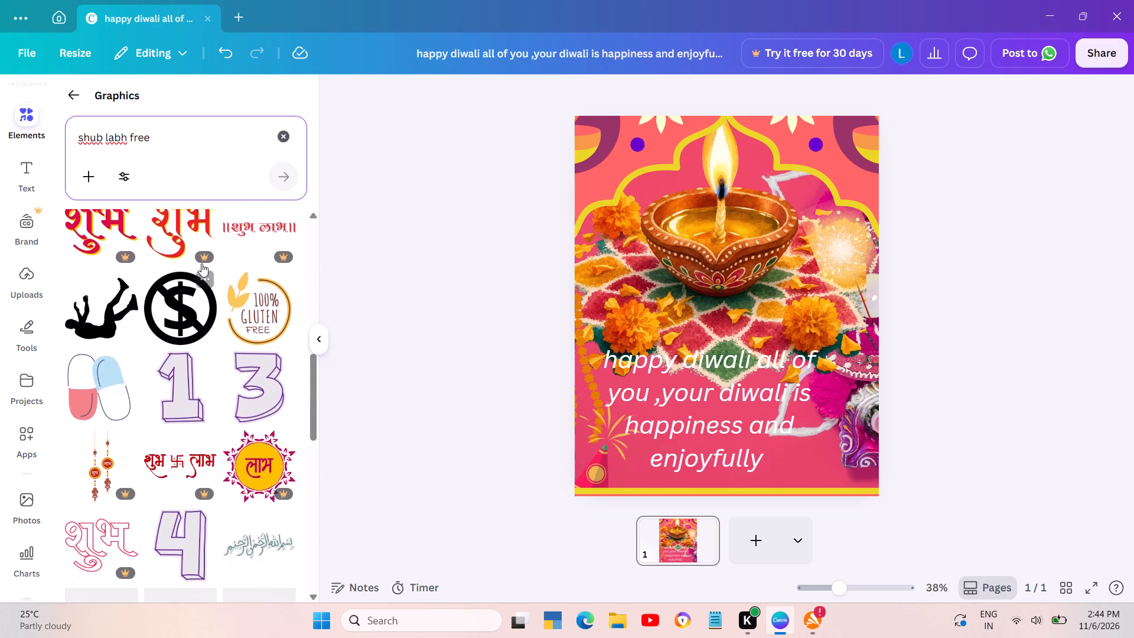
scroll(201, 263, "down", 3)
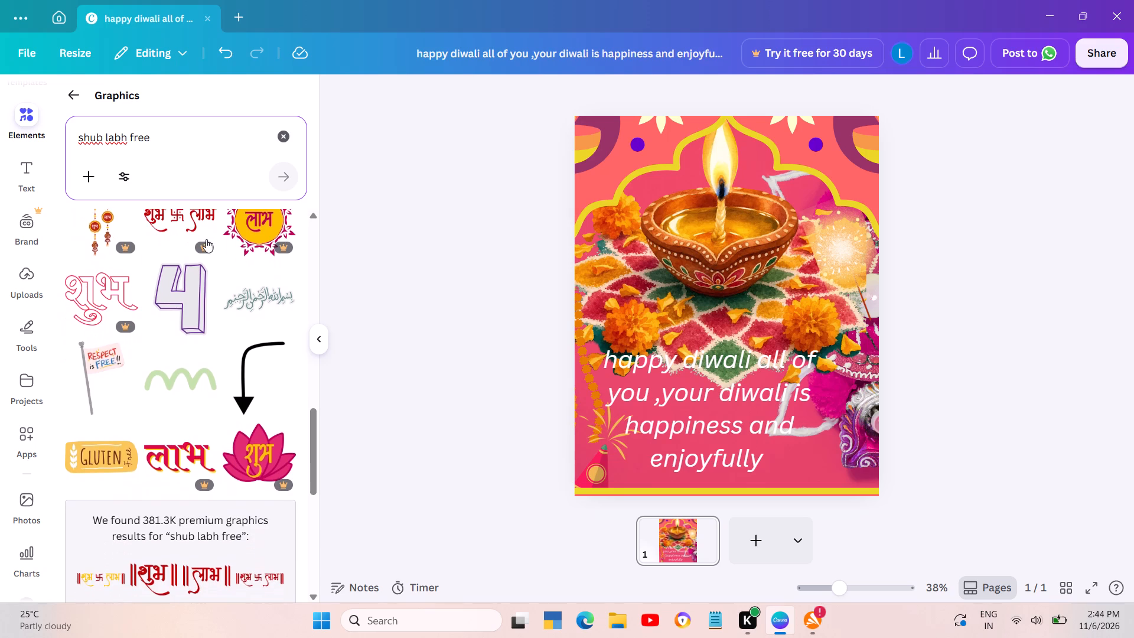
scroll(206, 239, "down", 2)
scroll(214, 190, "down", 1)
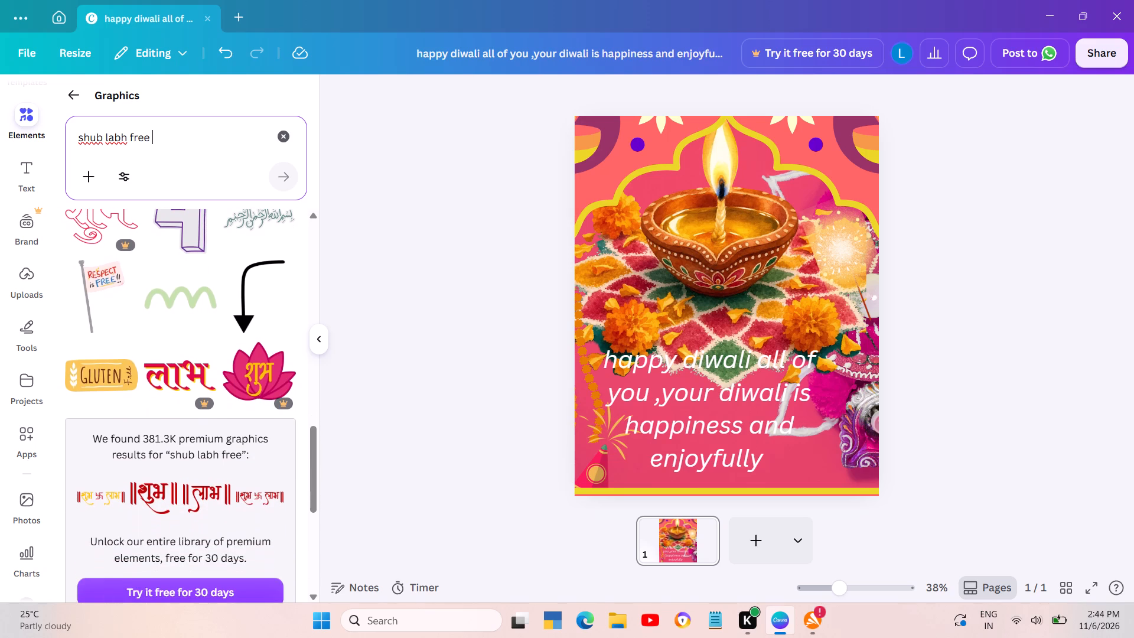
scroll(201, 306, "down", 2)
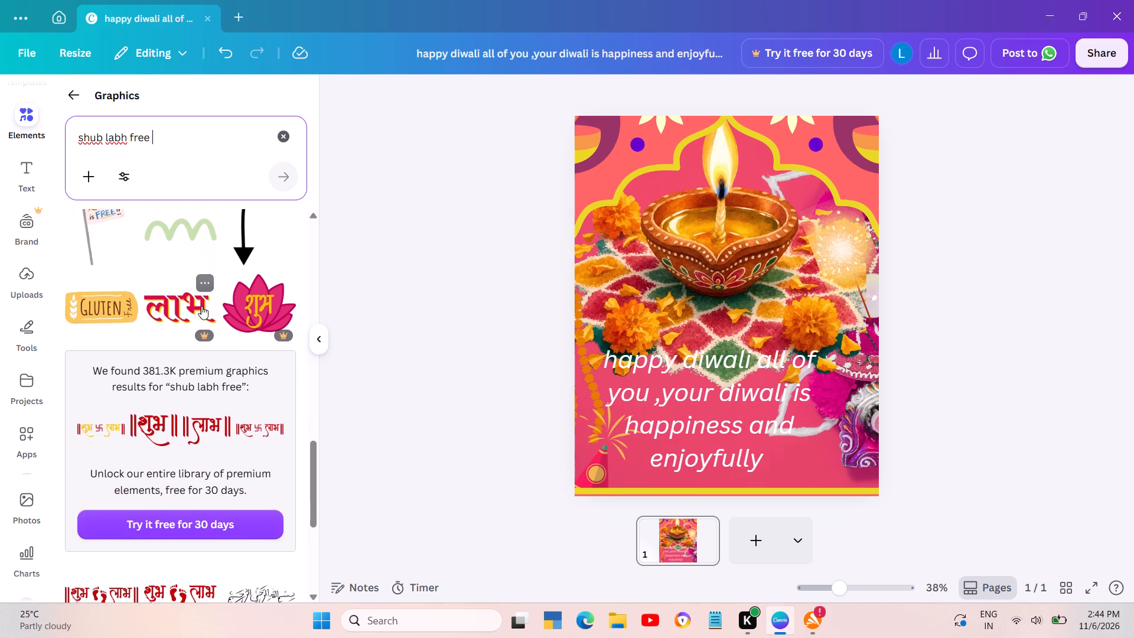
scroll(201, 306, "down", 3)
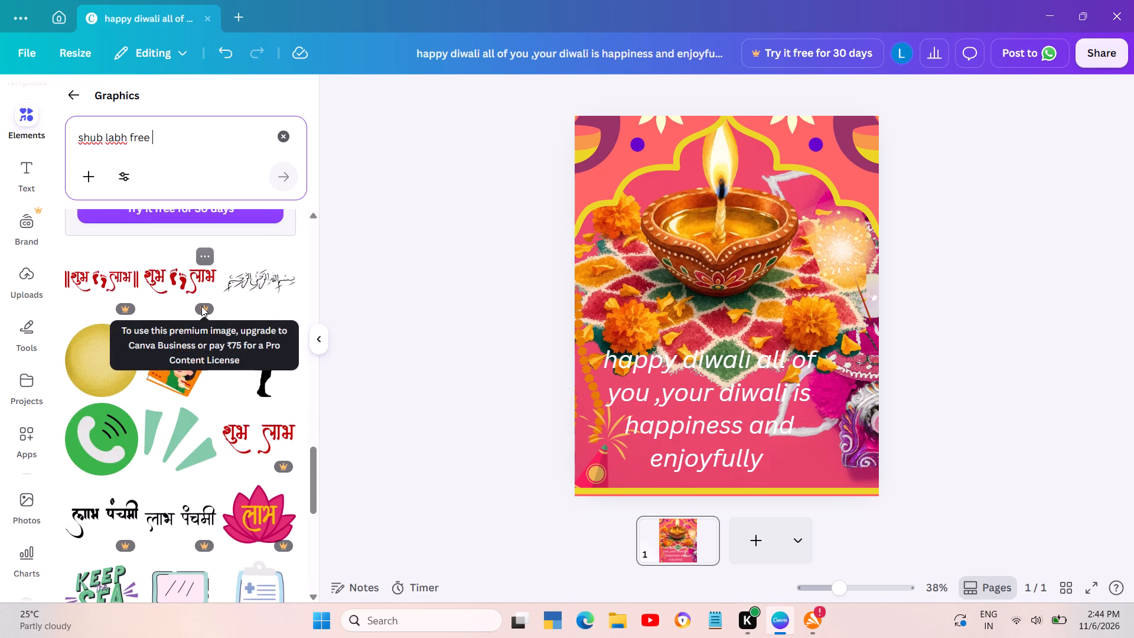
scroll(201, 306, "down", 1)
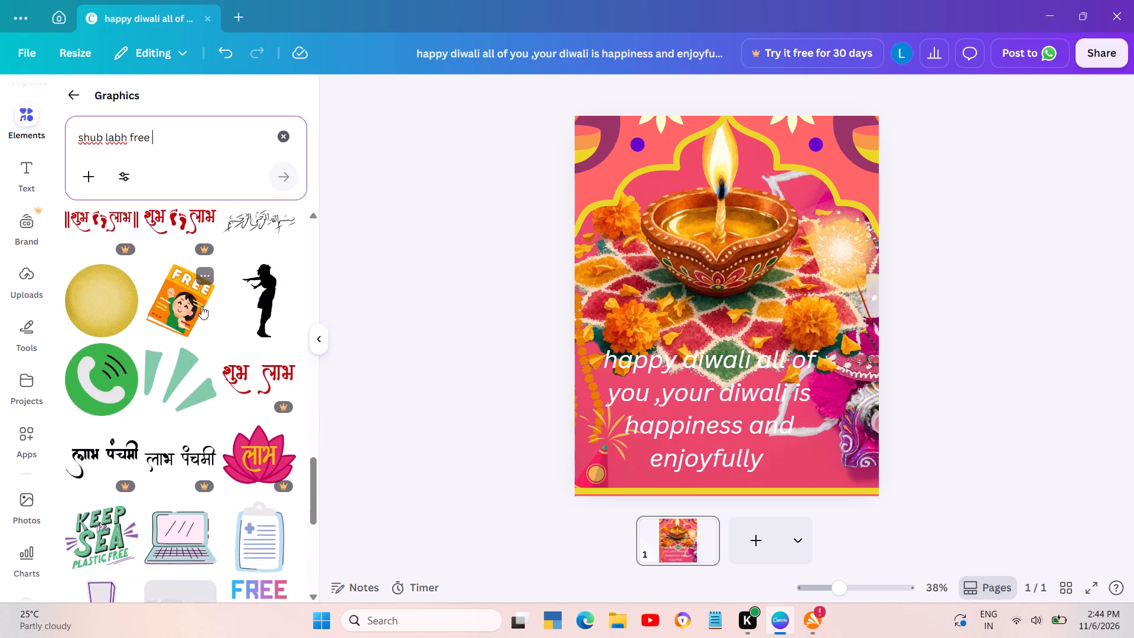
scroll(201, 306, "down", 4)
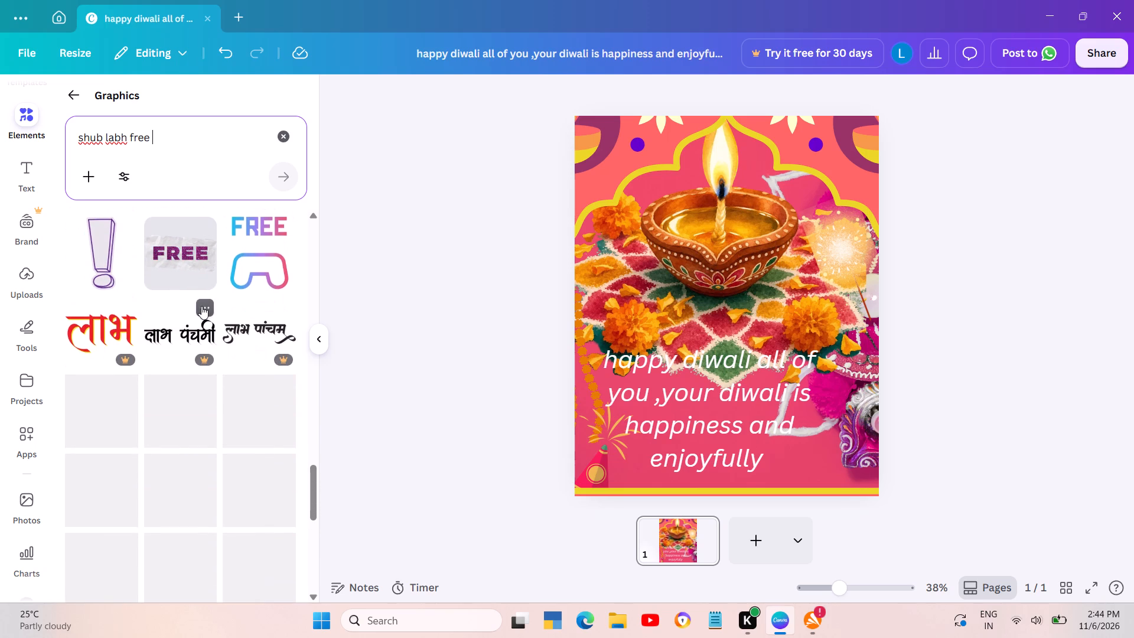
scroll(201, 306, "down", 1)
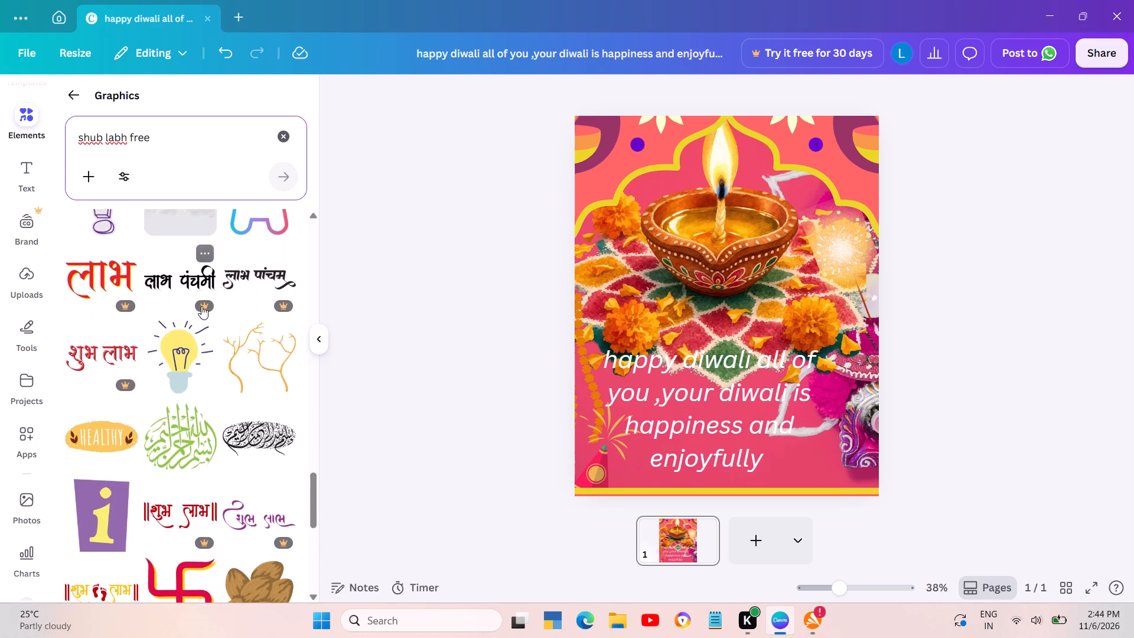
scroll(201, 306, "down", 4)
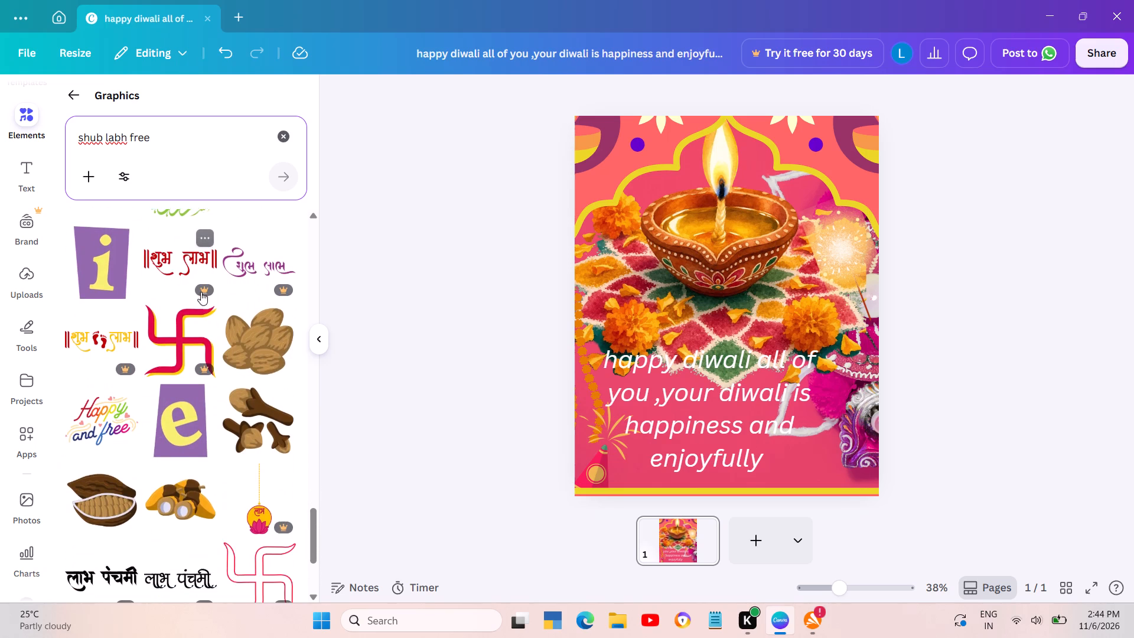
scroll(201, 292, "down", 5)
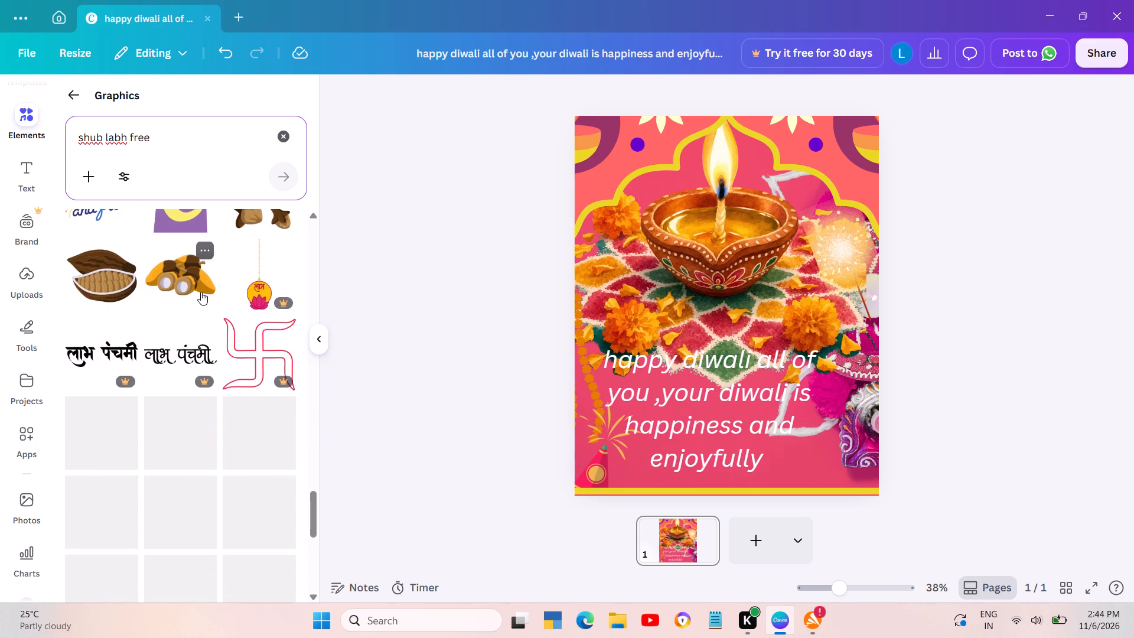
scroll(201, 292, "down", 3)
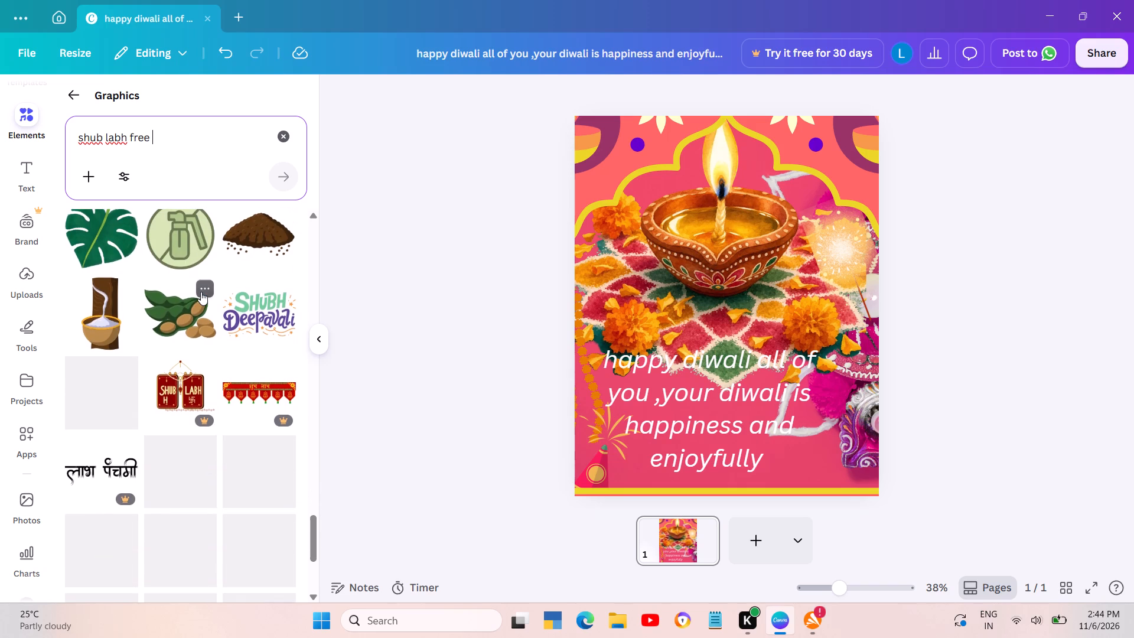